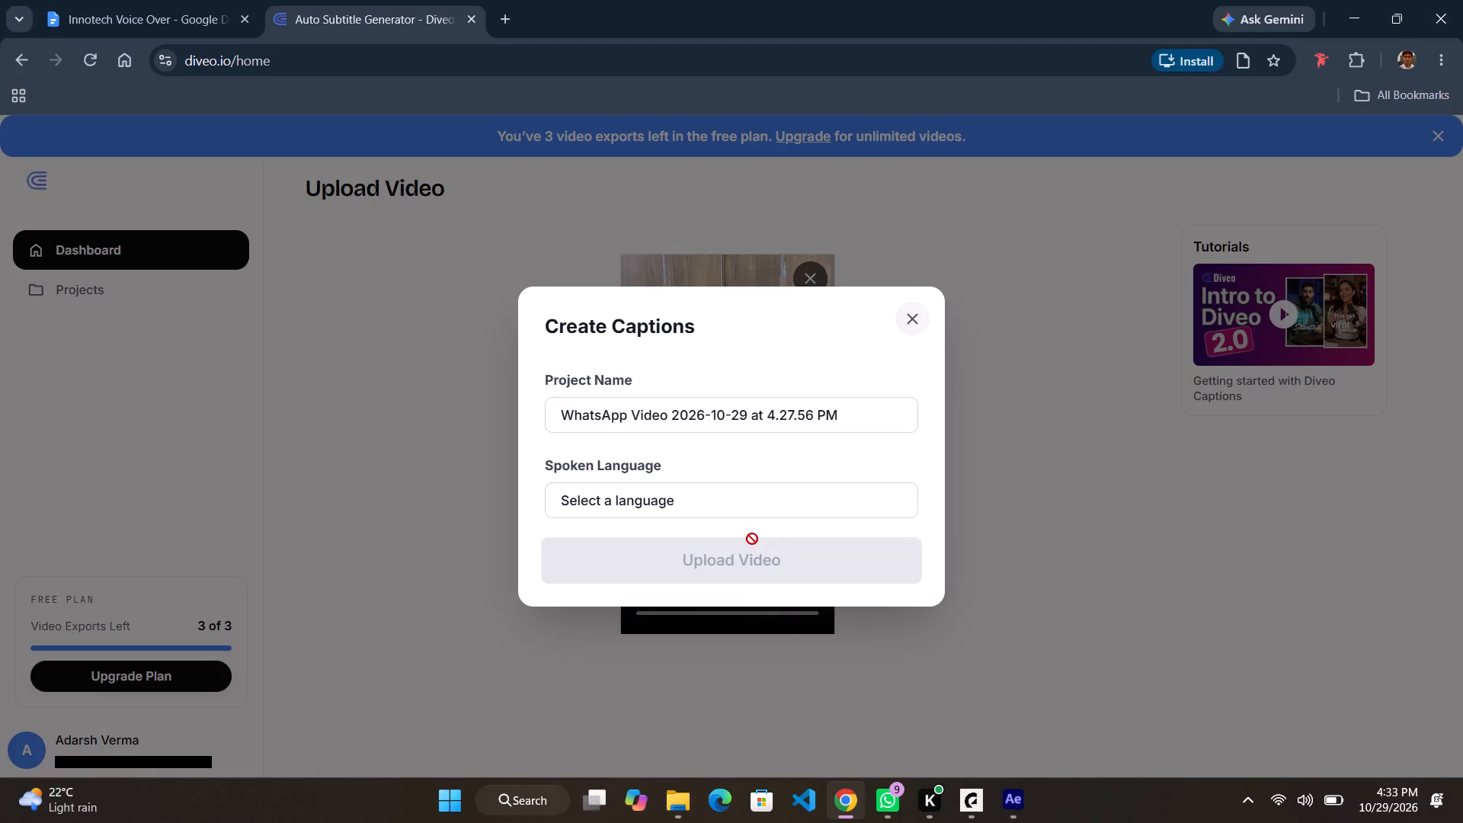
Set the caption project's spoken language to English and upload the video.
left_click(765, 507)
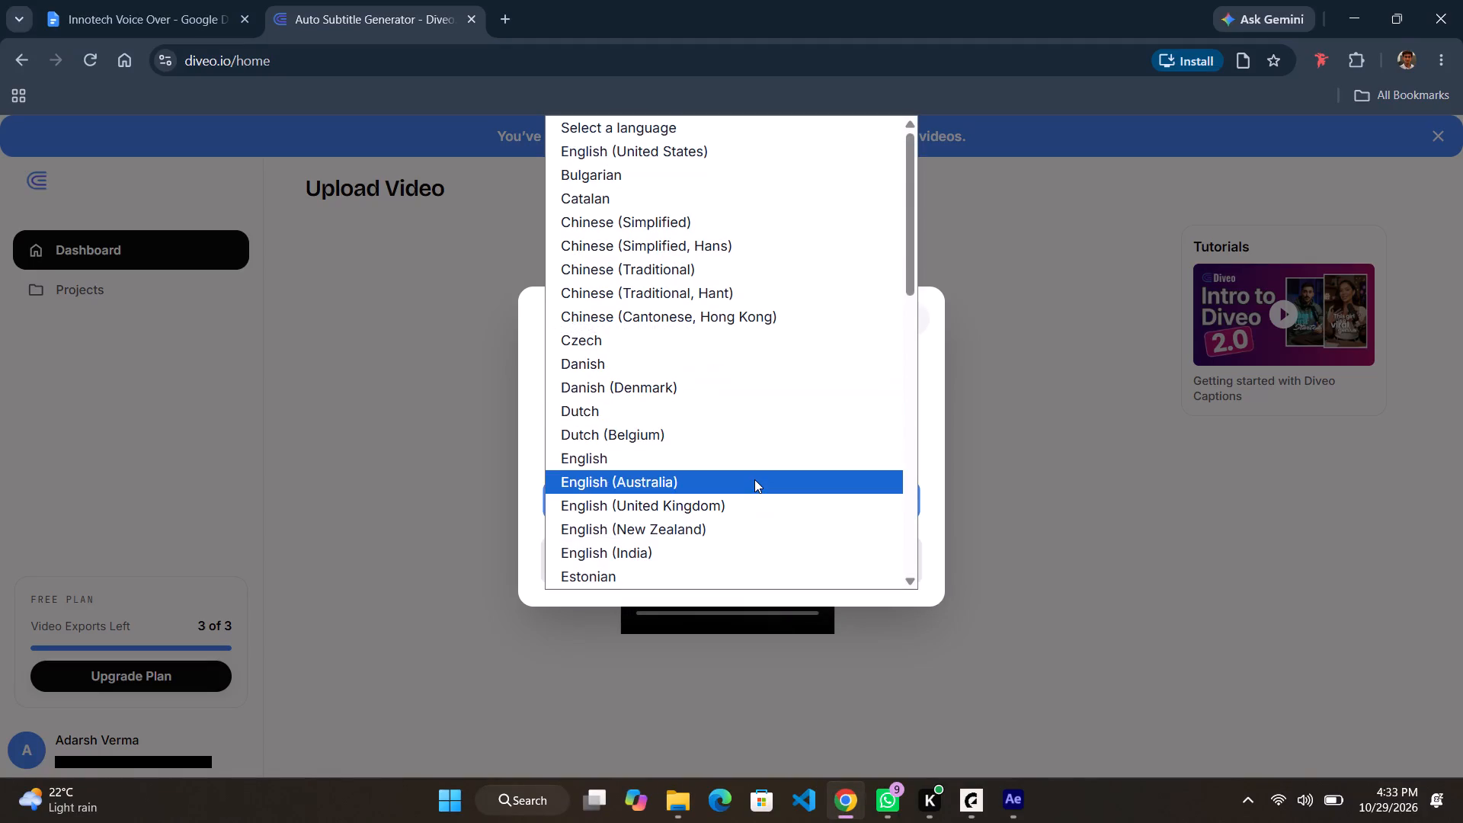
scroll(754, 479, "down", 1)
left_click(642, 365)
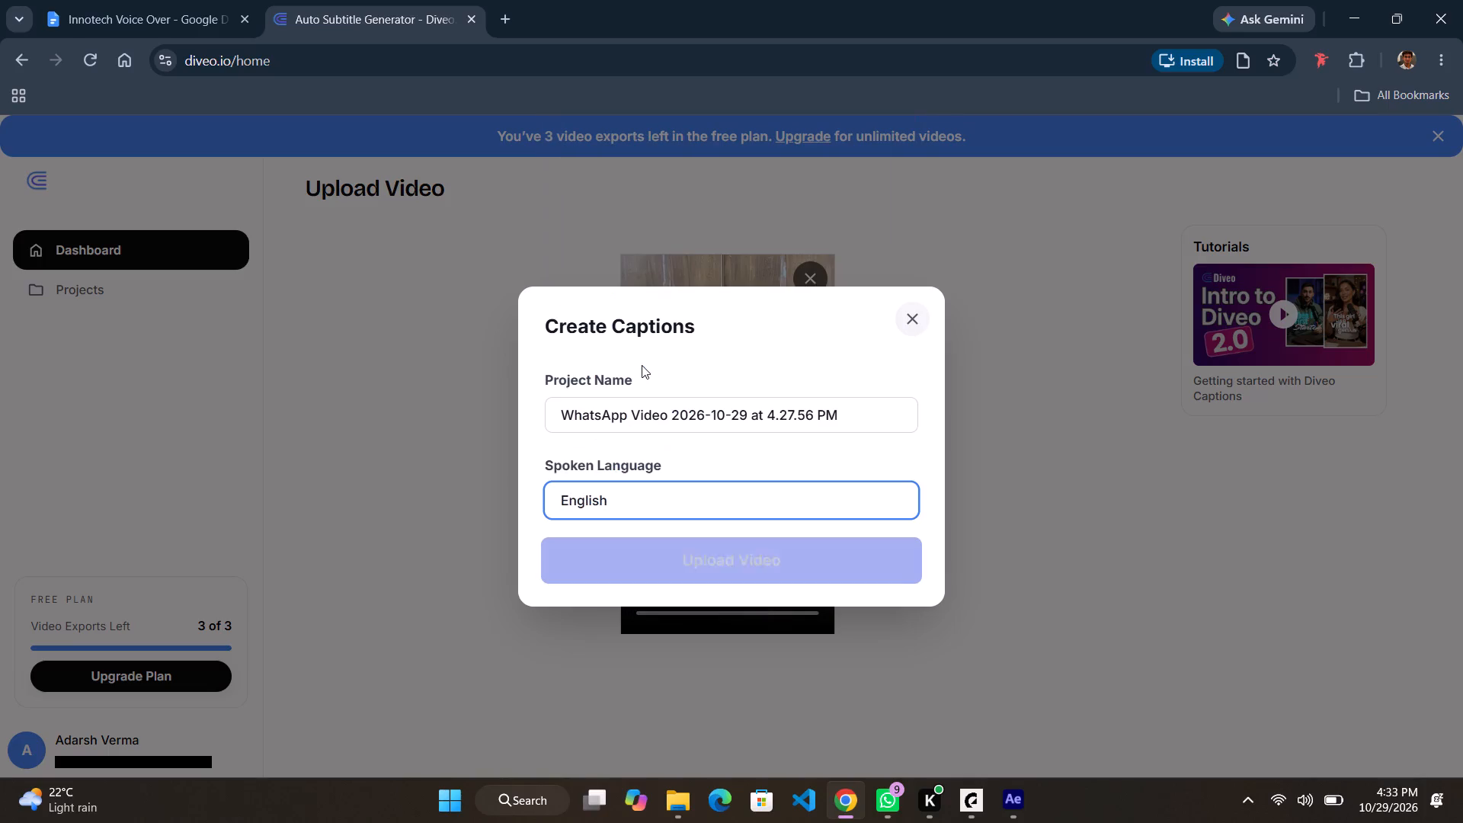
left_click(708, 560)
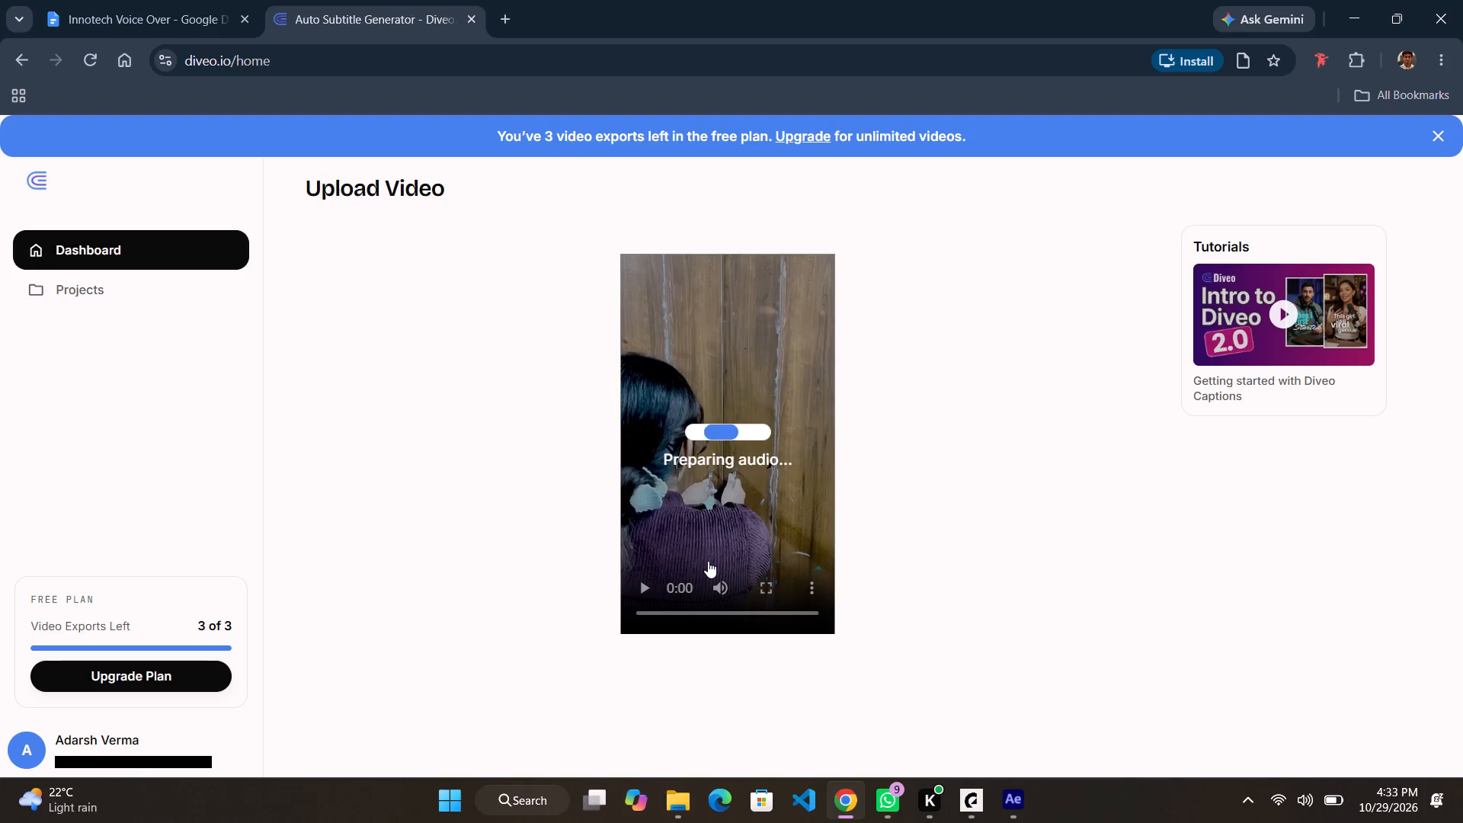
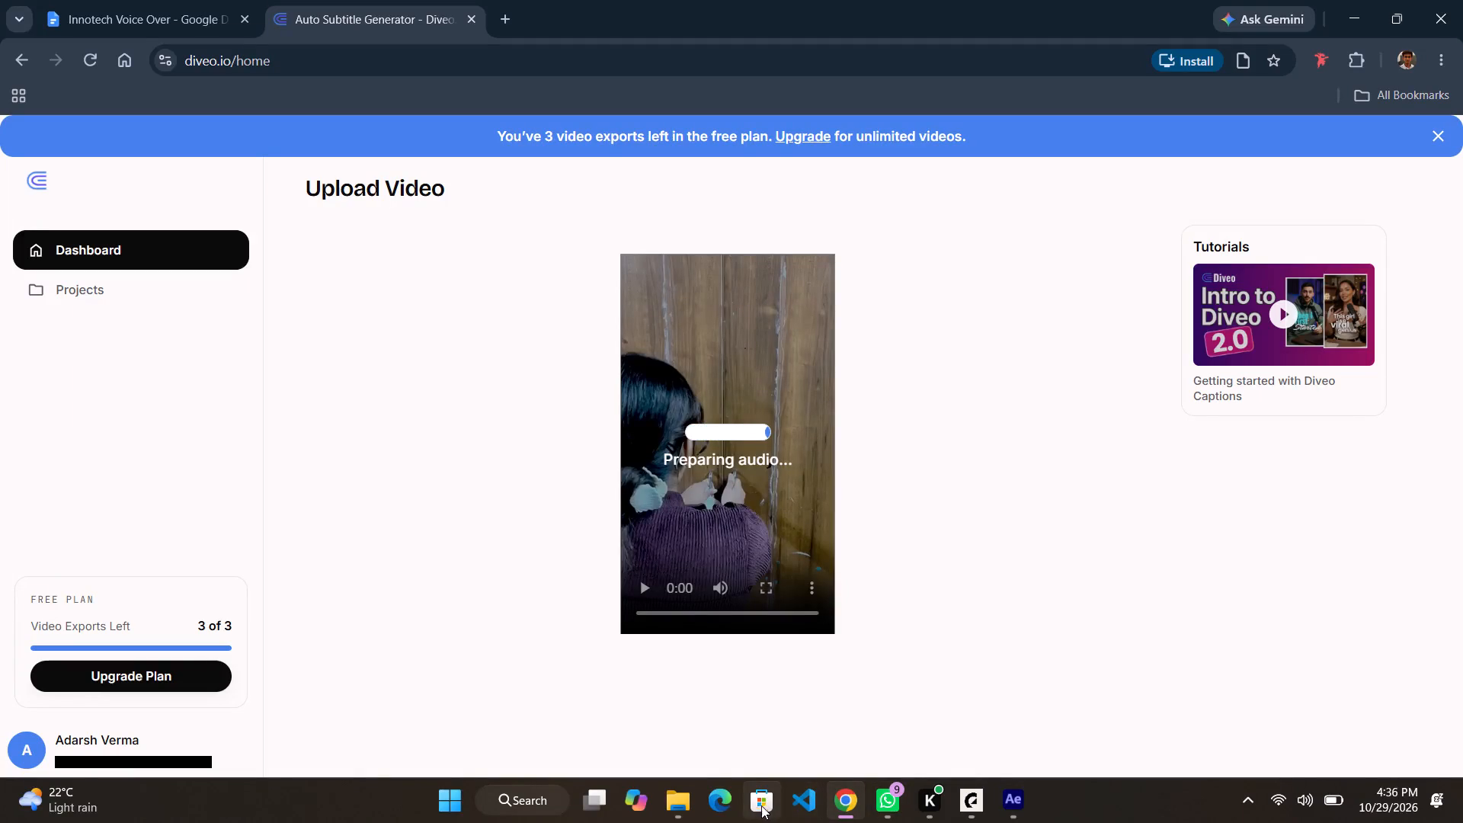
Search the computer for Spotify and launch the app.
left_click(549, 789)
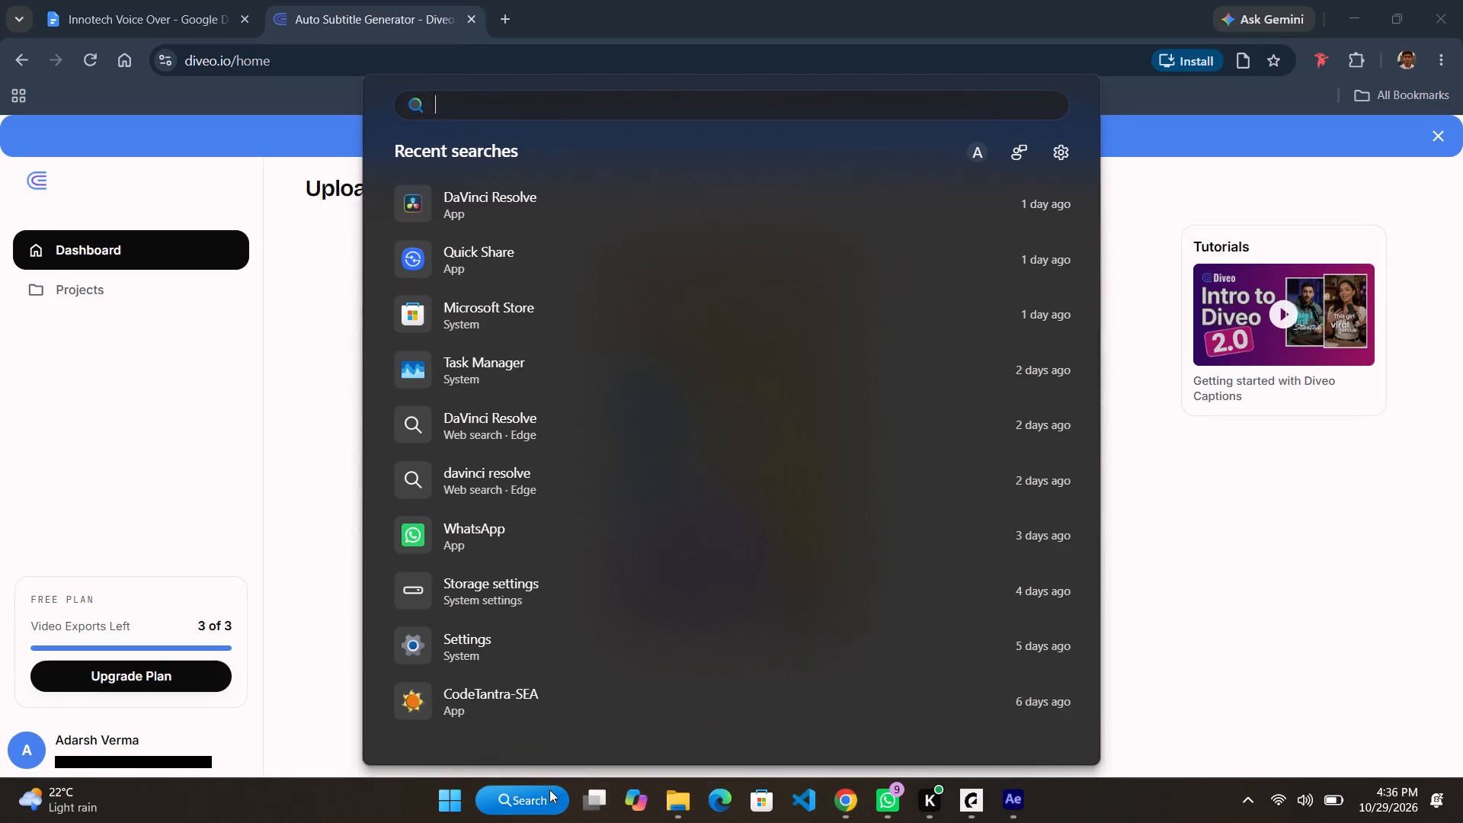
type("spo")
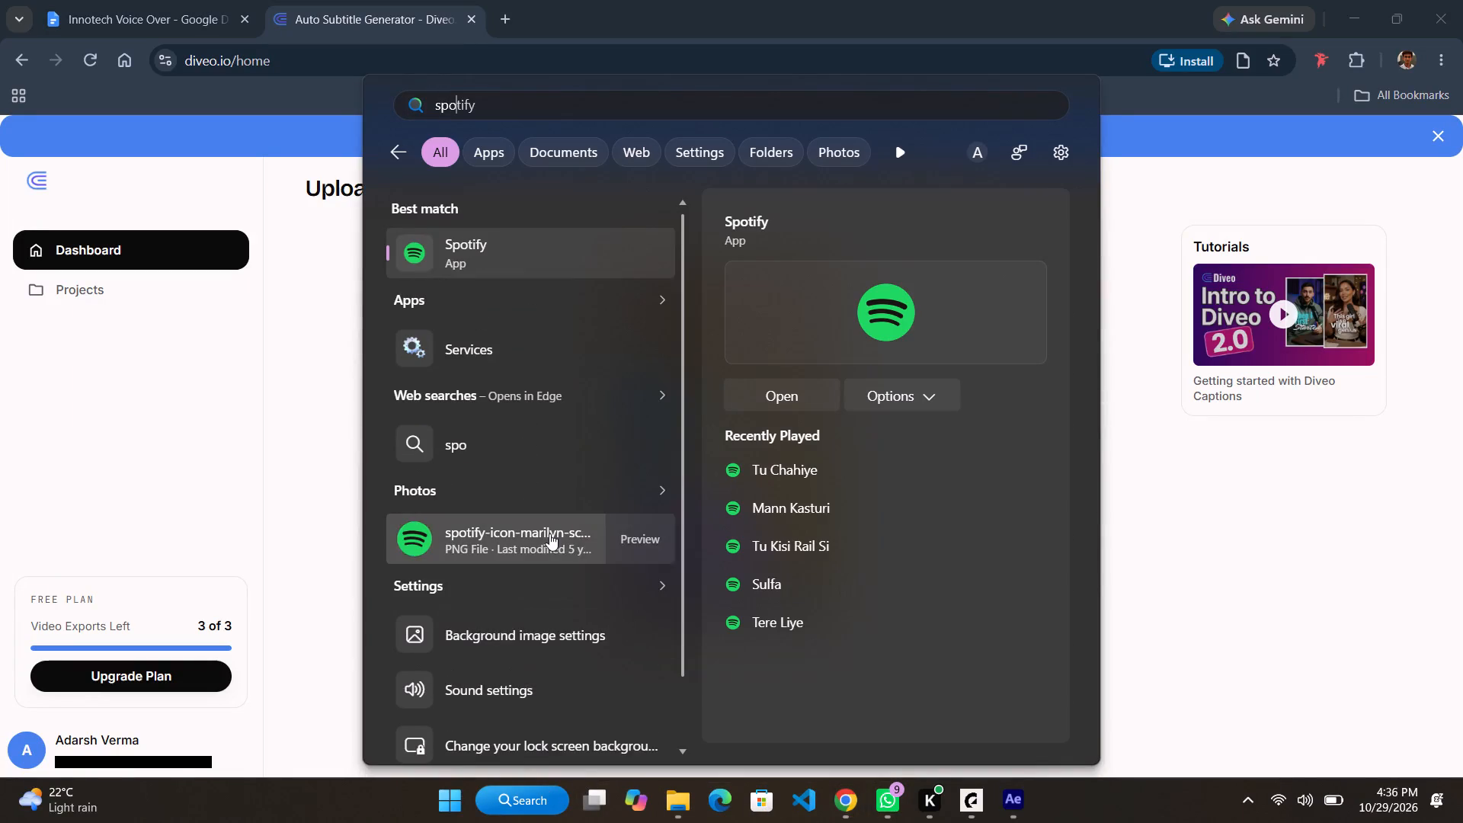
left_click(512, 267)
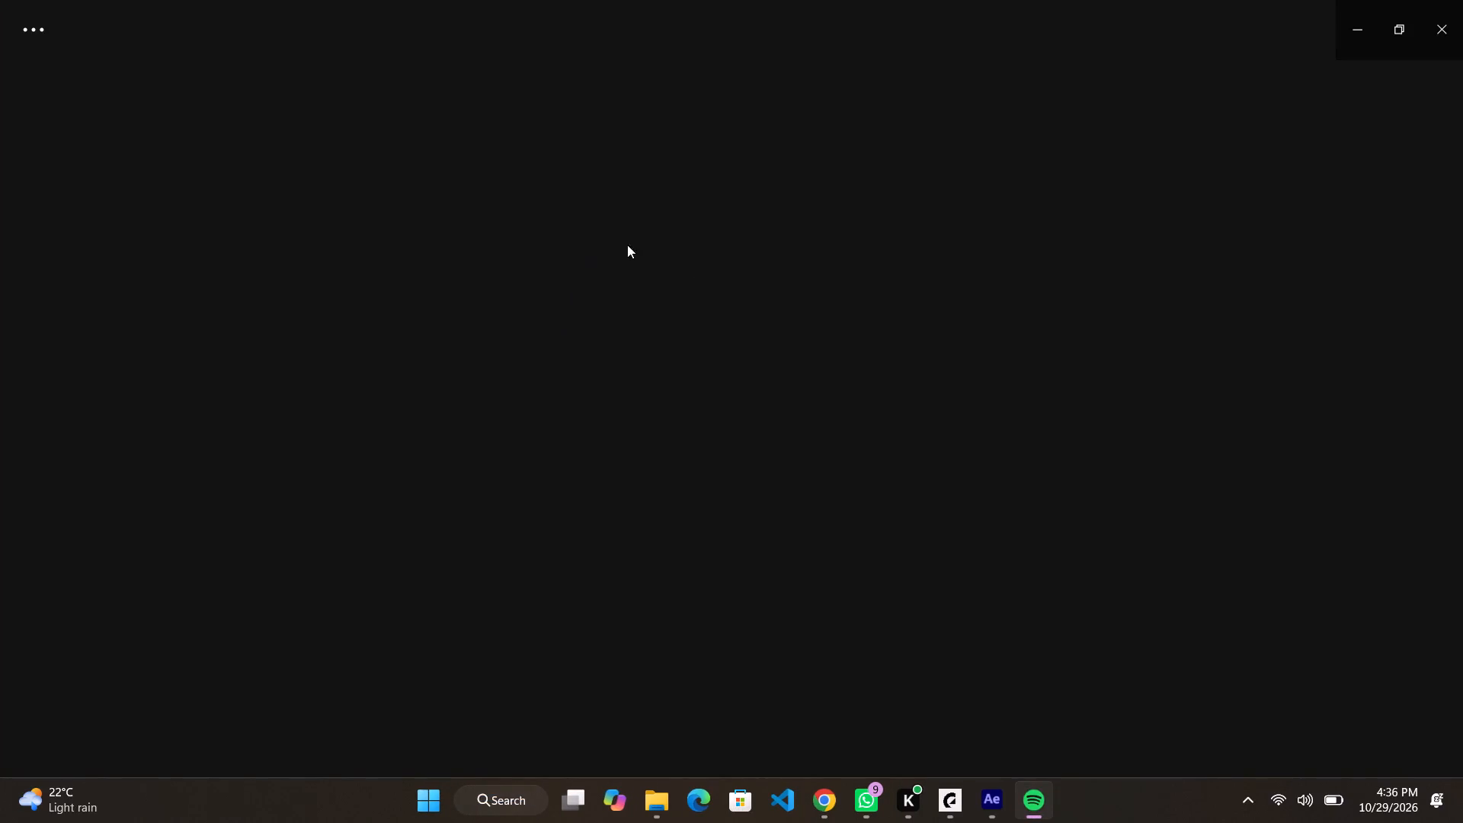
Turn the computer's system volume up to maximum and return to Spotify.
left_click(1311, 770)
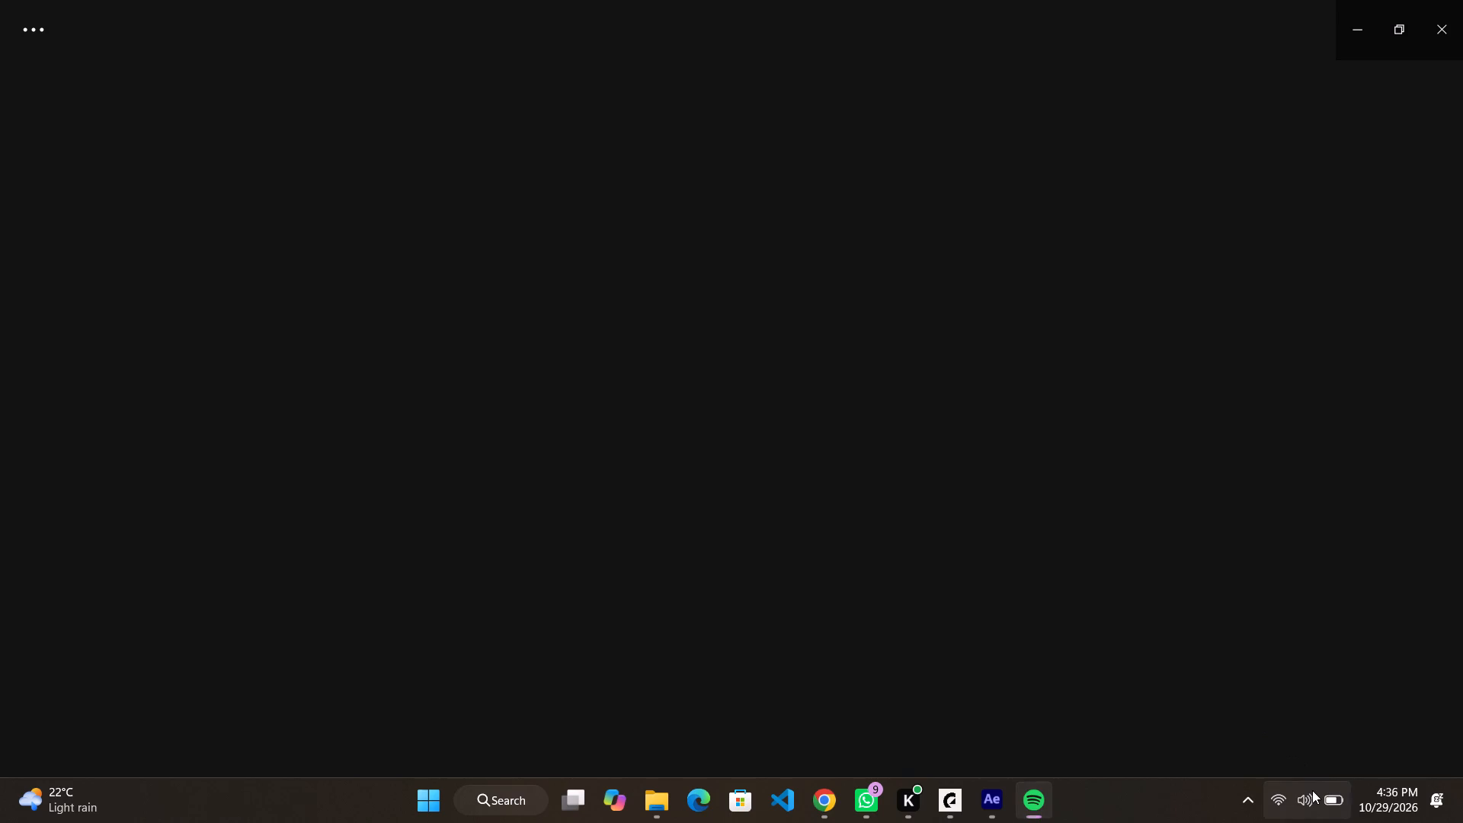
left_click(1312, 790)
left_click_drag(1391, 685, 1462, 694)
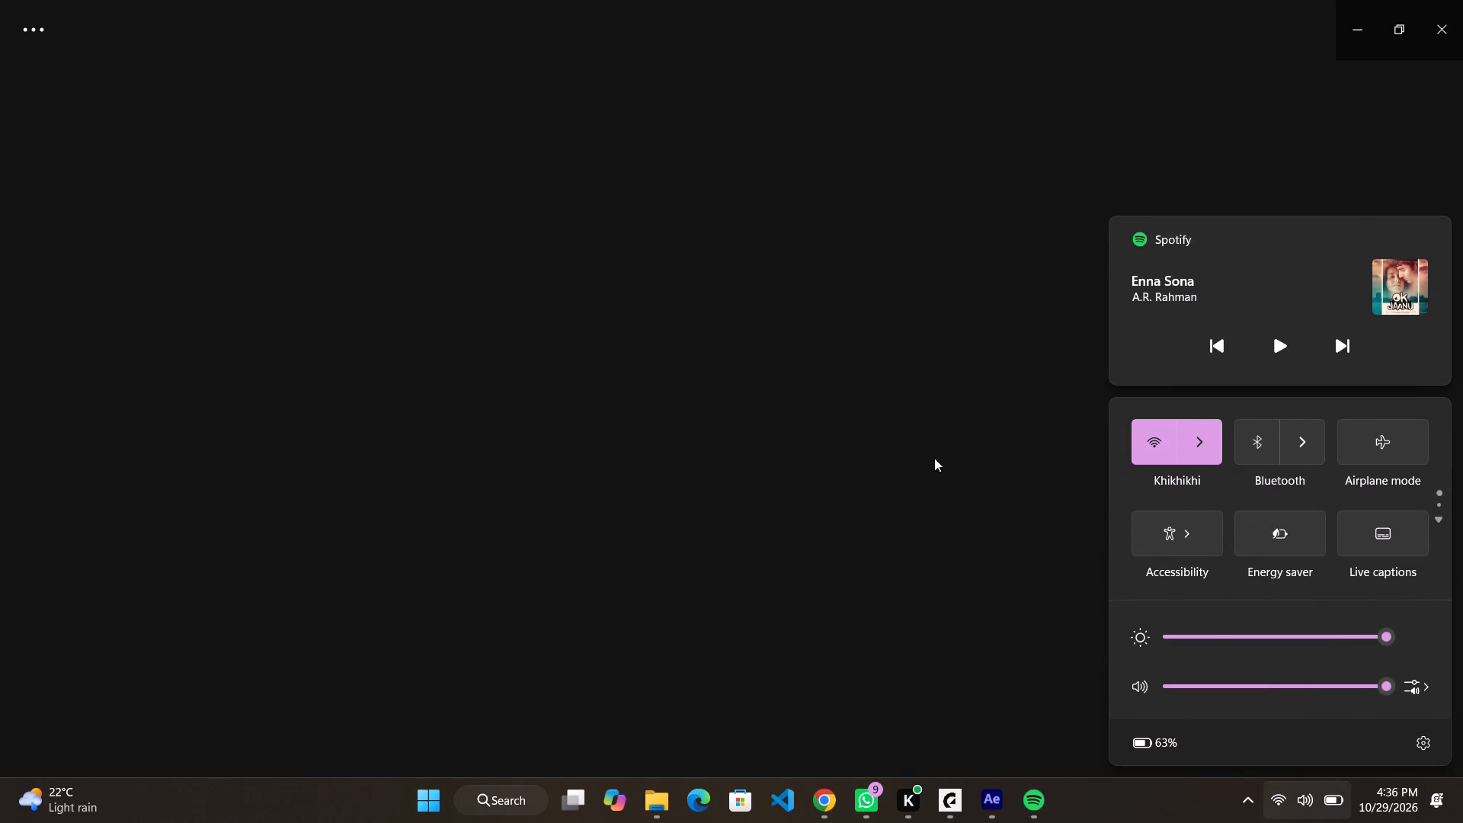
left_click(234, 579)
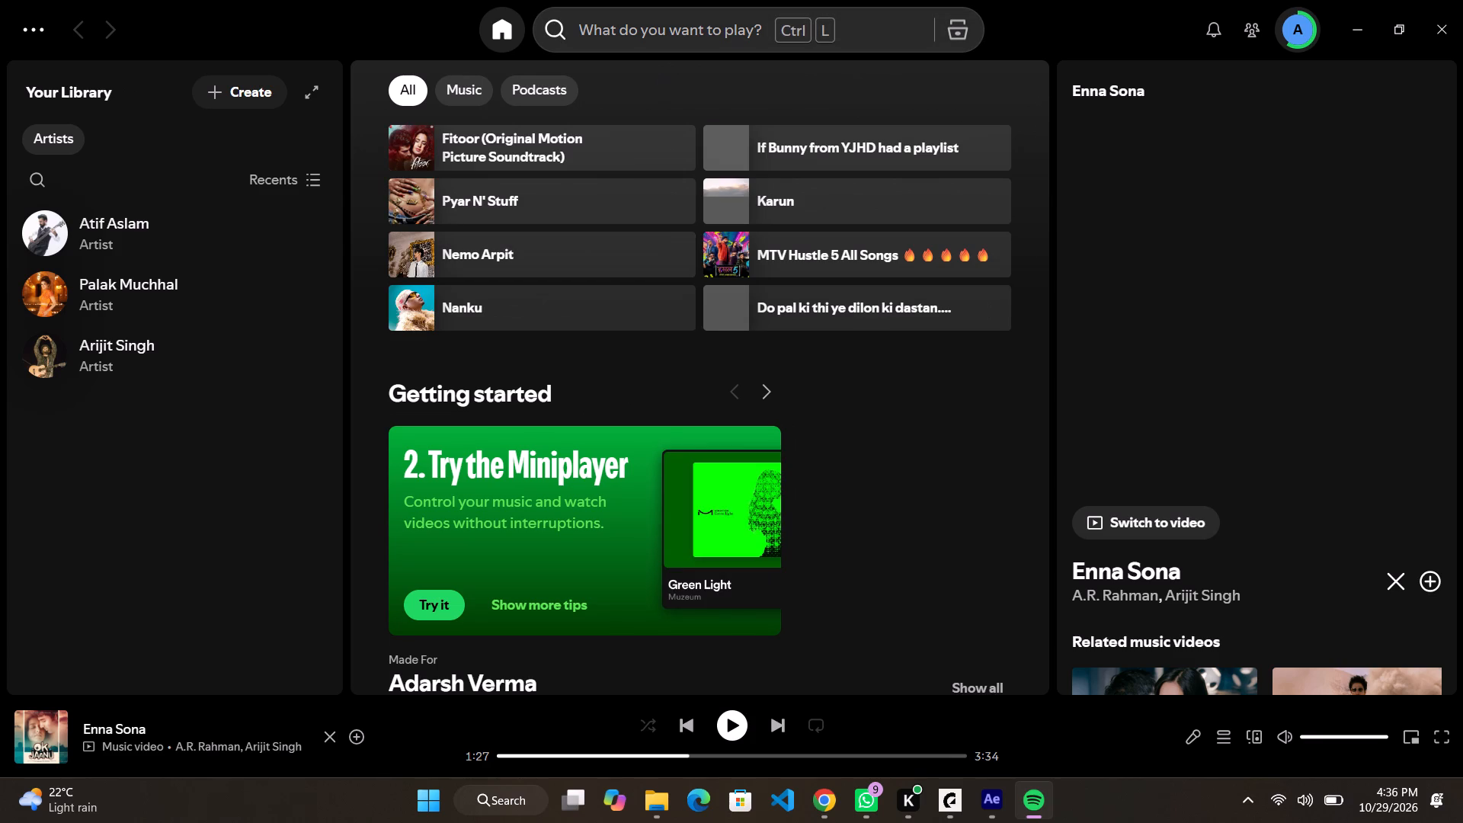
Open Spotify's search with its list of recent searches to find something to play.
left_click(720, 30)
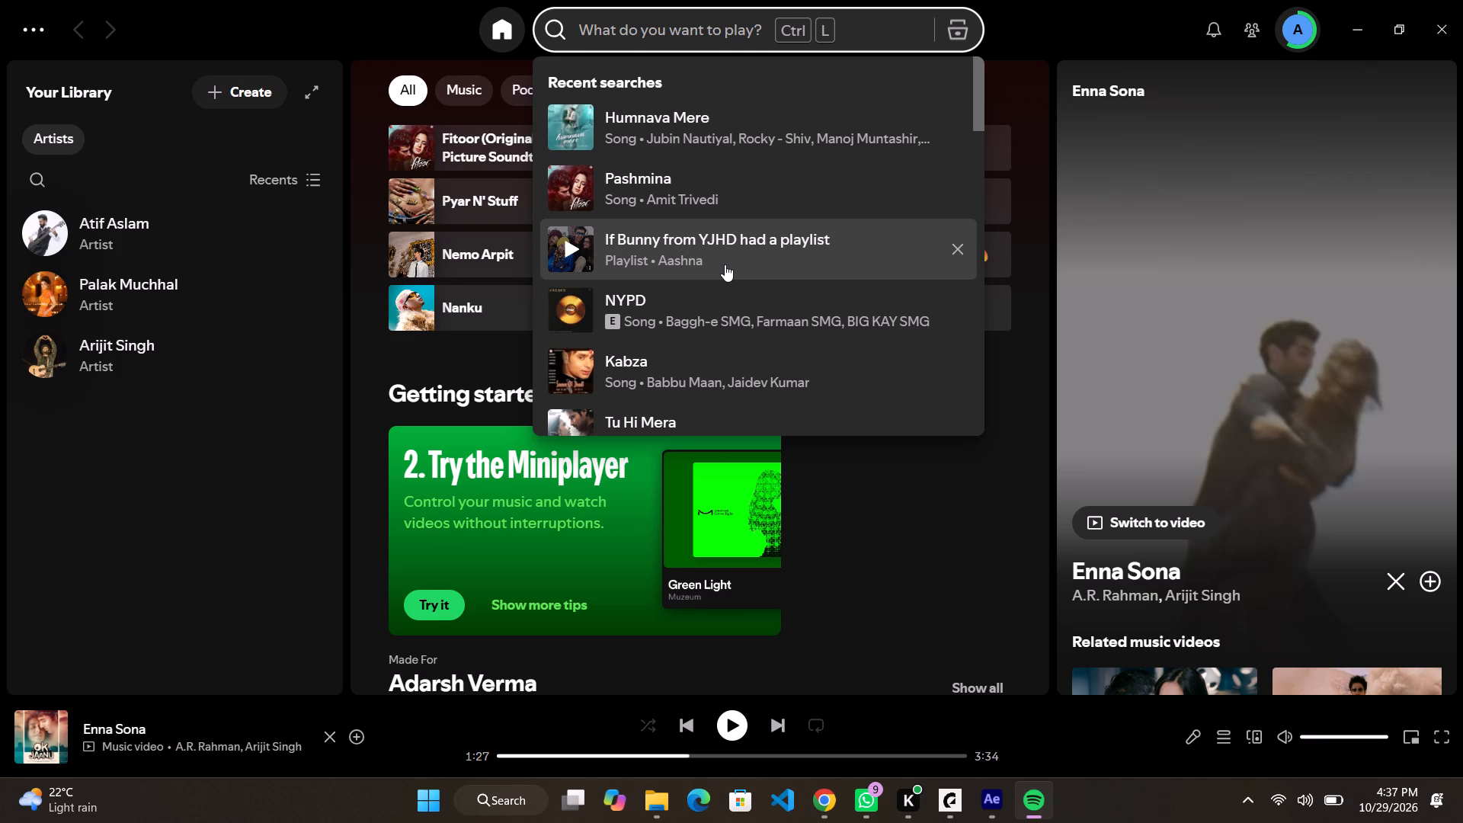
Browse the recent searches in Spotify and play a song from further down the list.
scroll(661, 214, "down", 2)
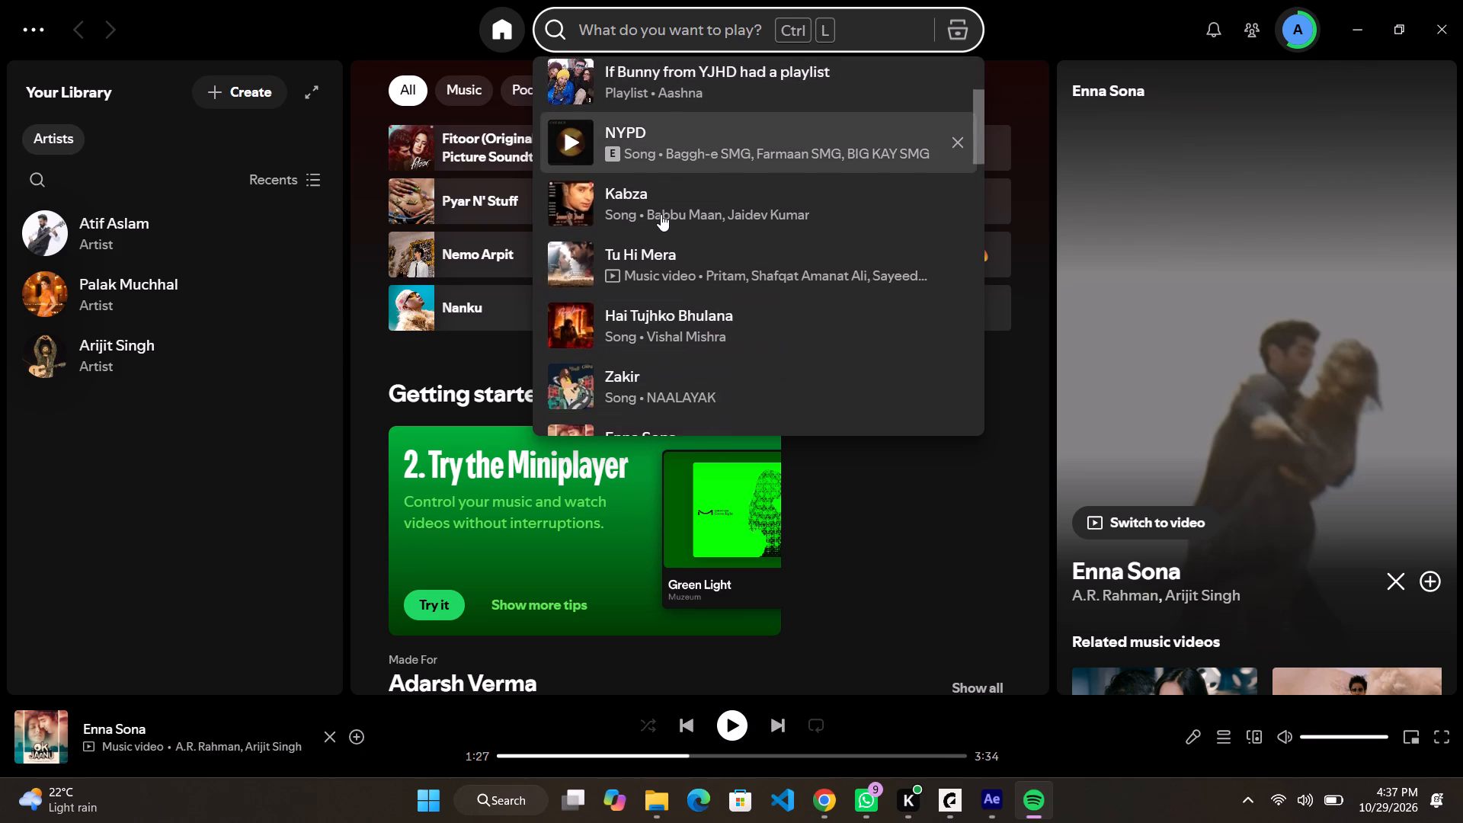
scroll(661, 214, "down", 1)
scroll(613, 260, "down", 1)
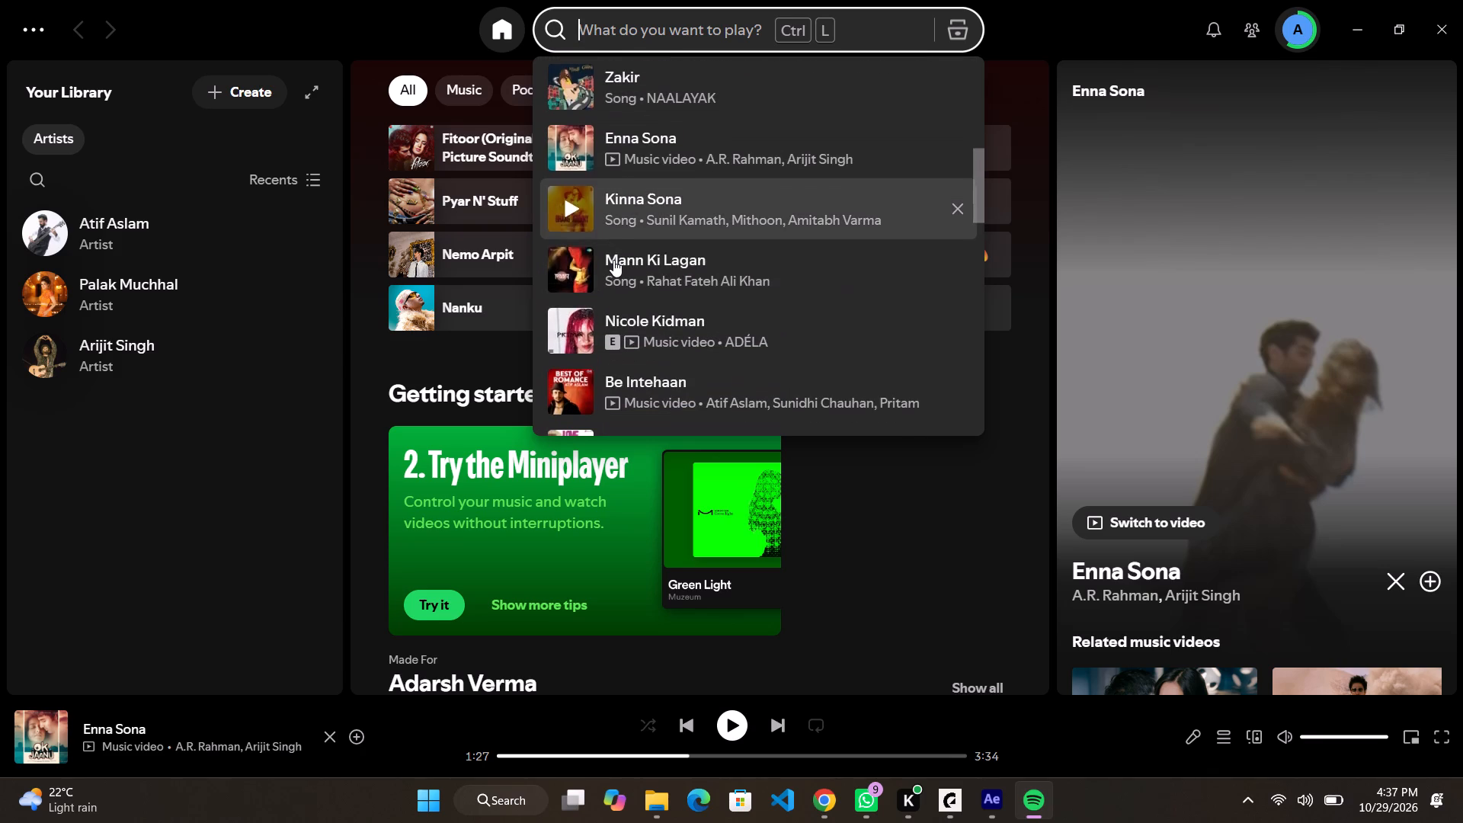
scroll(588, 283, "down", 1)
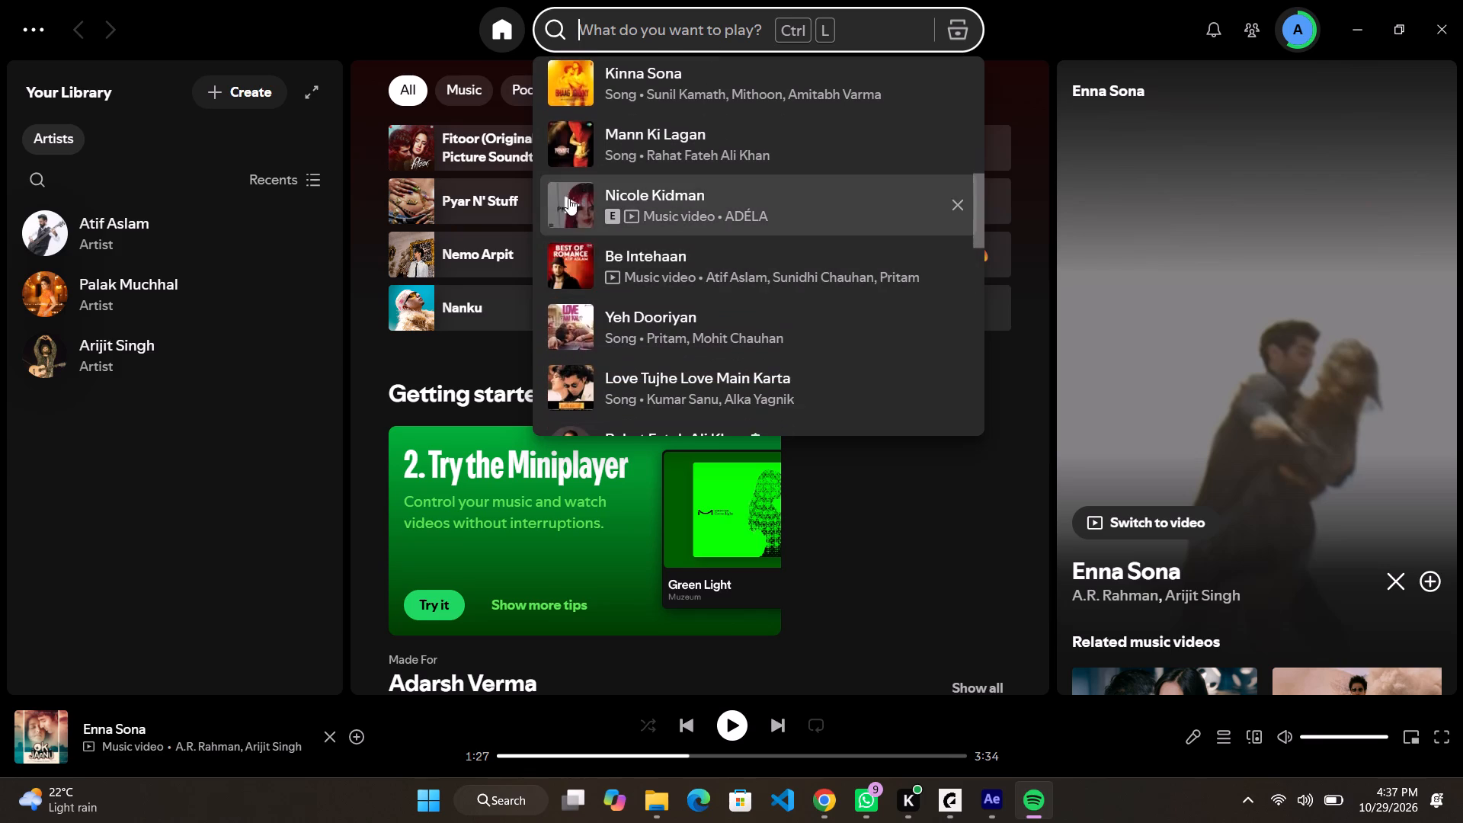
scroll(582, 290, "down", 1)
left_click(571, 238)
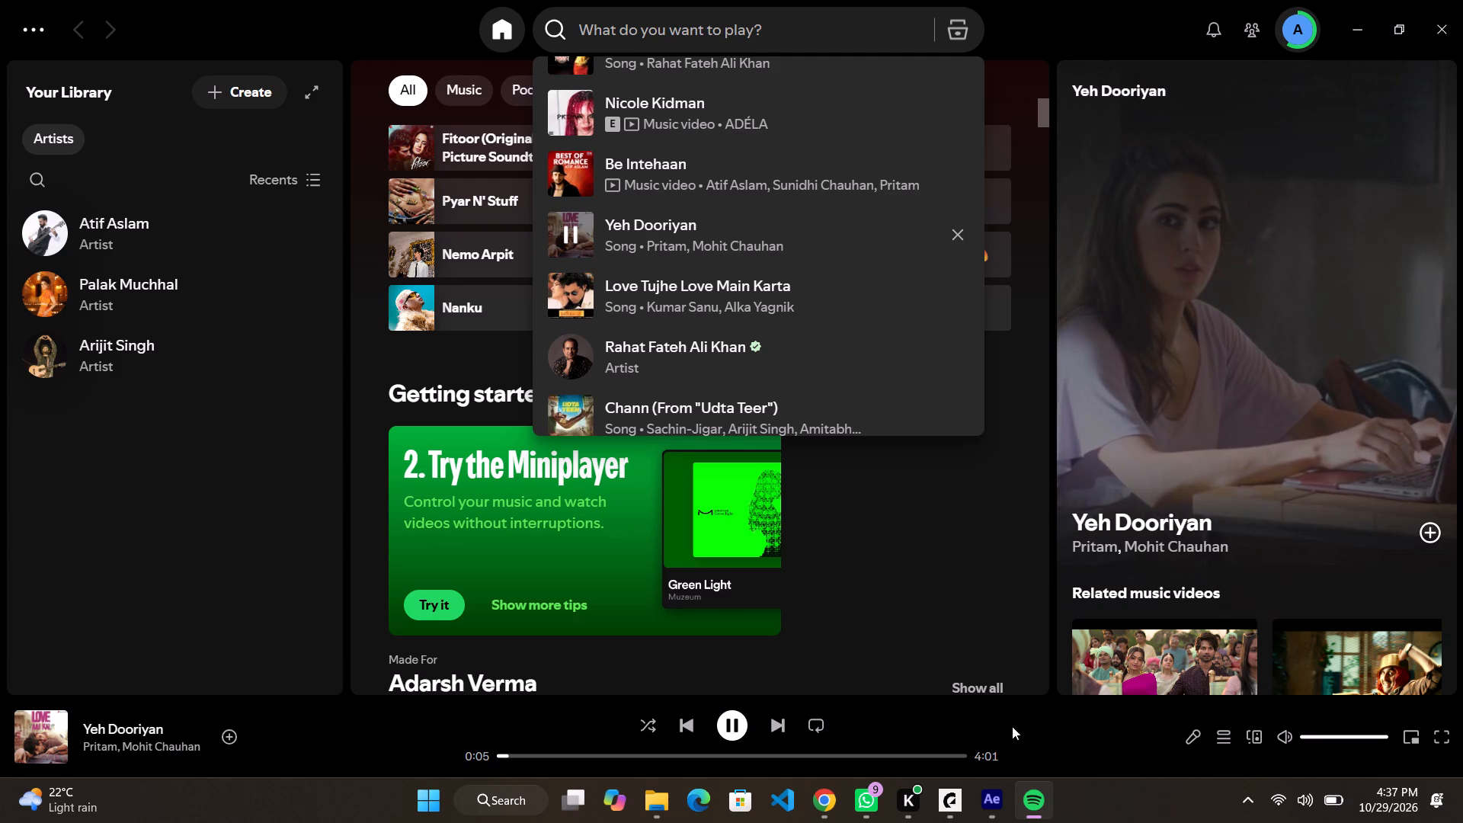
Try pausing the song Yeh Dooriyan and close Spotify to return to the Diveo caption editor in Chrome.
left_click(1122, 748)
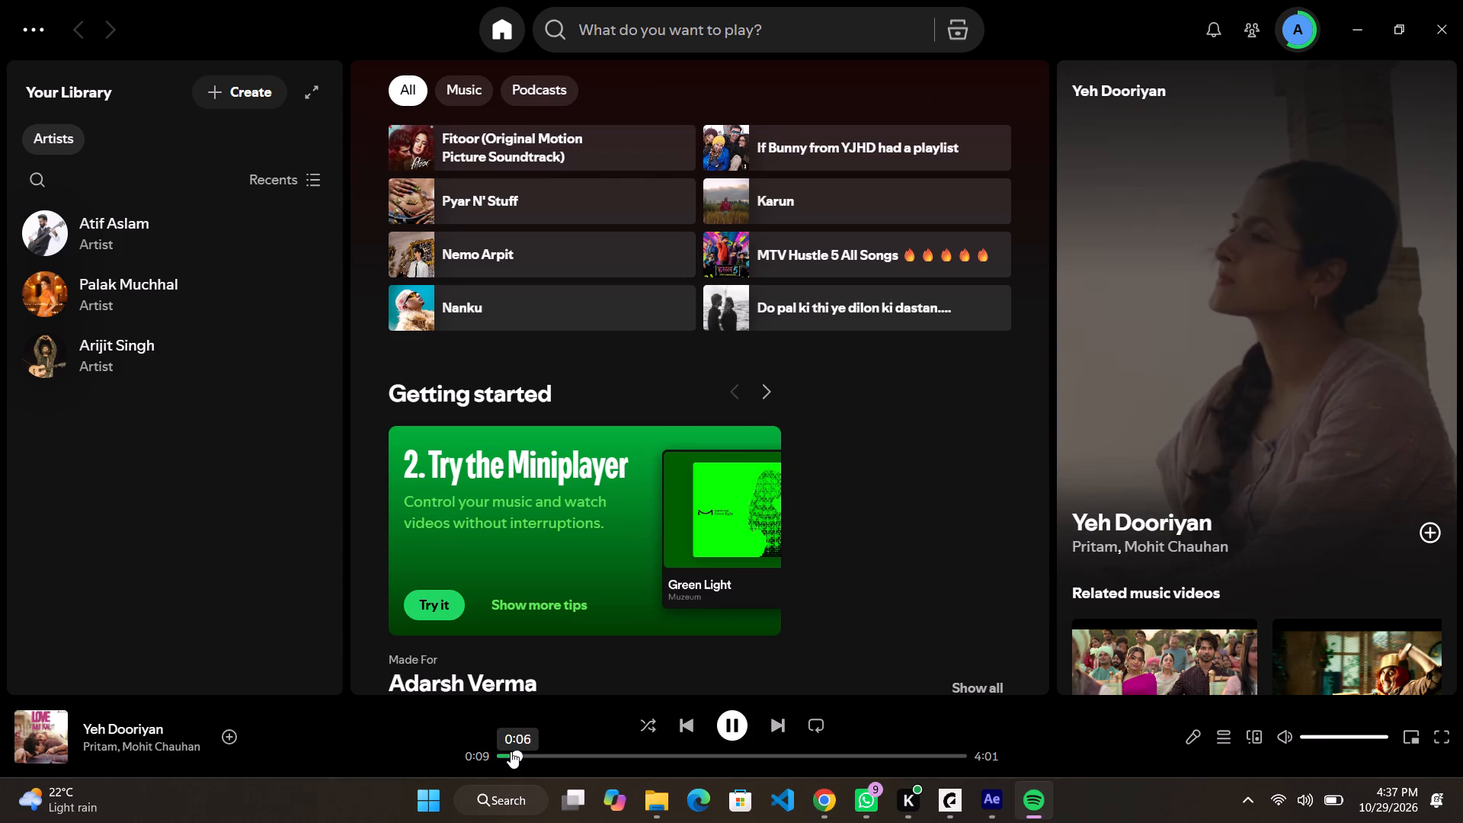
left_click(747, 719)
left_click(732, 722)
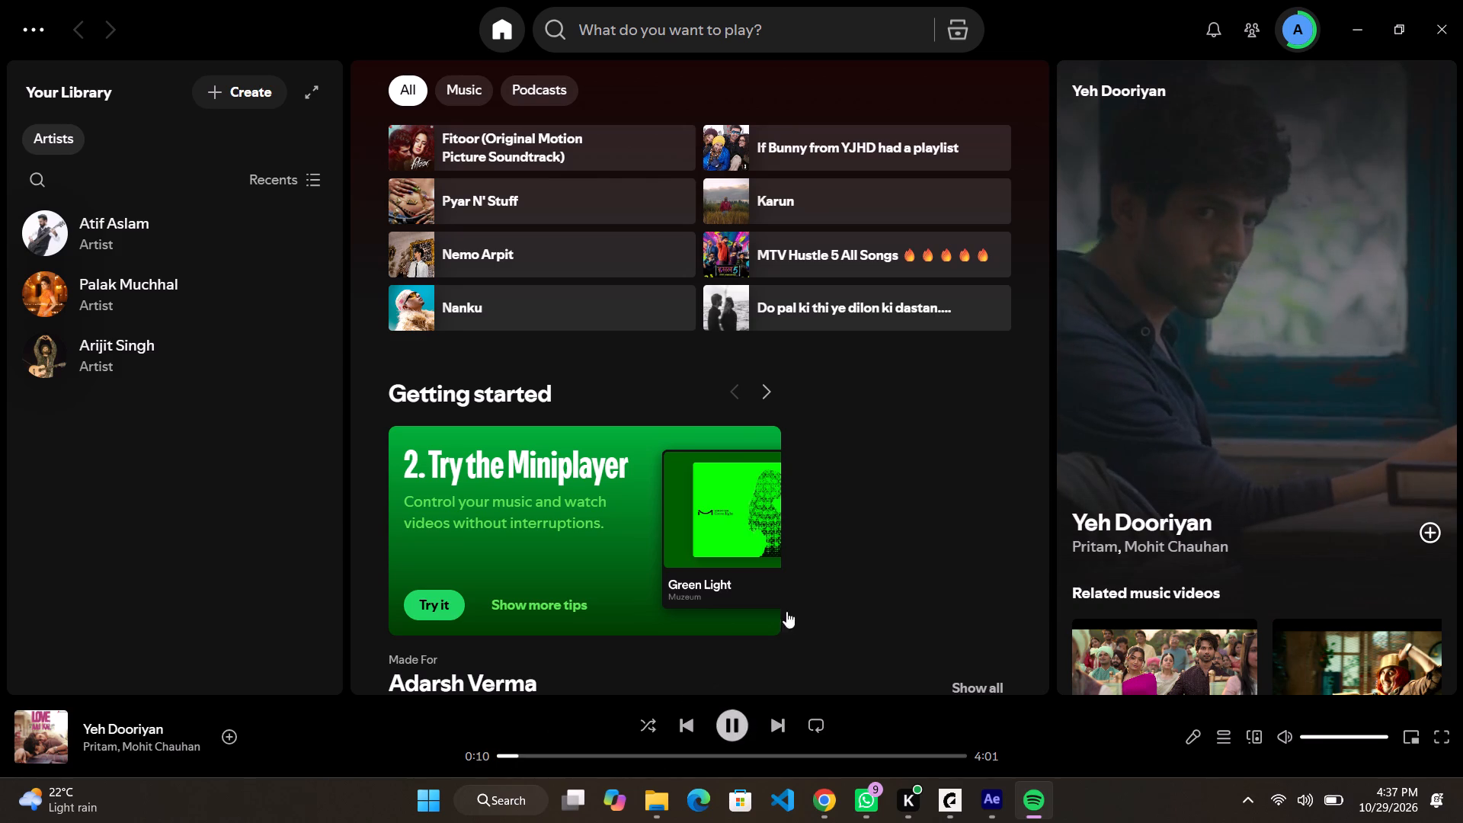
left_click(1462, 0)
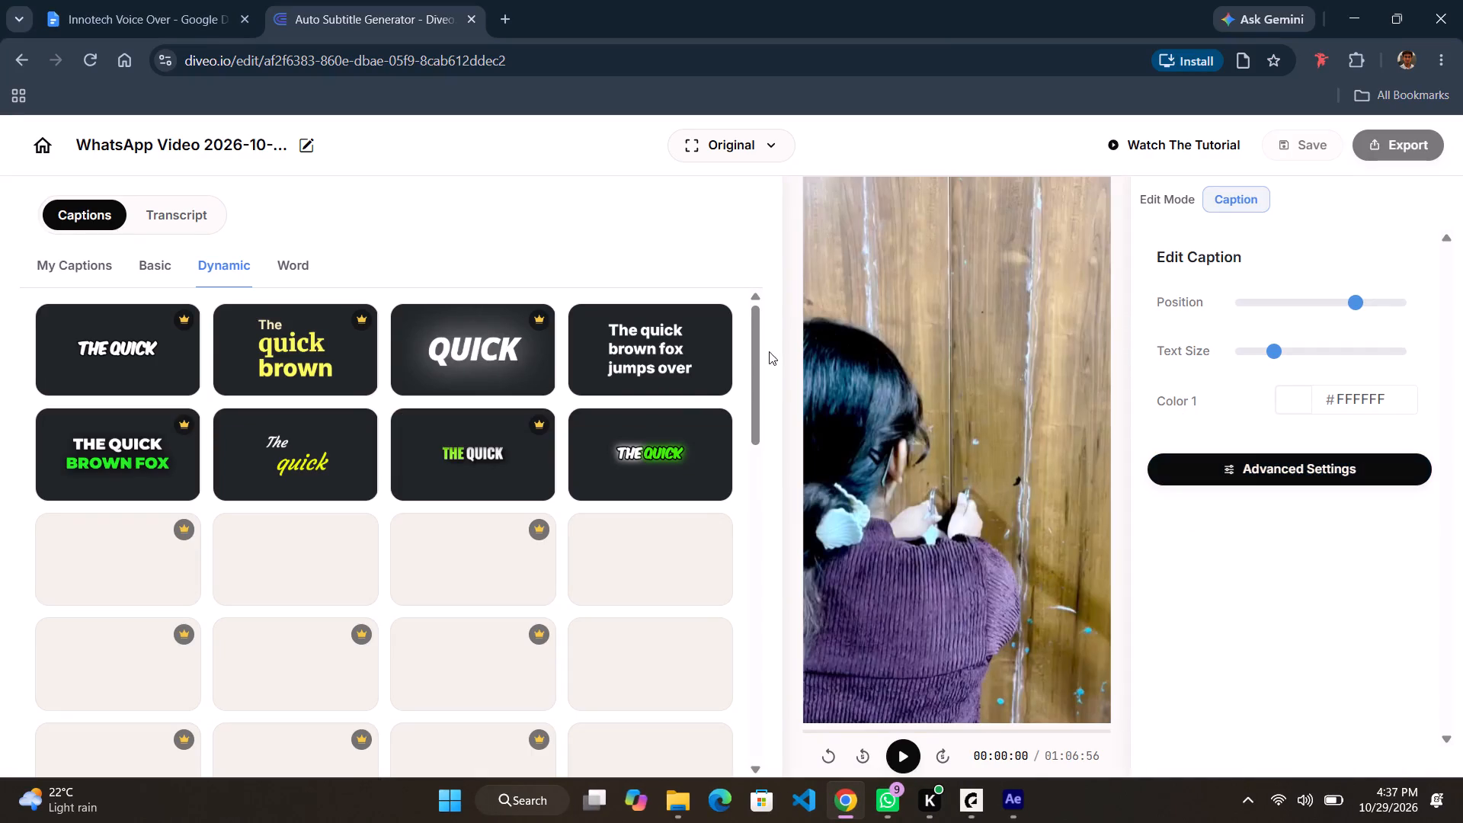
Play the WhatsApp video preview in Diveo to review the captions over the footage.
left_click(899, 754)
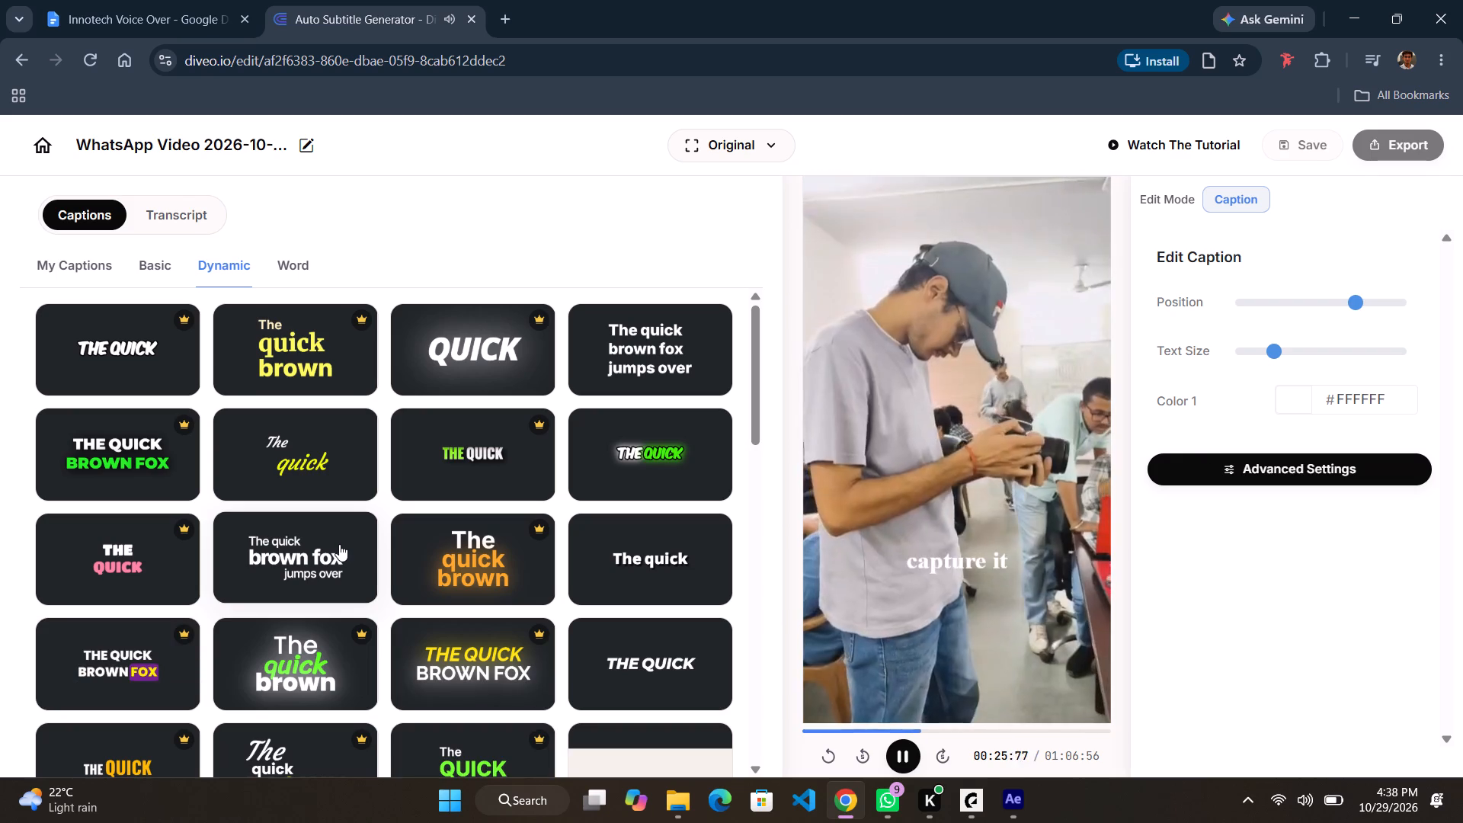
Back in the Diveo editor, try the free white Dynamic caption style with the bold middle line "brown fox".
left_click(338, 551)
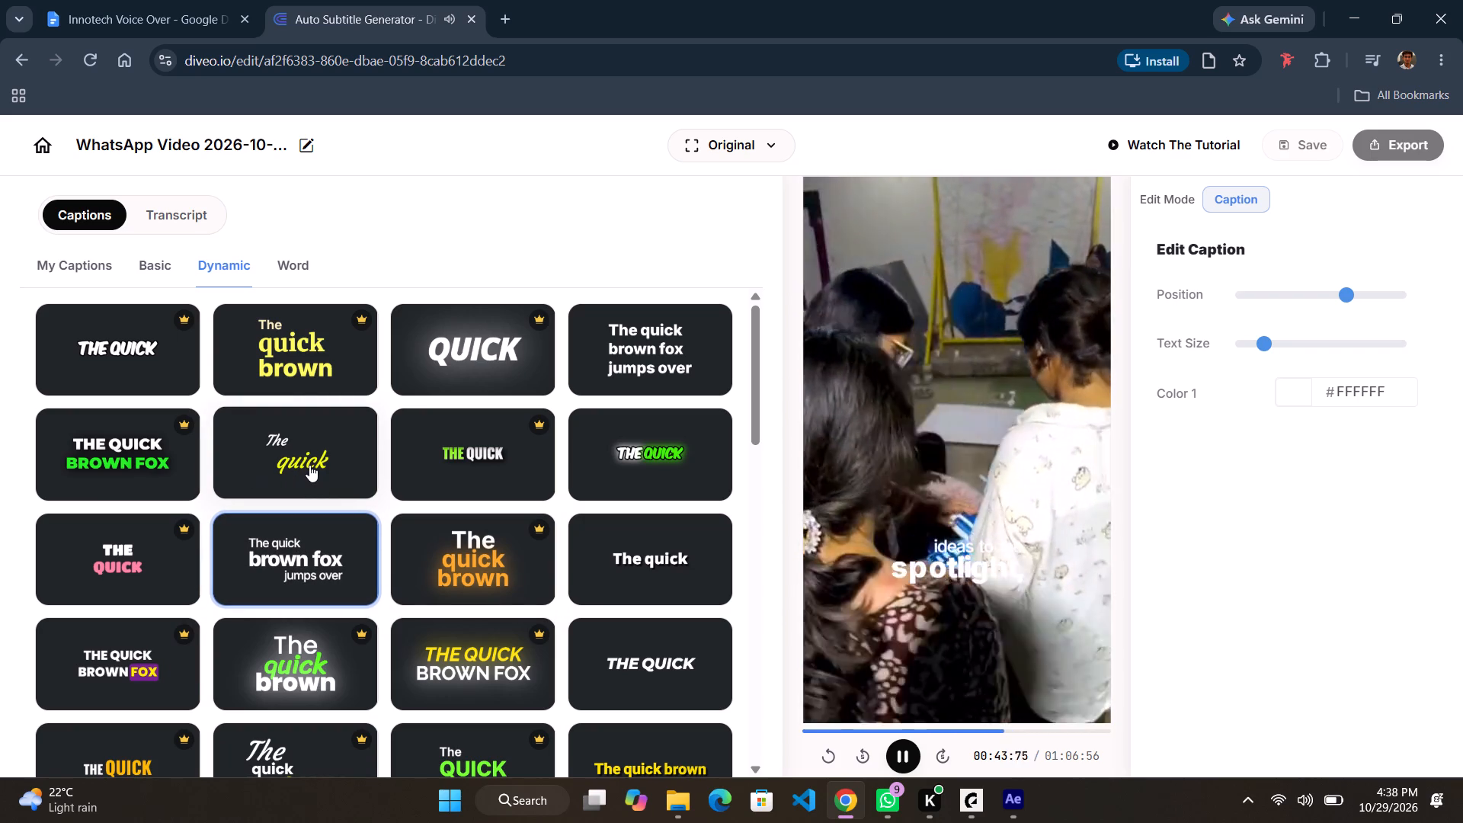
Apply the free Dynamic caption style with white italic "The" above yellow script "quick" to the video.
left_click(309, 464)
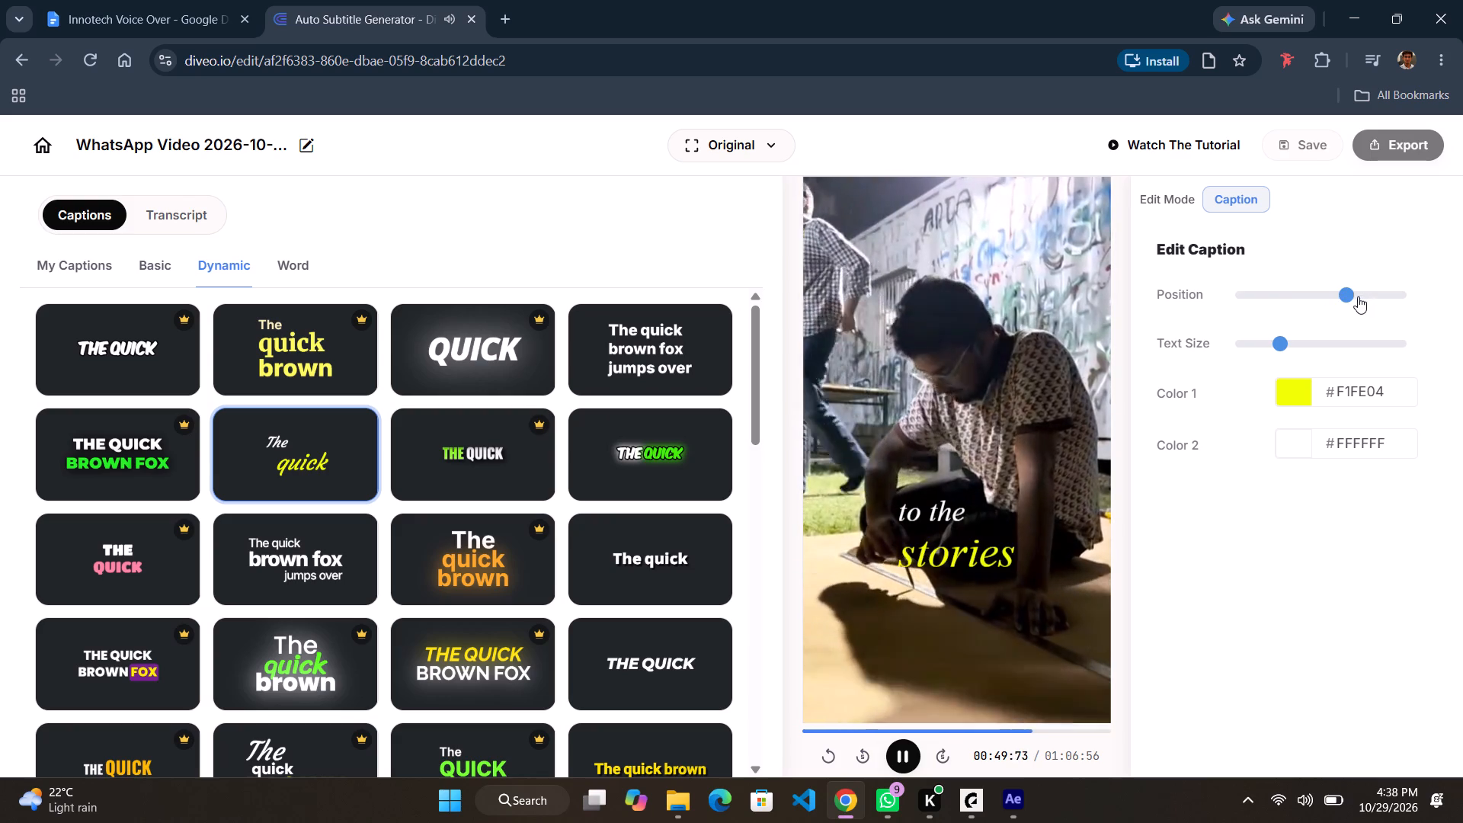
Reduce the caption's Position setting slightly, to just past the middle of its range.
left_click_drag(1350, 292, 1333, 294)
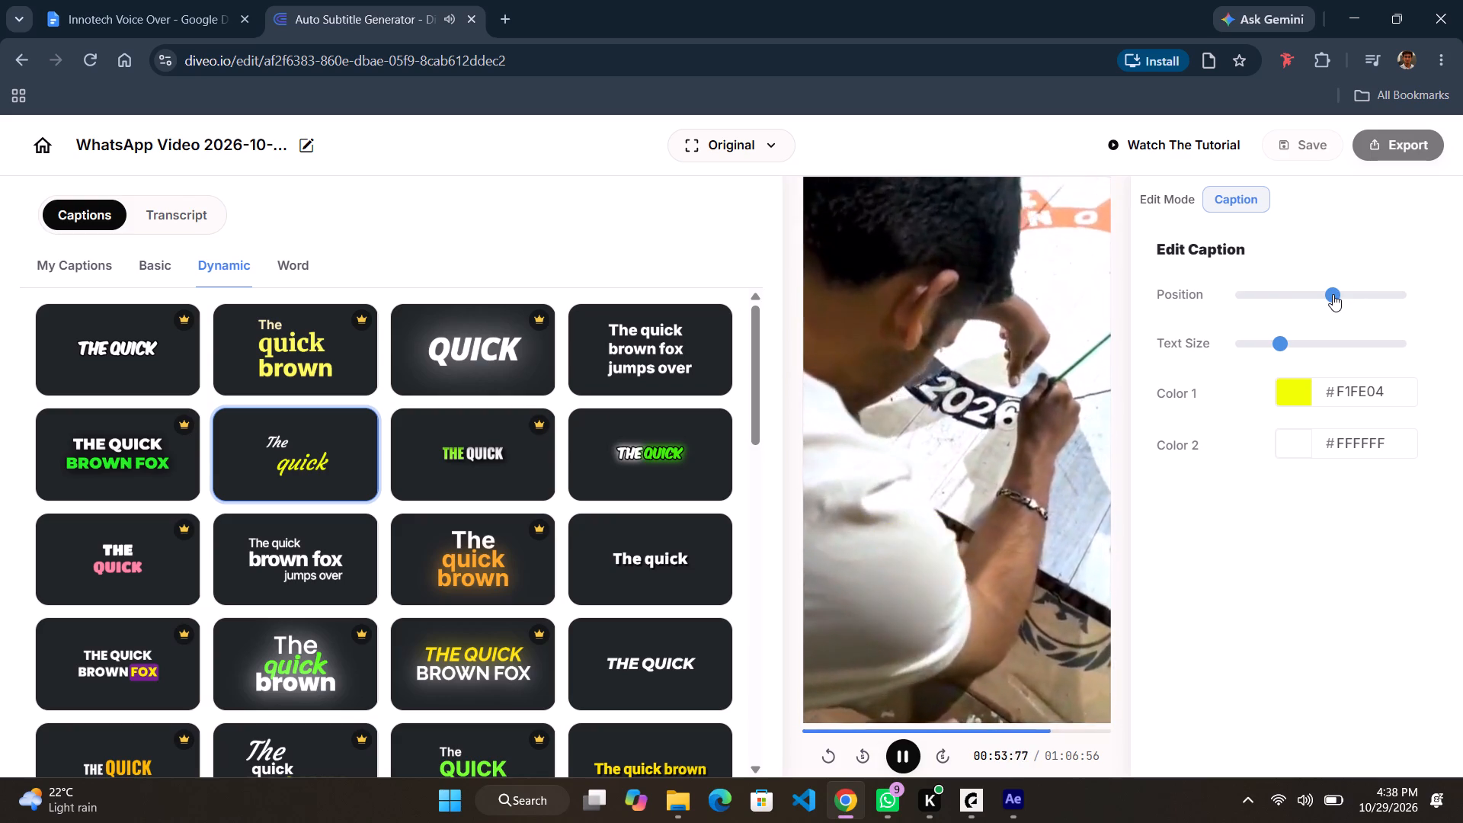
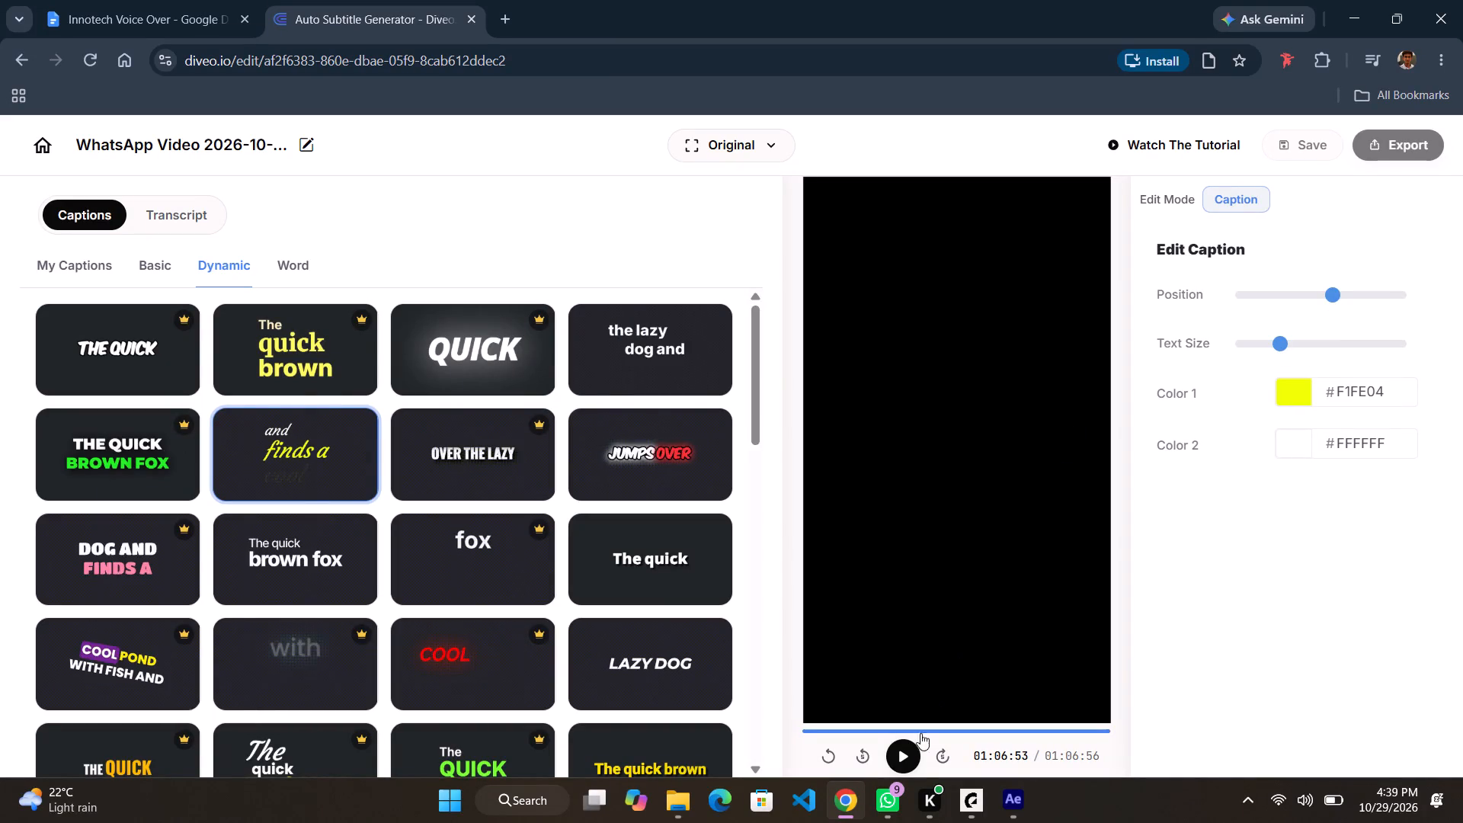
Rewind the video to the beginning and play it to preview the captions in the applied style.
left_click(902, 754)
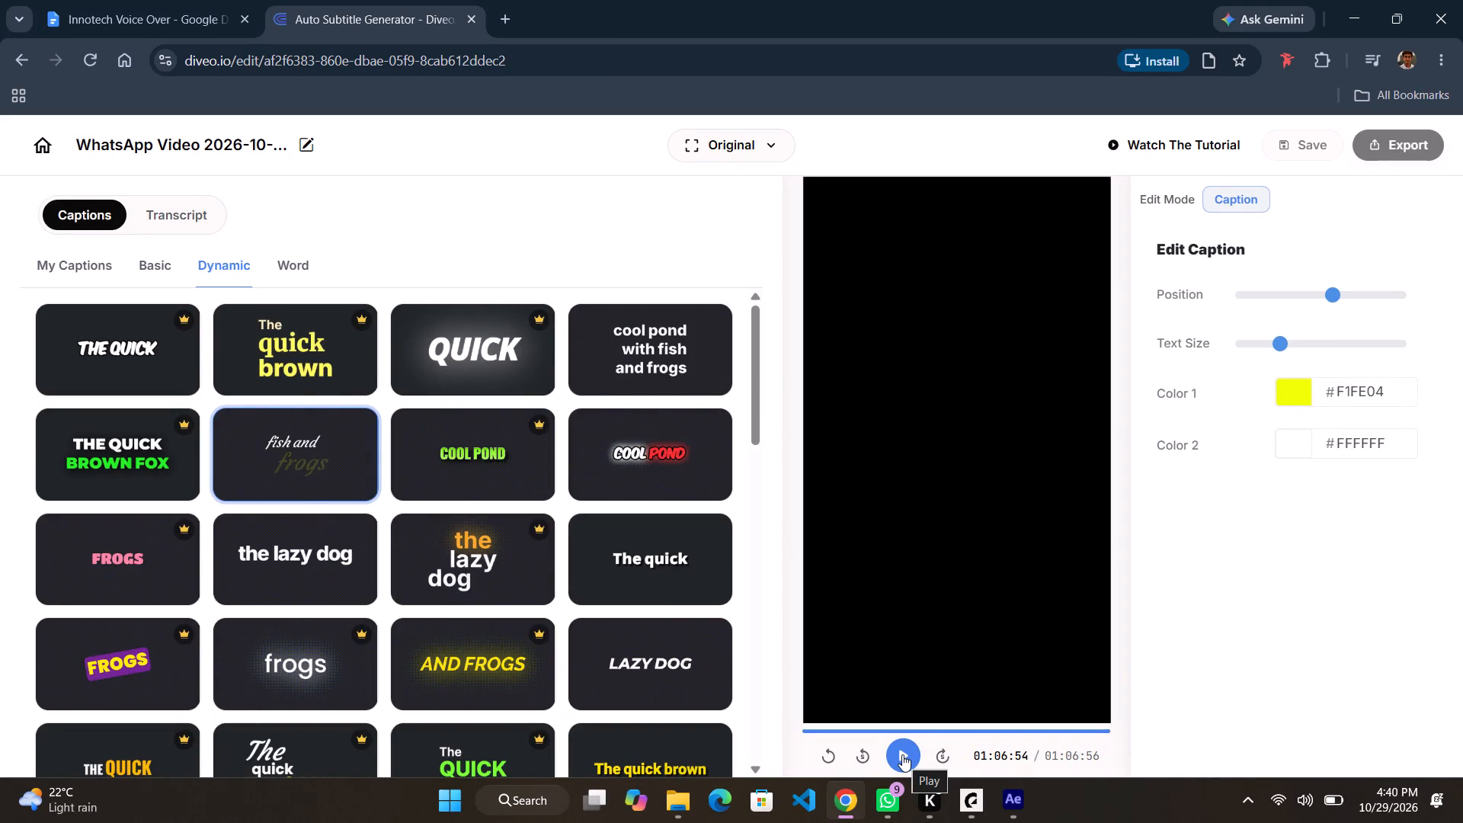
left_click(902, 754)
left_click(902, 754)
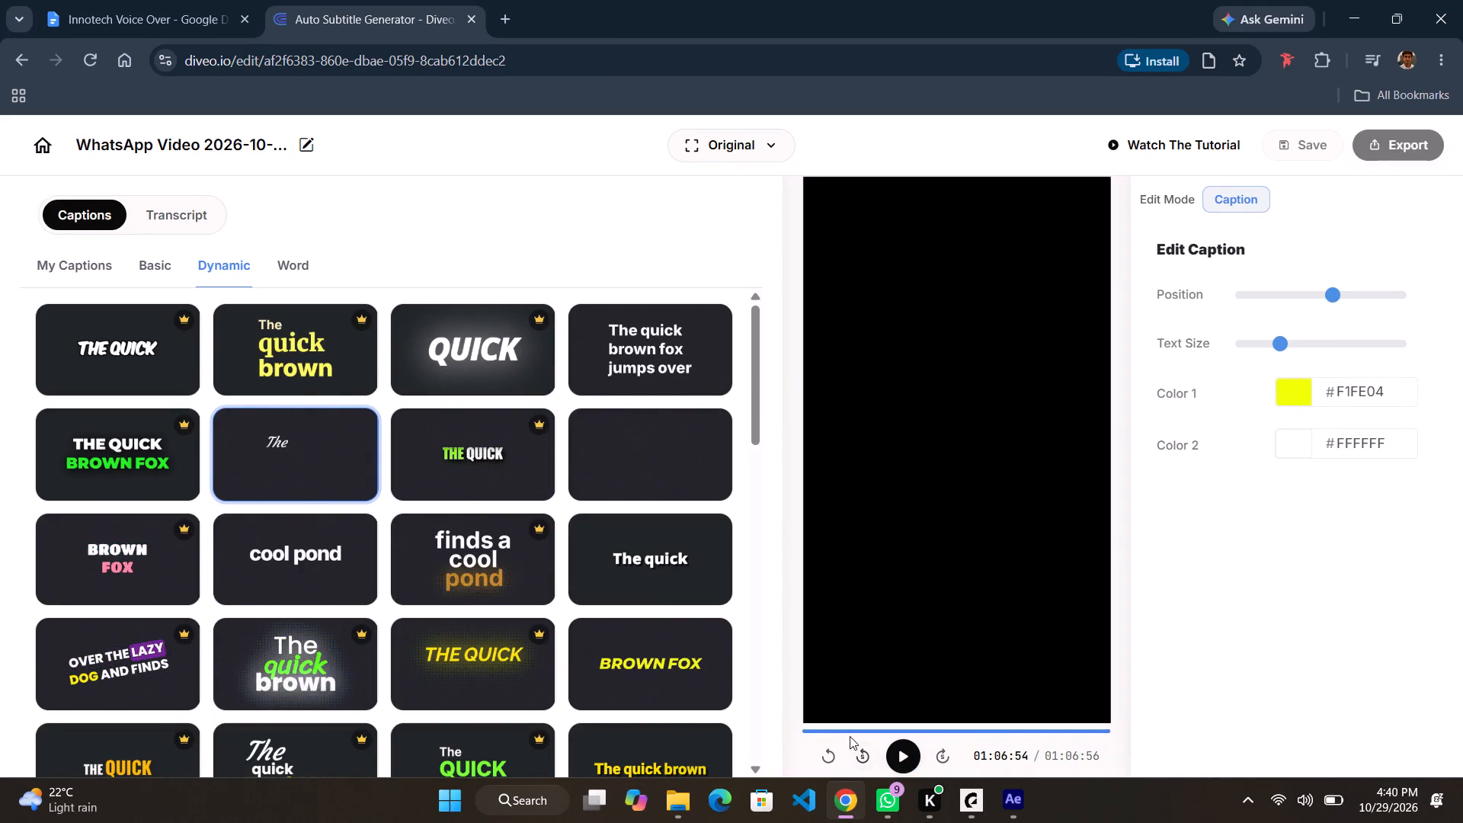
left_click_drag(848, 732, 732, 728)
left_click(892, 754)
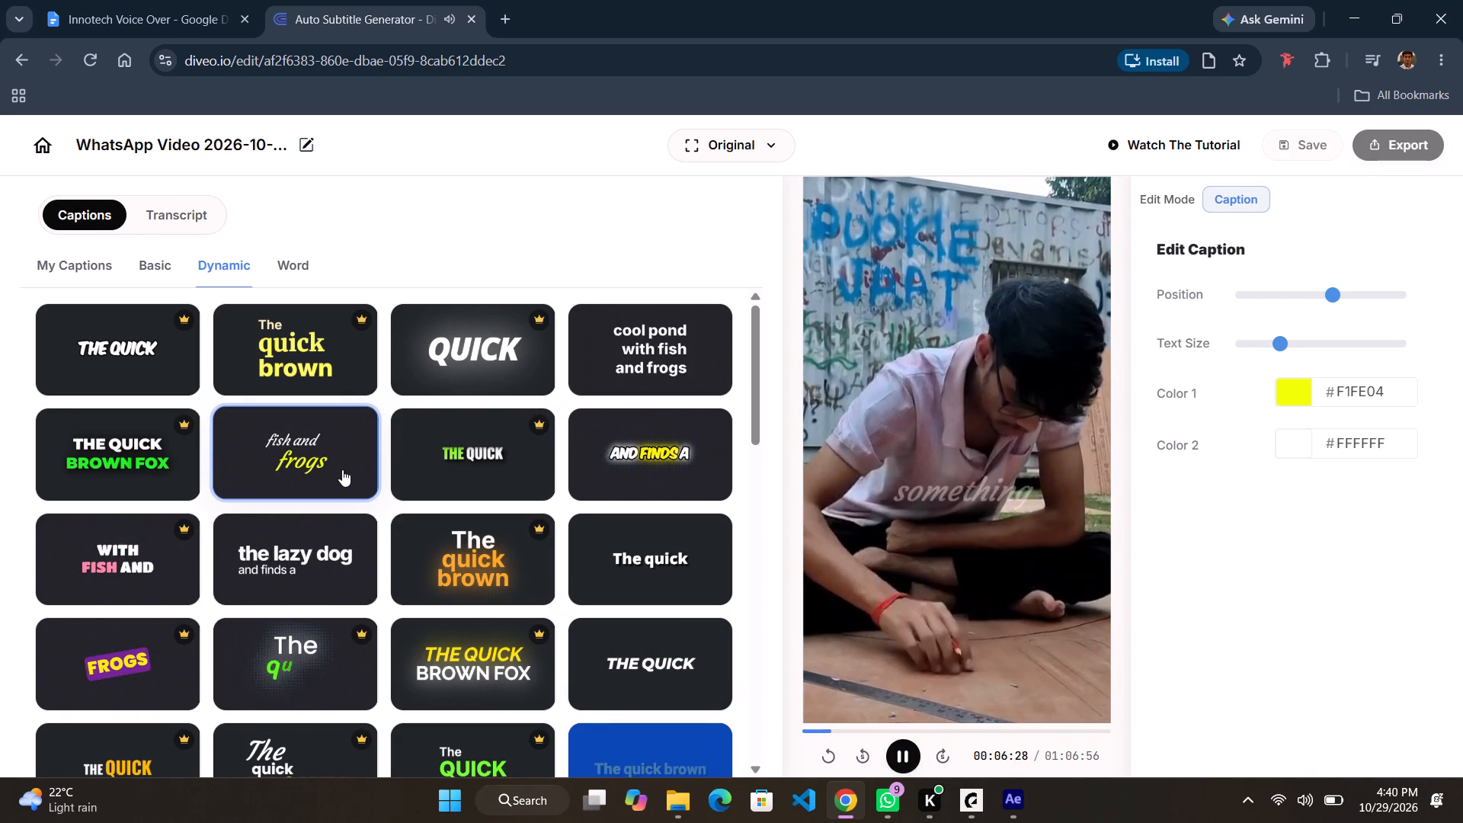
Look through the Dynamic caption styles for alternatives while the captioned preview keeps playing.
scroll(623, 547, "down", 1)
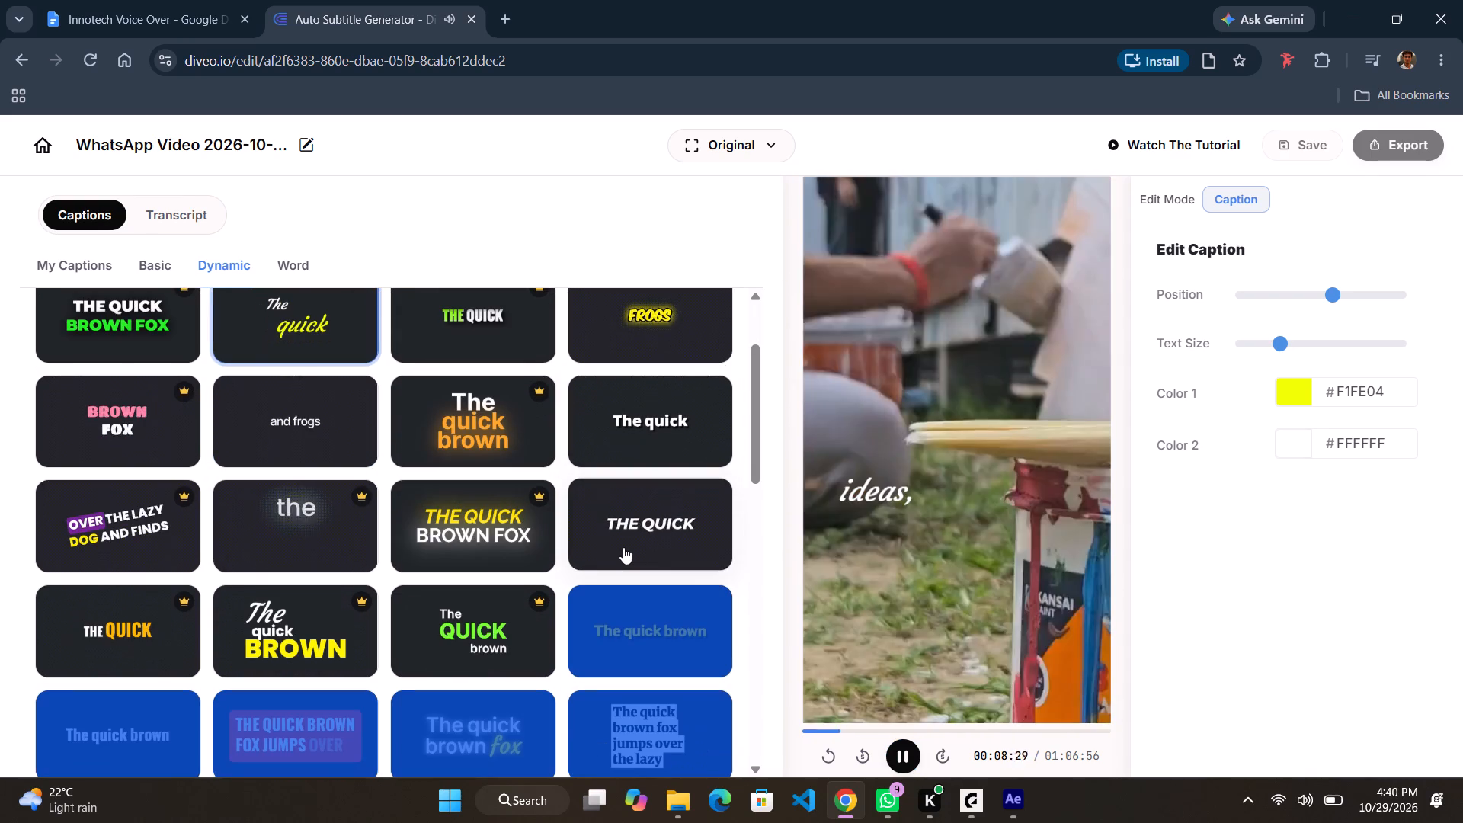
scroll(623, 547, "down", 1)
scroll(482, 611, "down", 1)
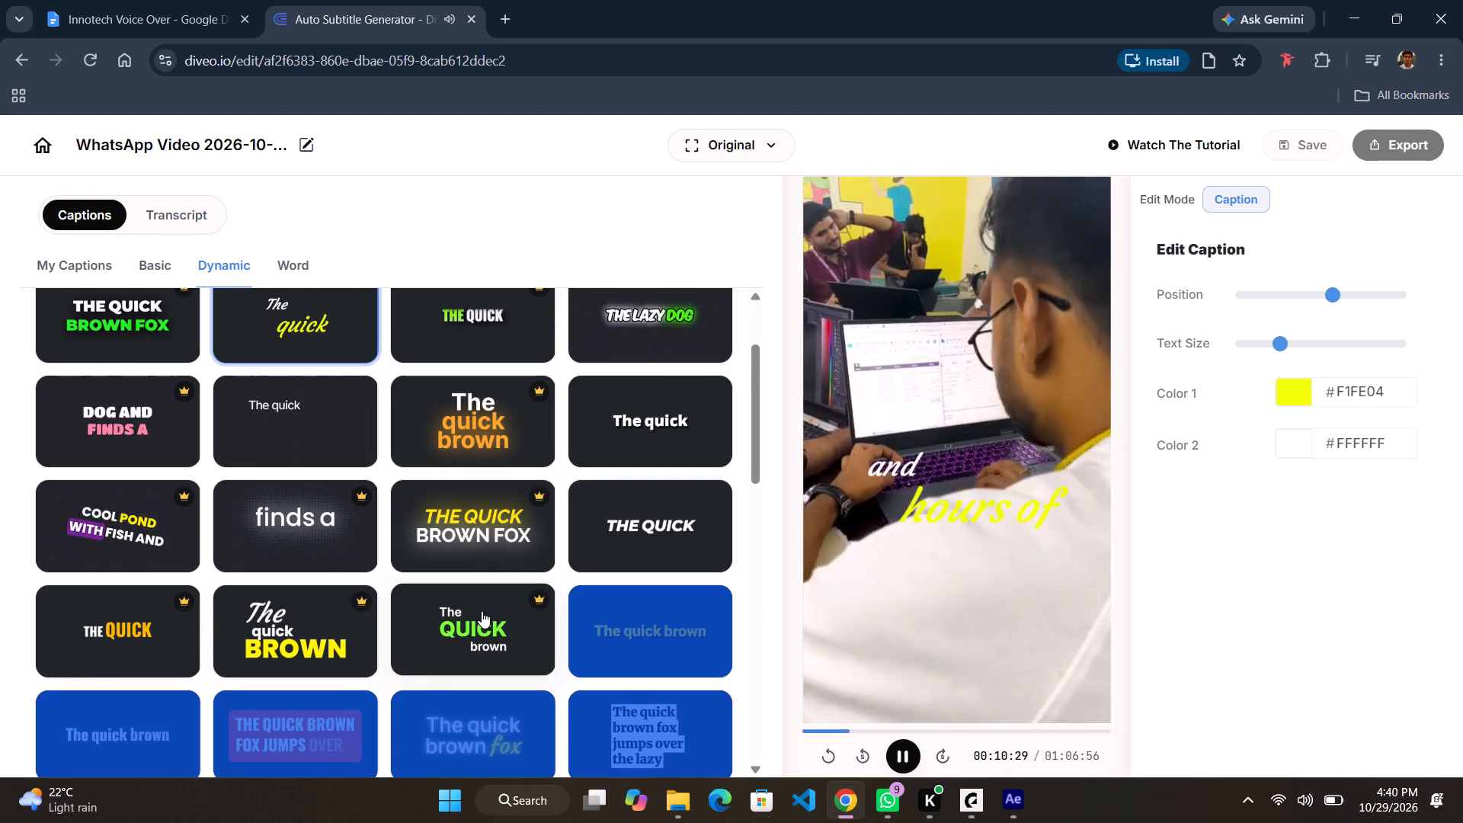
scroll(482, 611, "down", 1)
left_click(749, 604)
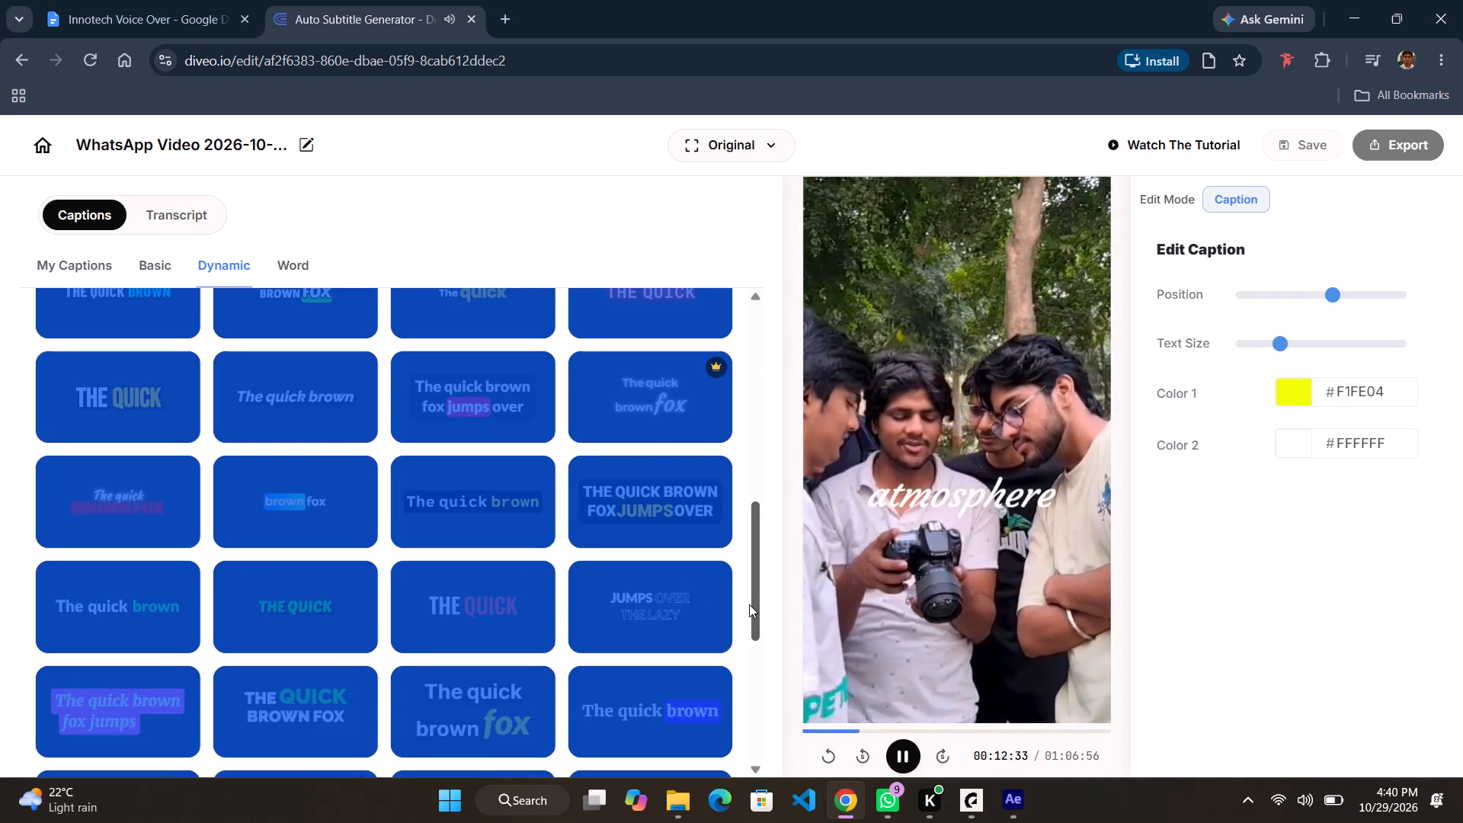
left_click(738, 583)
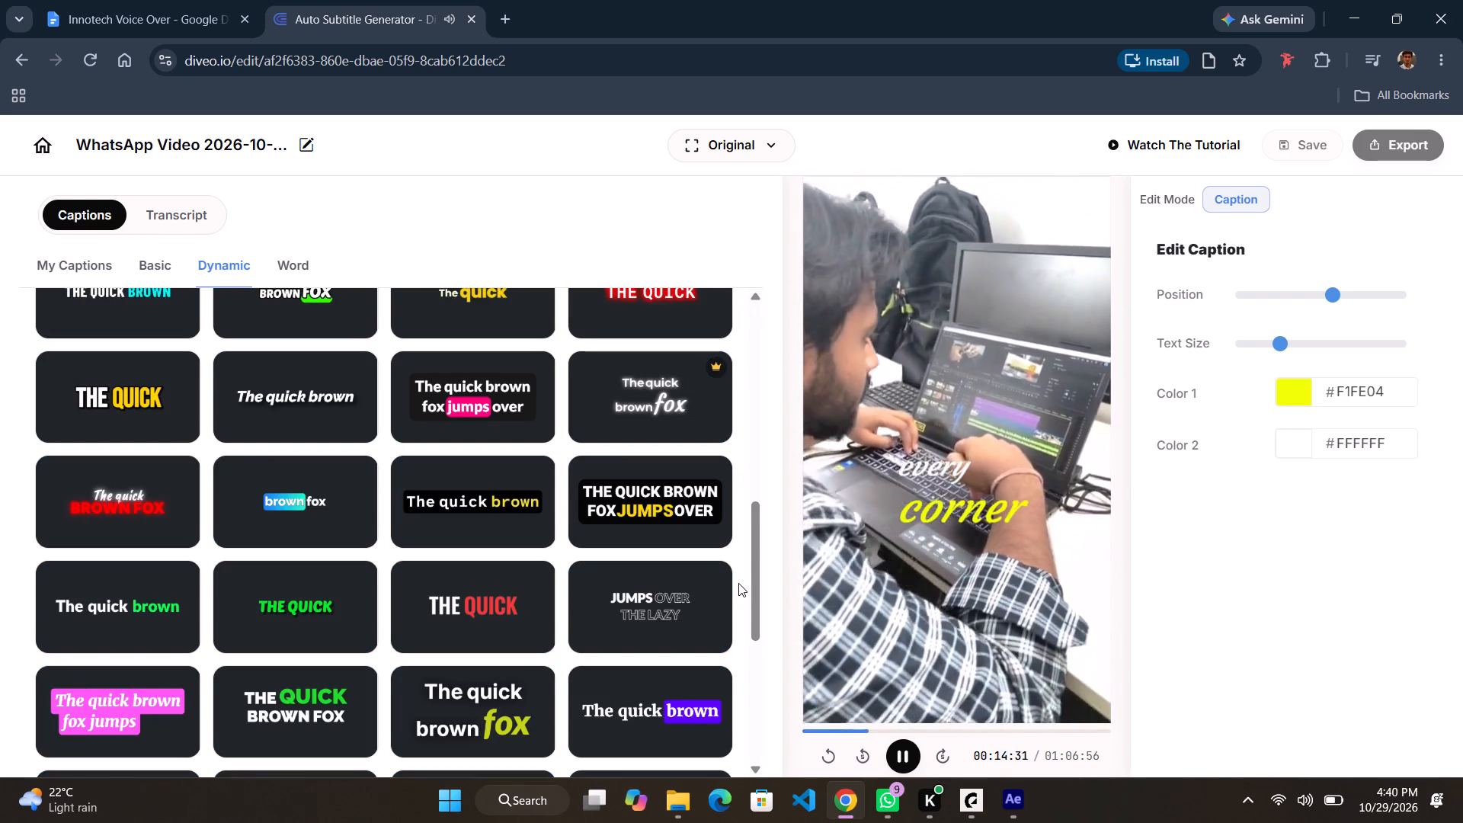
scroll(738, 583, "up", 2)
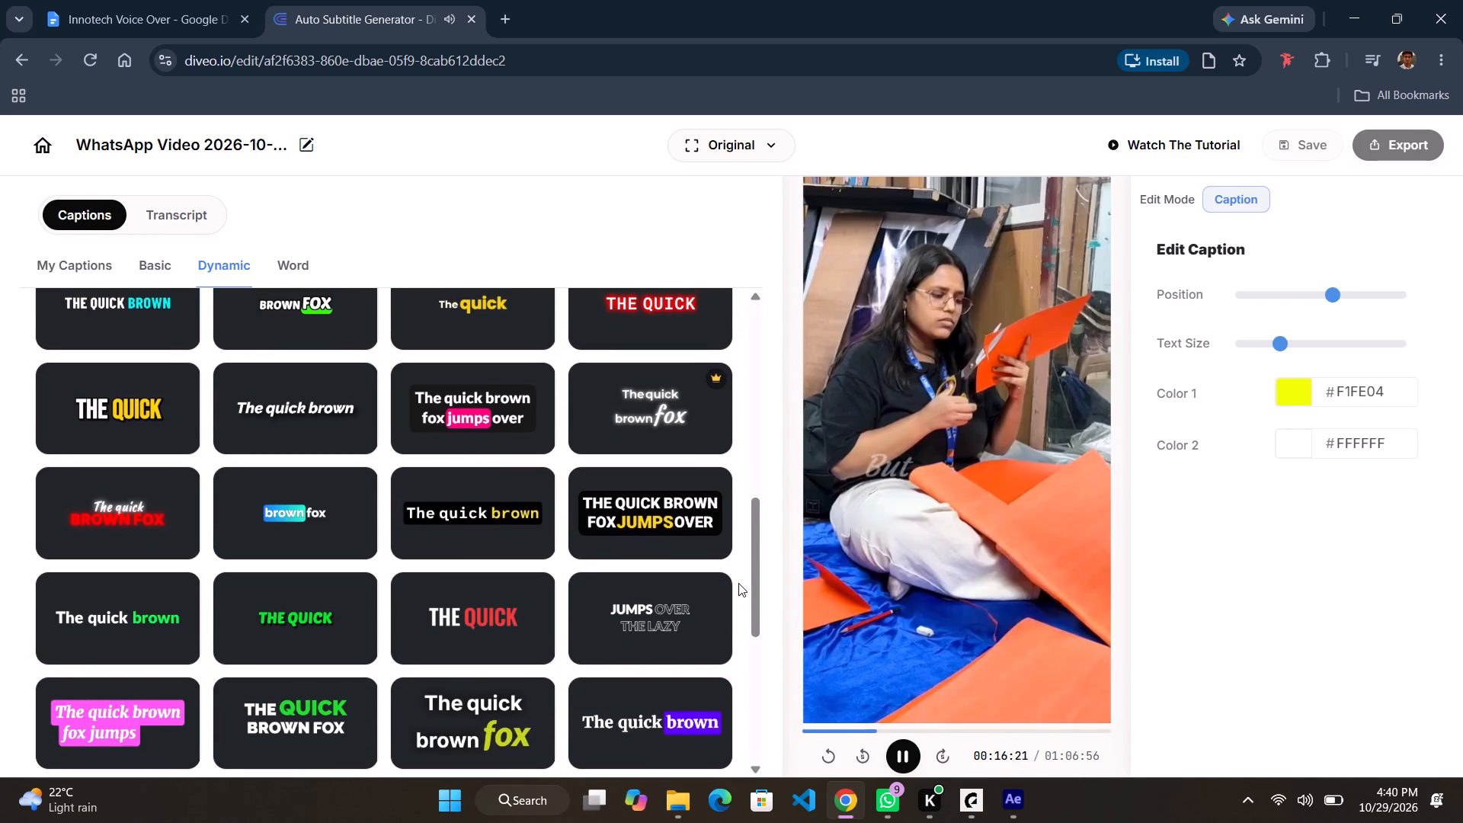
scroll(738, 583, "up", 1)
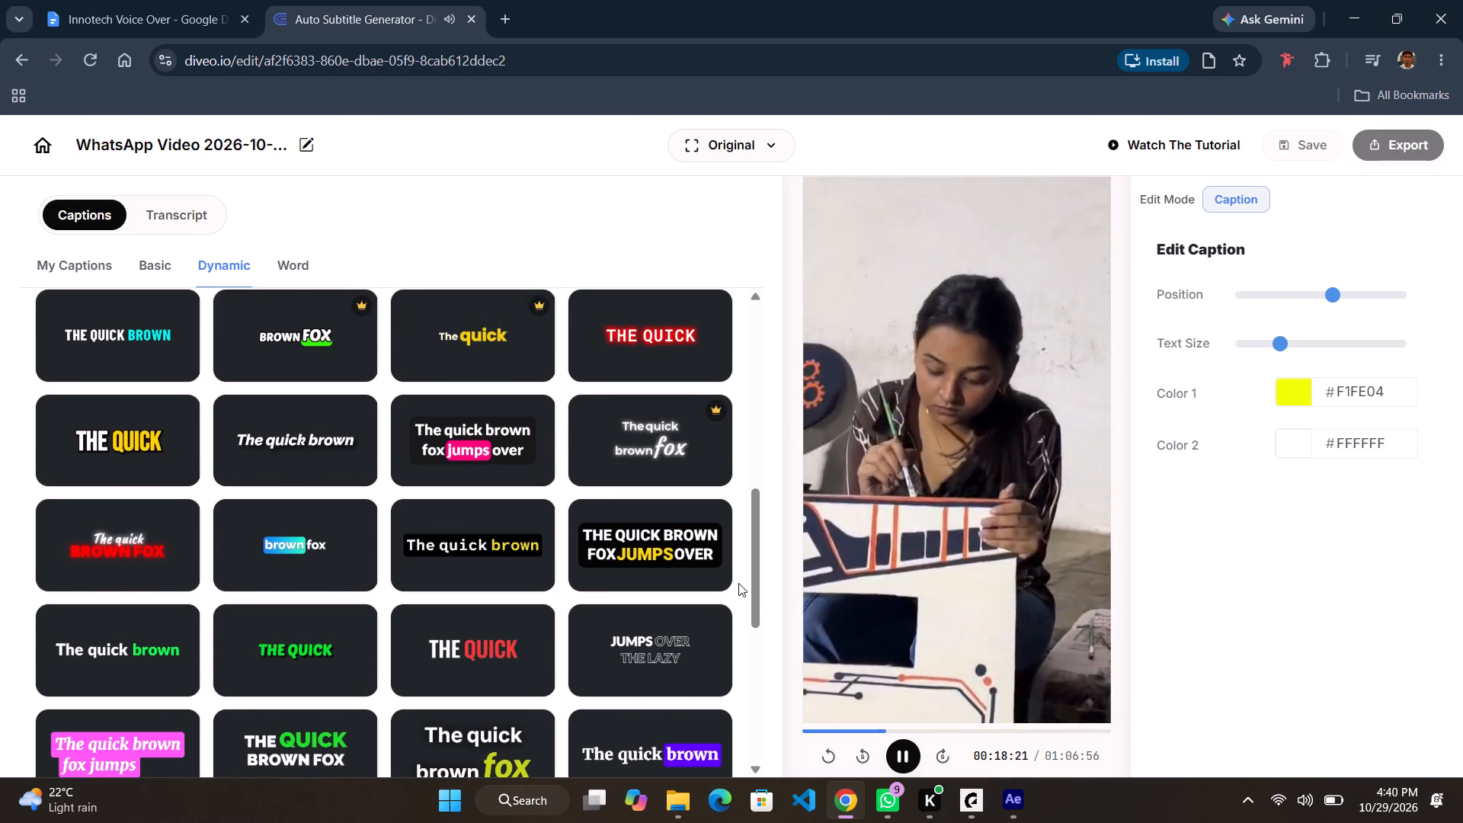
scroll(738, 583, "up", 1)
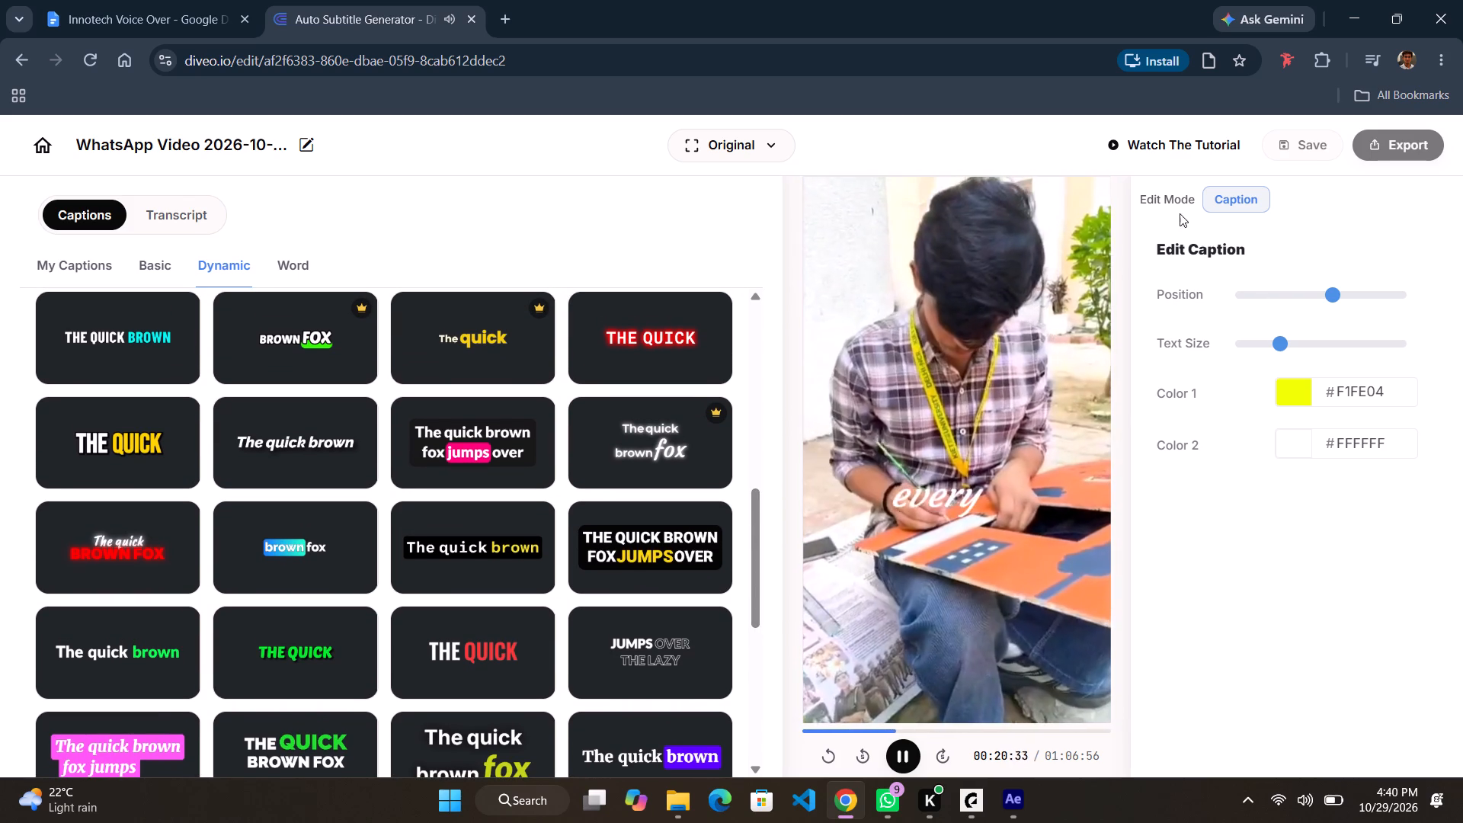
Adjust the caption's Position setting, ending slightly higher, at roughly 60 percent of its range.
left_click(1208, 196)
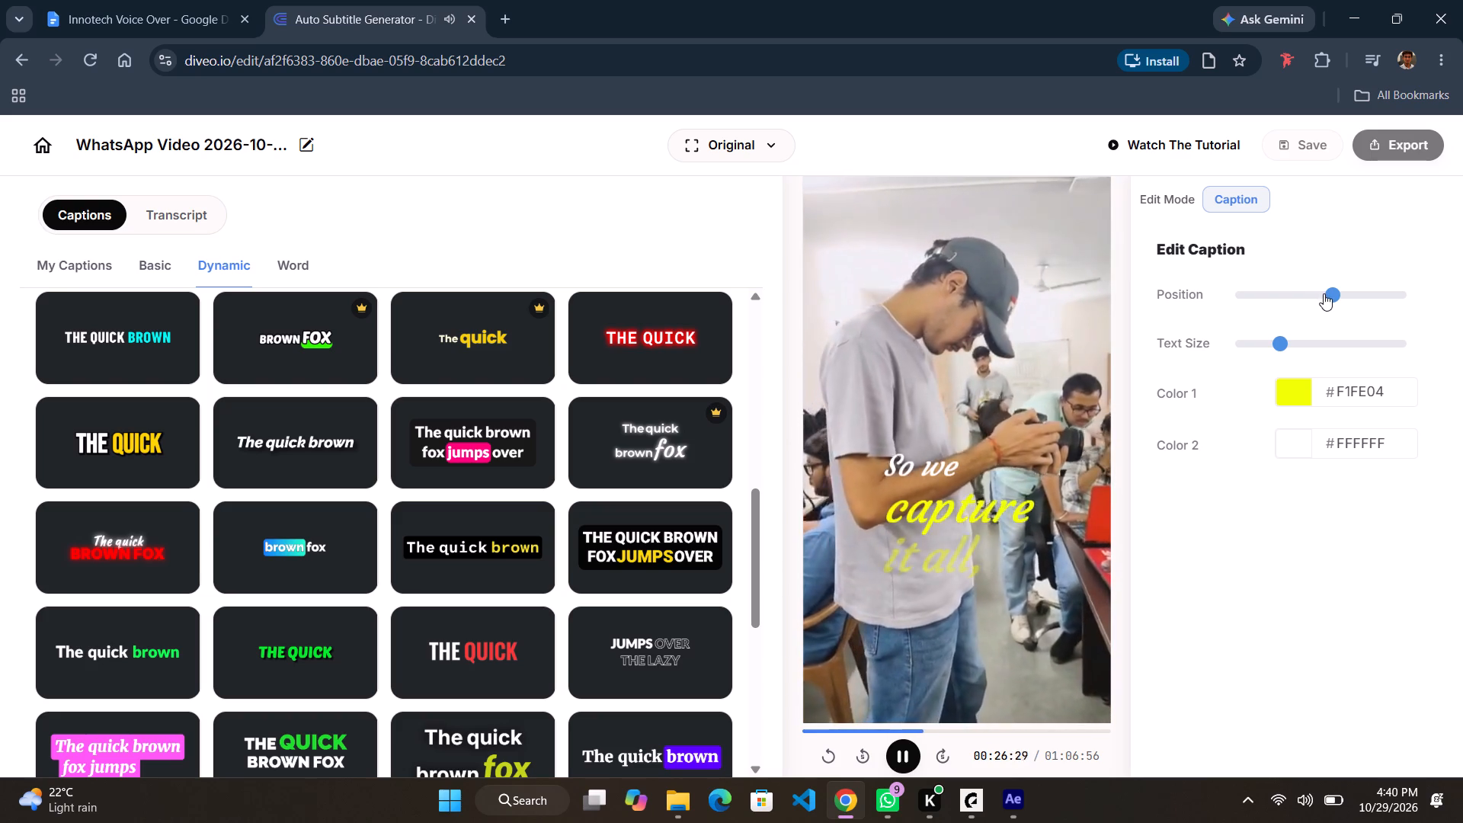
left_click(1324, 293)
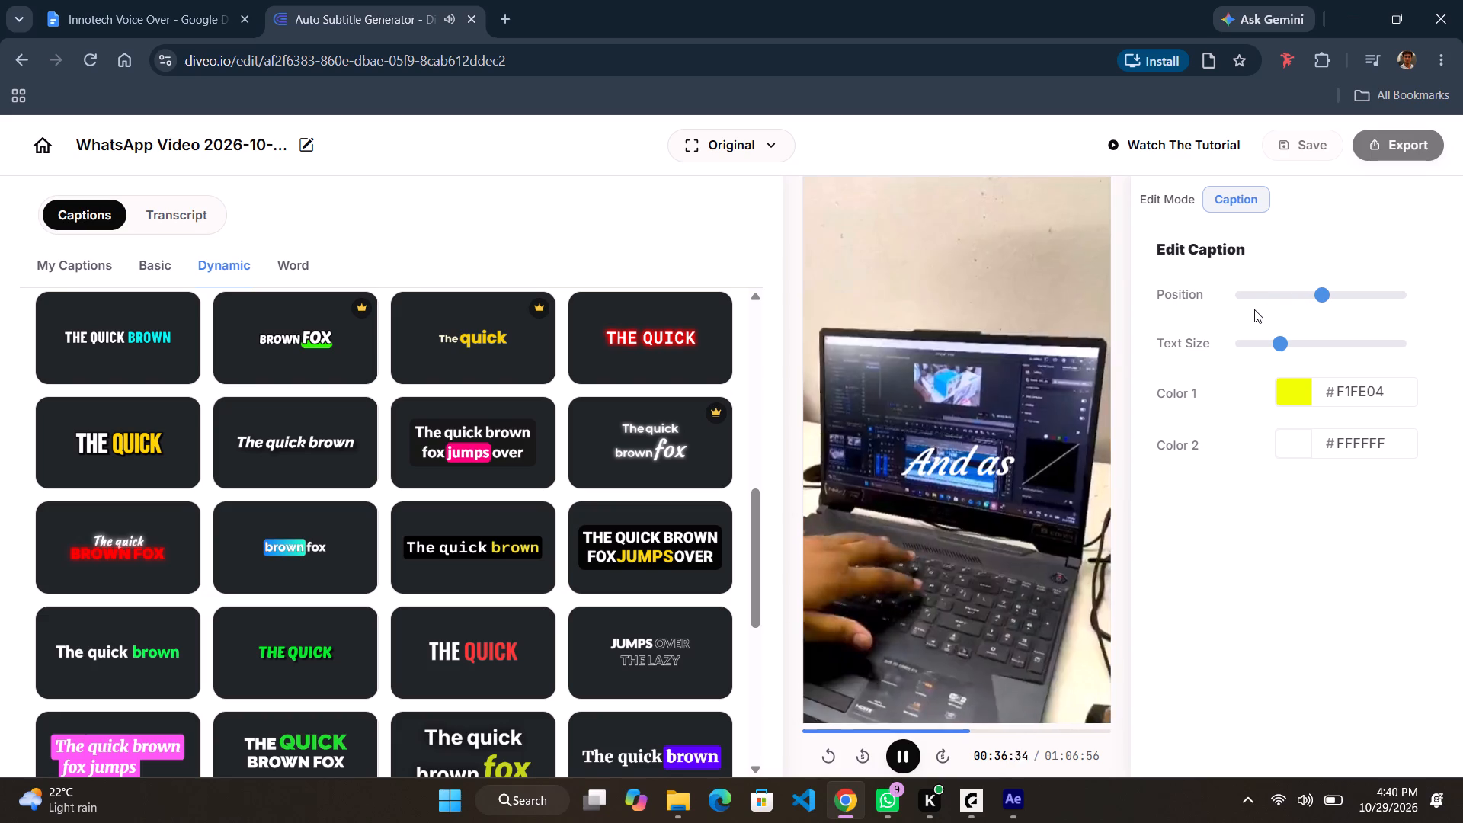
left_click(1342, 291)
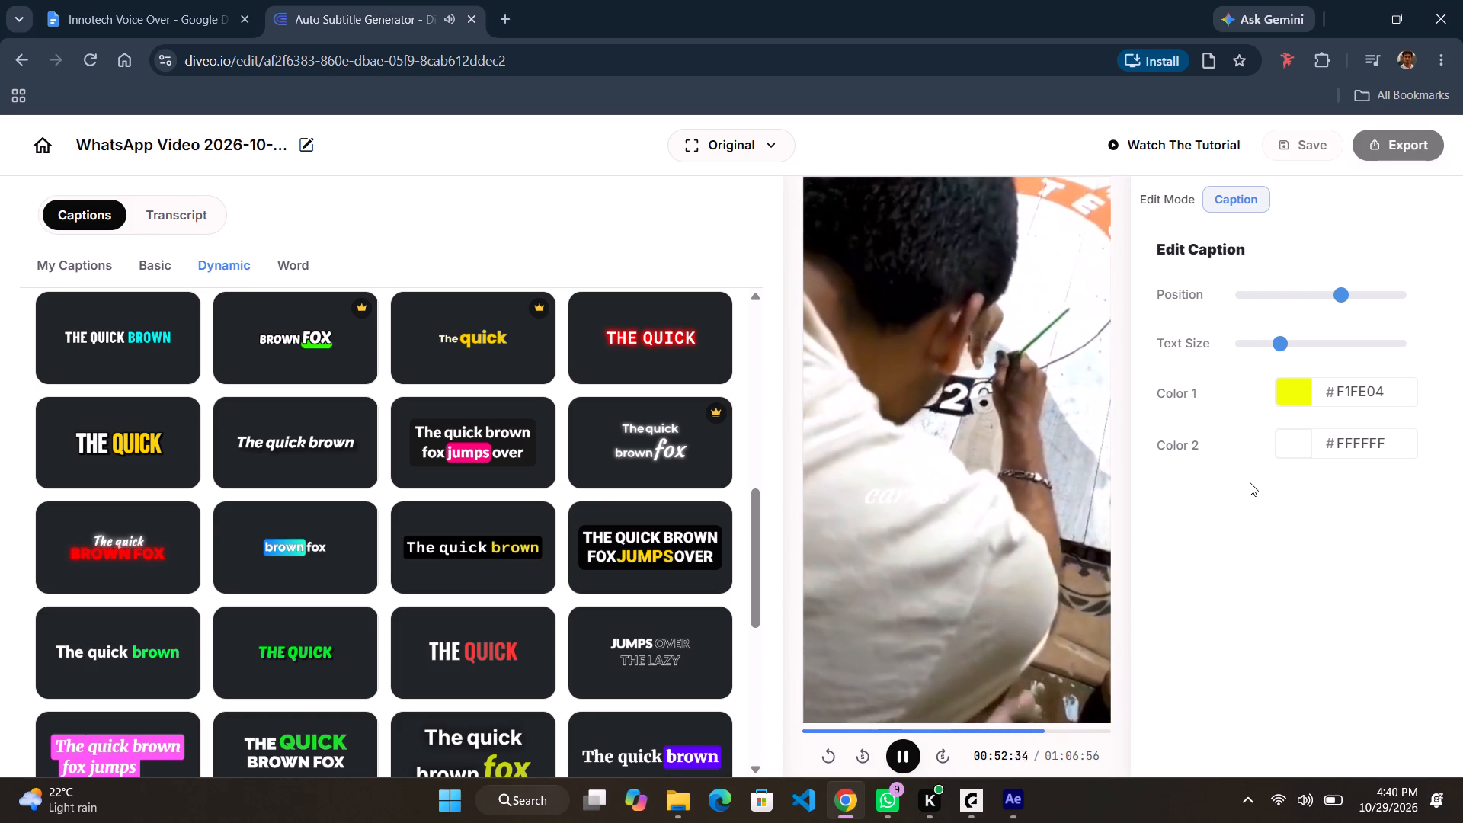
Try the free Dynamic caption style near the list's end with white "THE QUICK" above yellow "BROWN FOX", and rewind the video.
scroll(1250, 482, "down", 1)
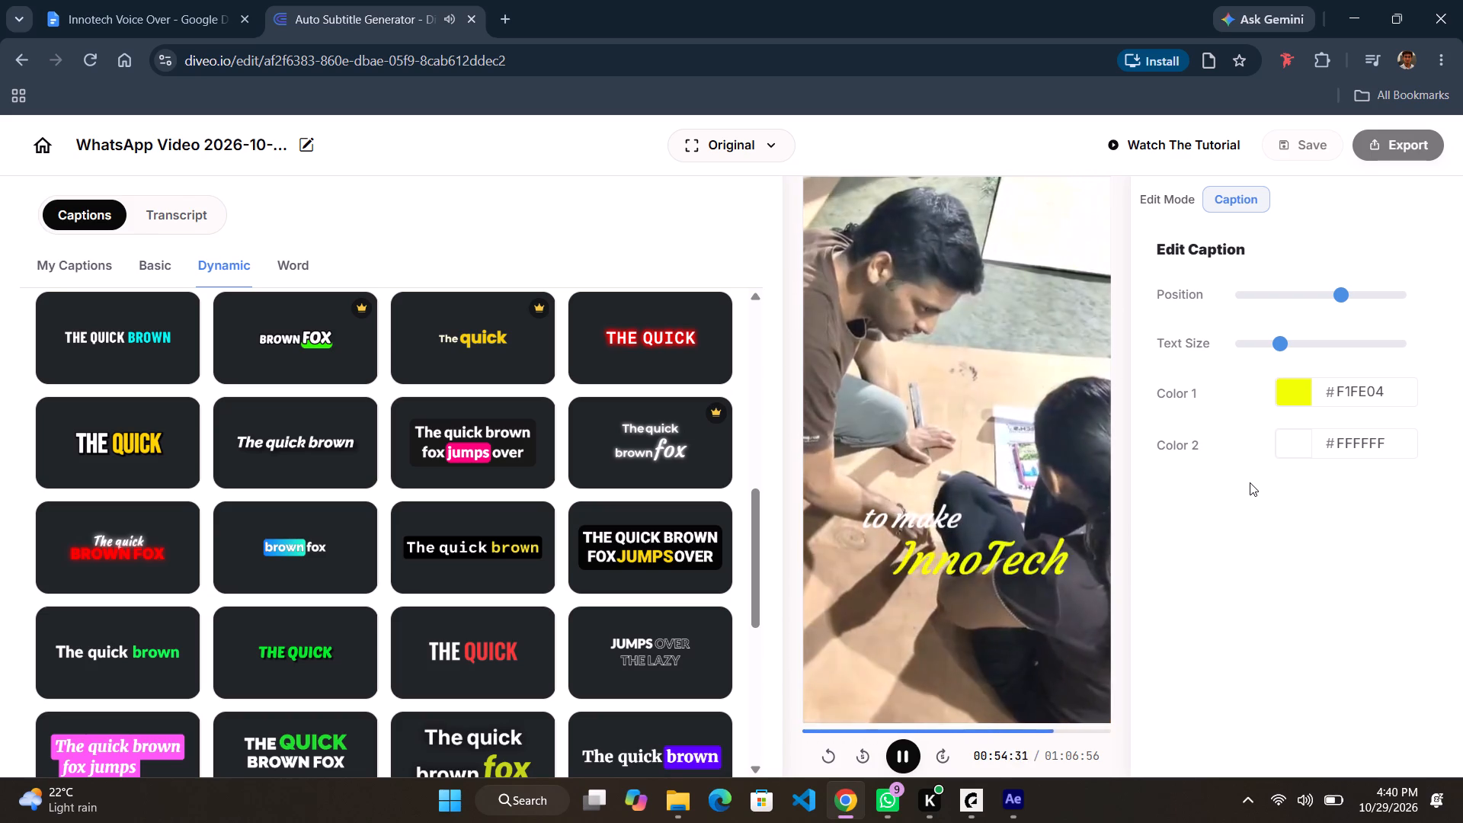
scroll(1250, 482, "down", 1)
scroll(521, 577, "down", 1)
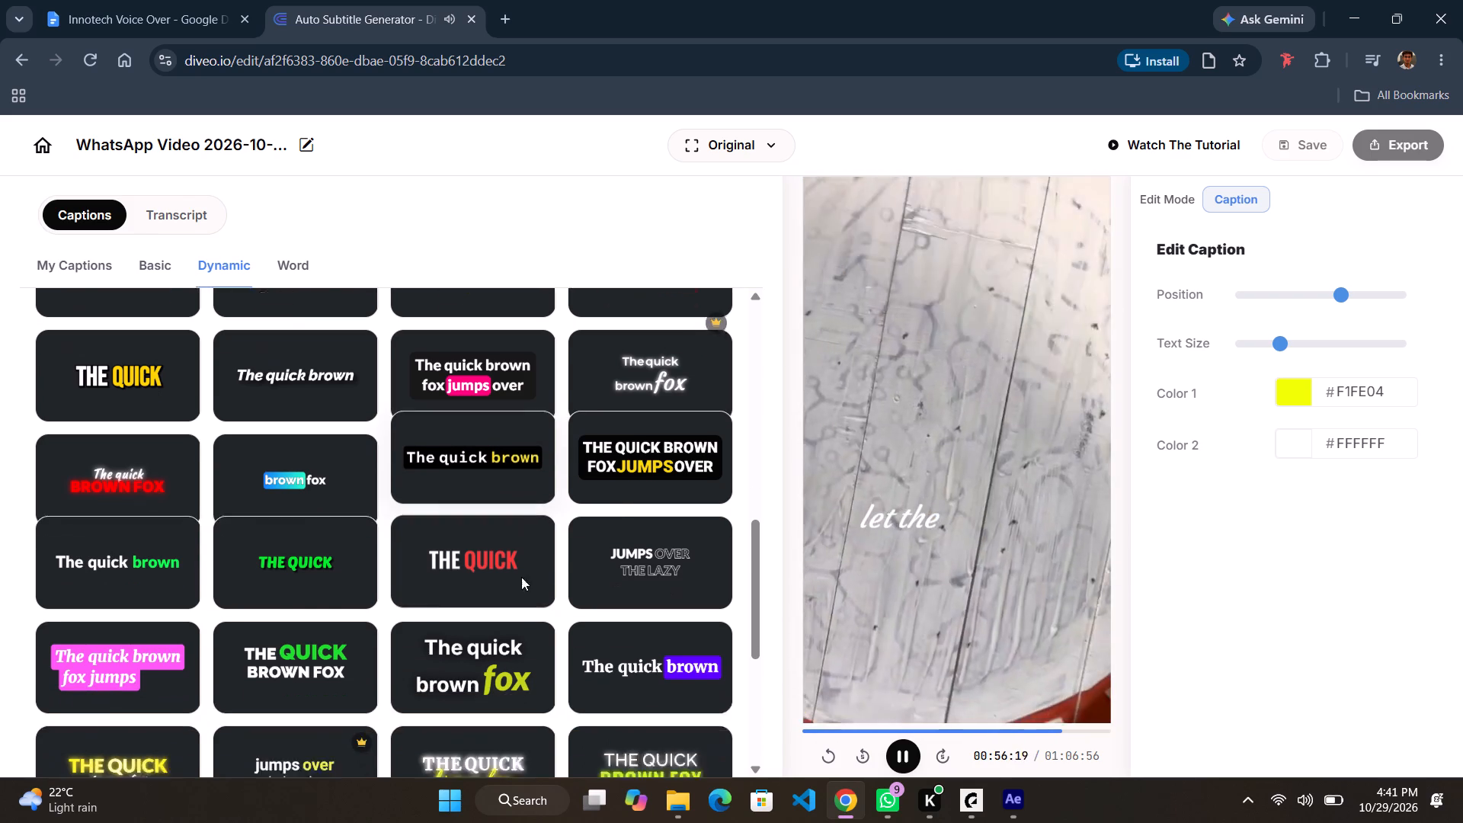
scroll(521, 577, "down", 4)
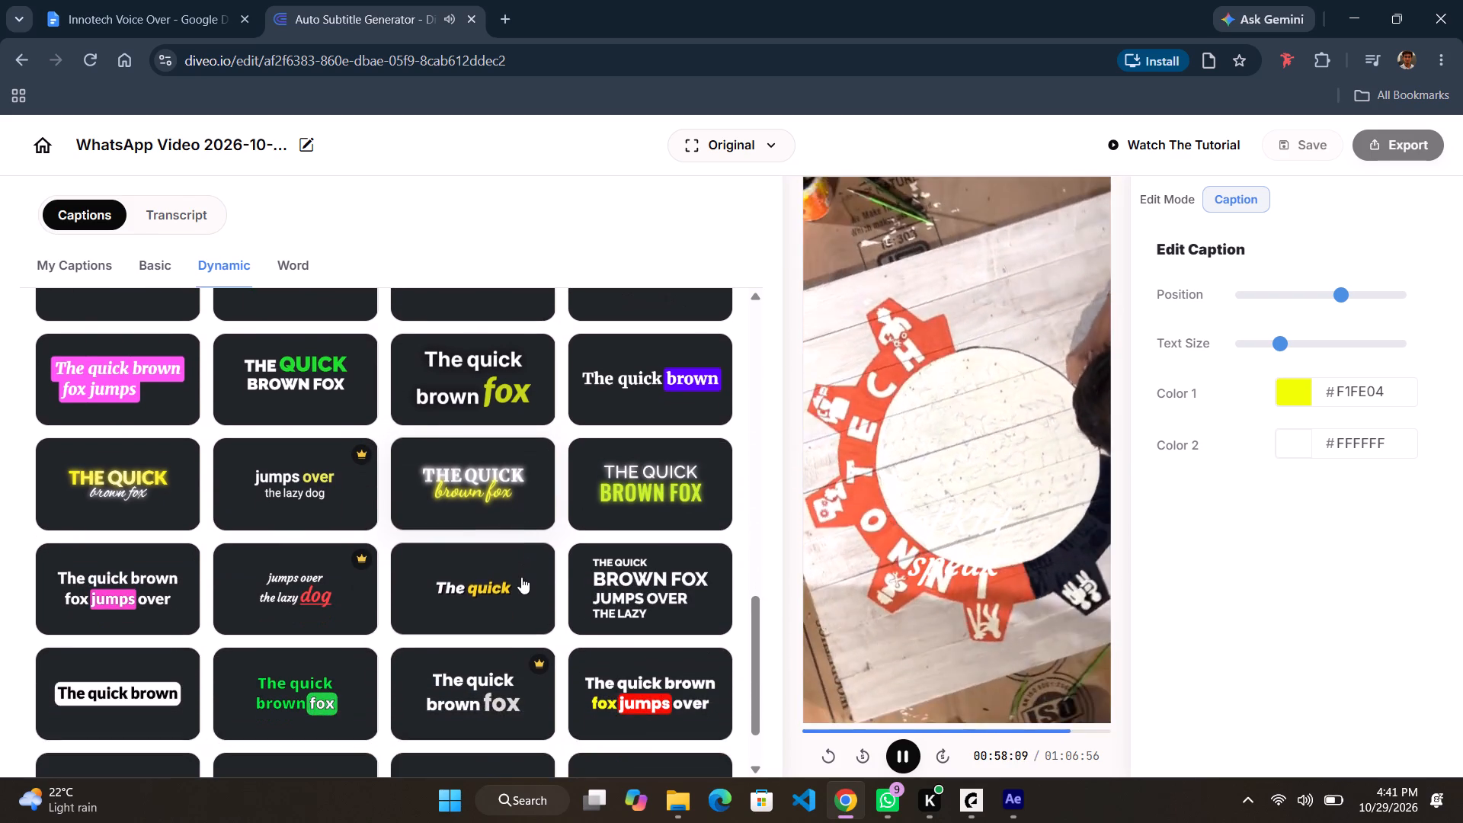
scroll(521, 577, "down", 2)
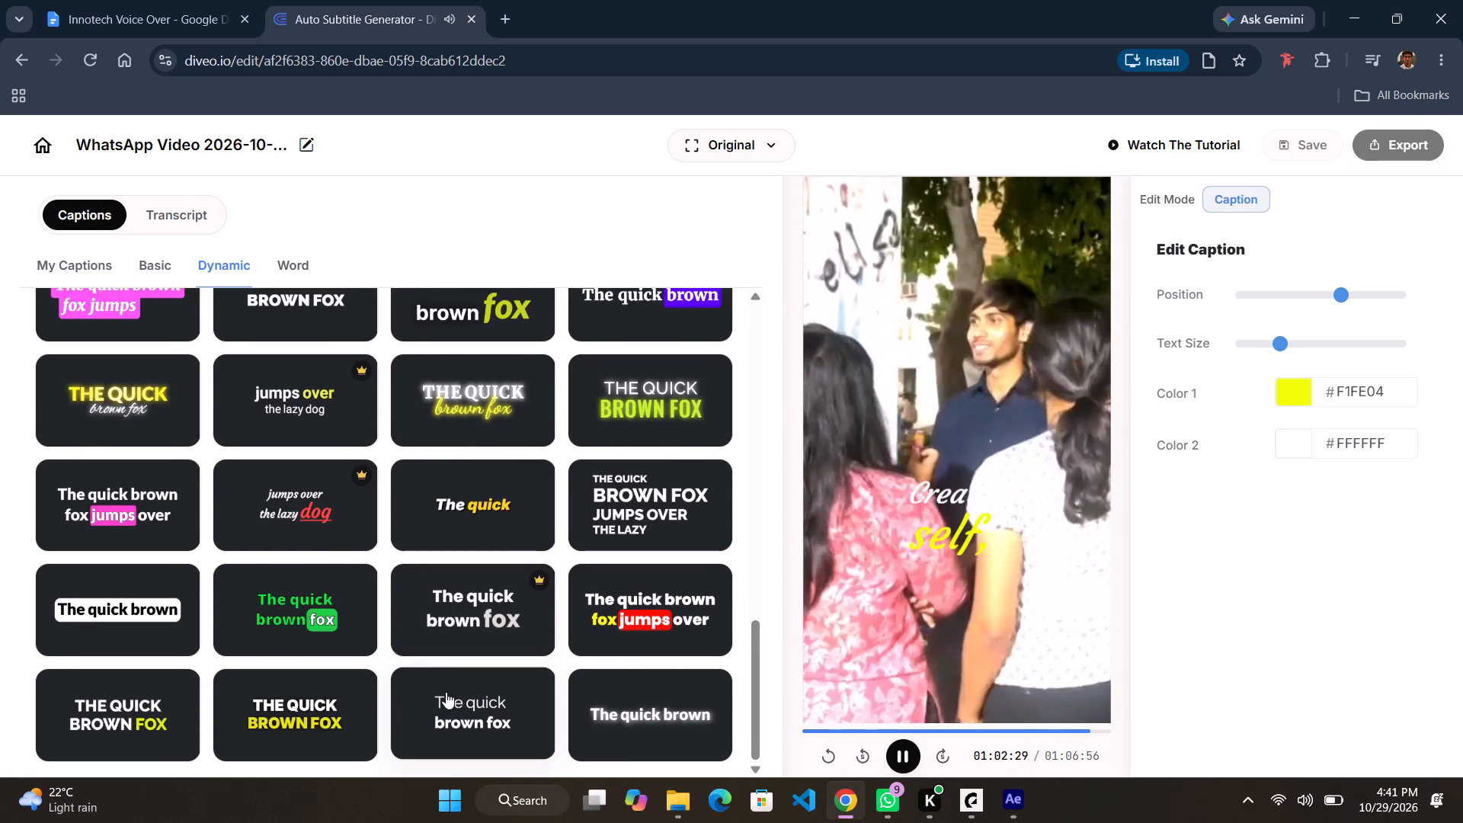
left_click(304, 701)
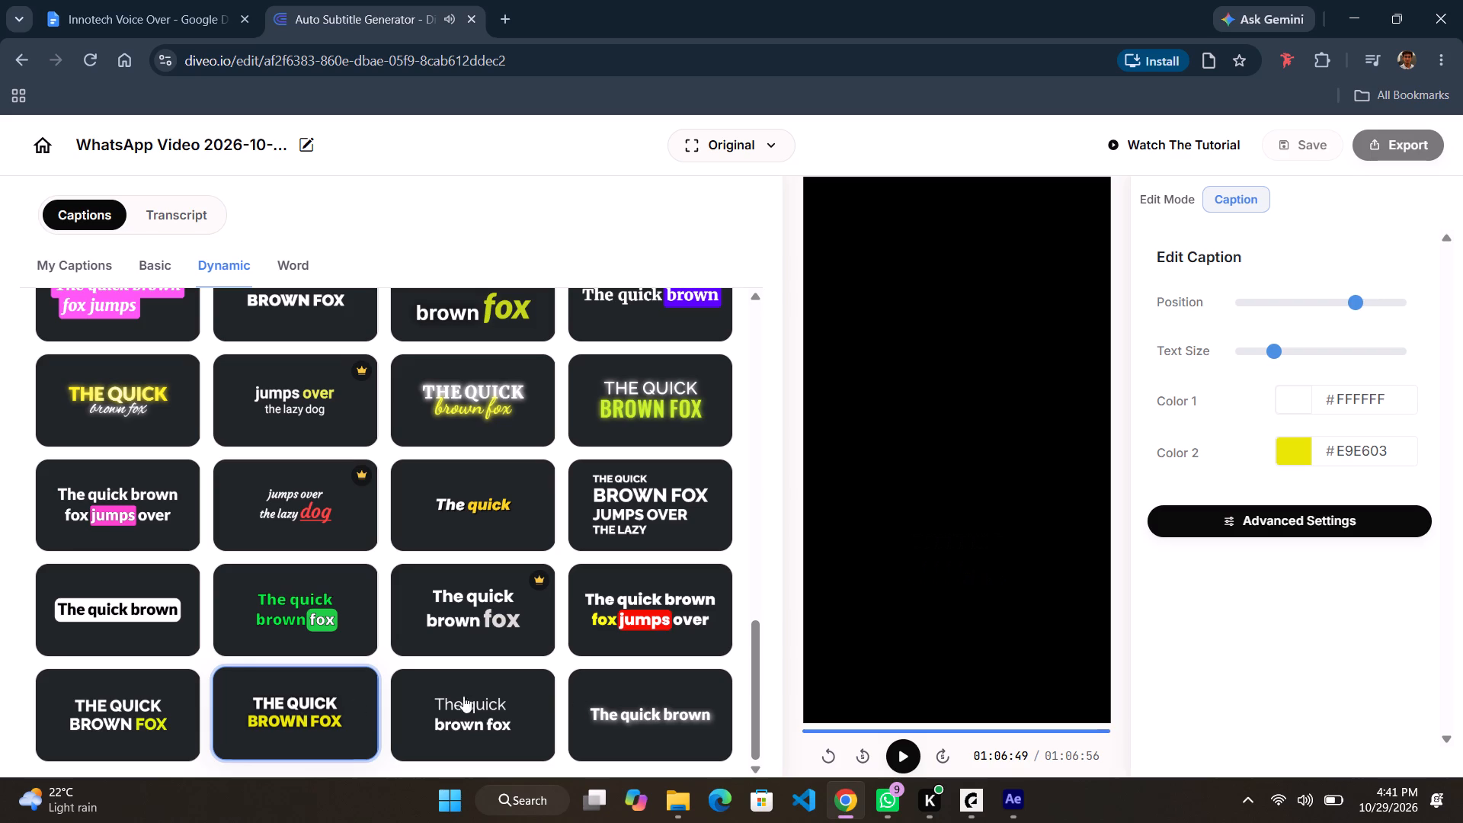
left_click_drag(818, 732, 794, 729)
Apply the free Dynamic caption style with bold white text on three lines, "The quick / brown fox / jumps over".
scroll(258, 594, "up", 3)
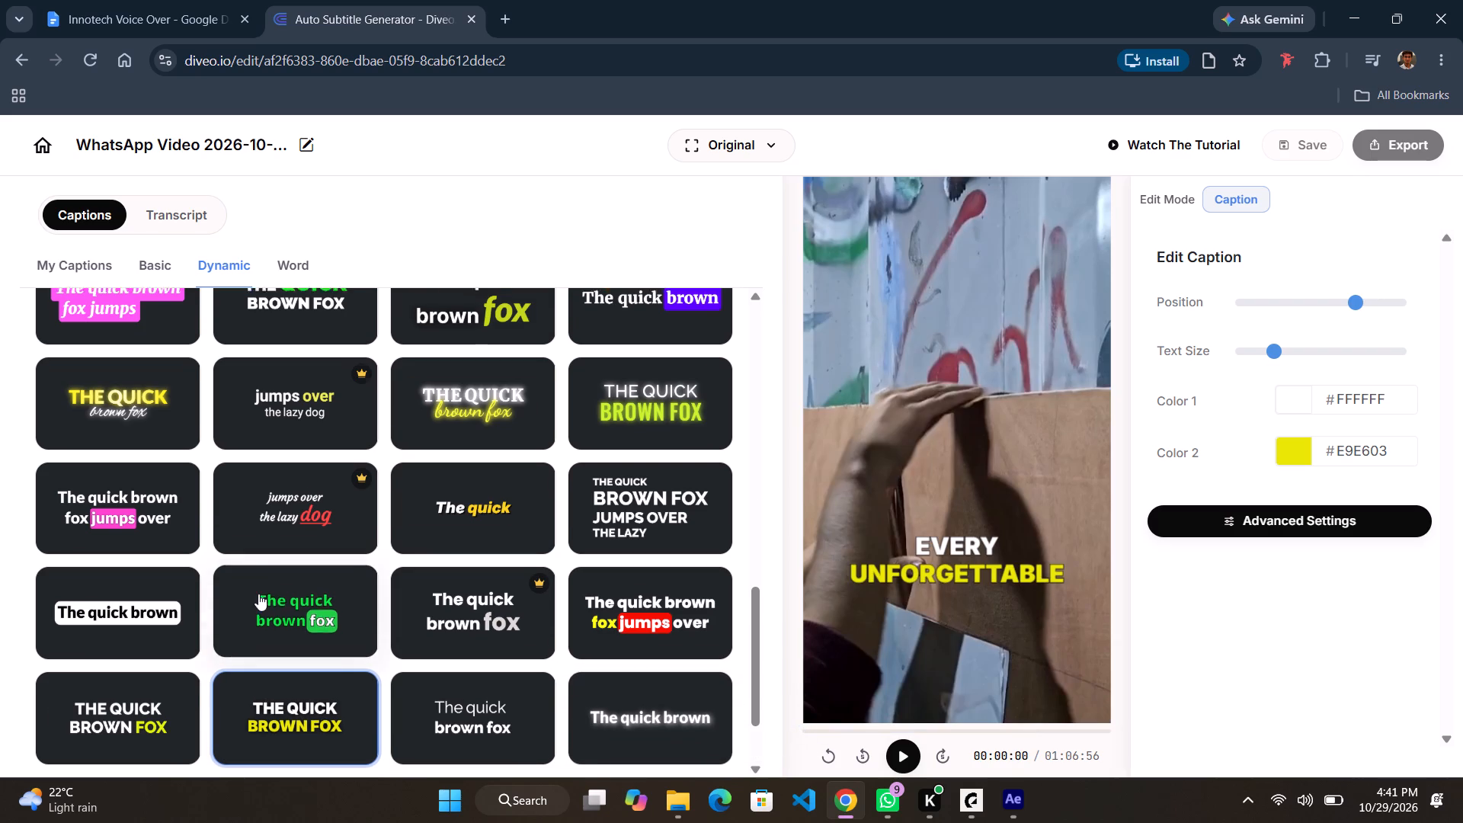
scroll(258, 594, "up", 3)
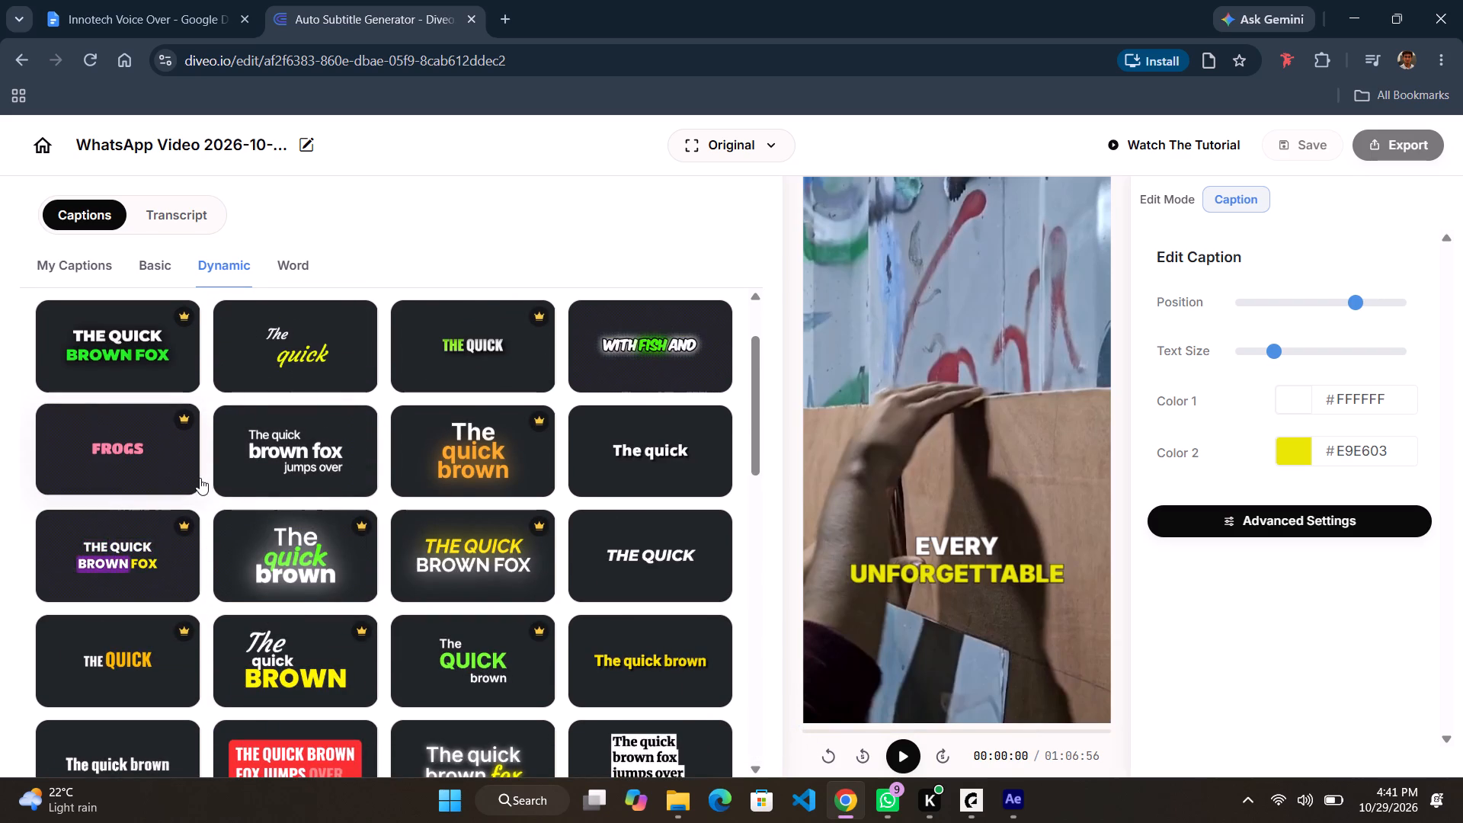
scroll(283, 370, "up", 1)
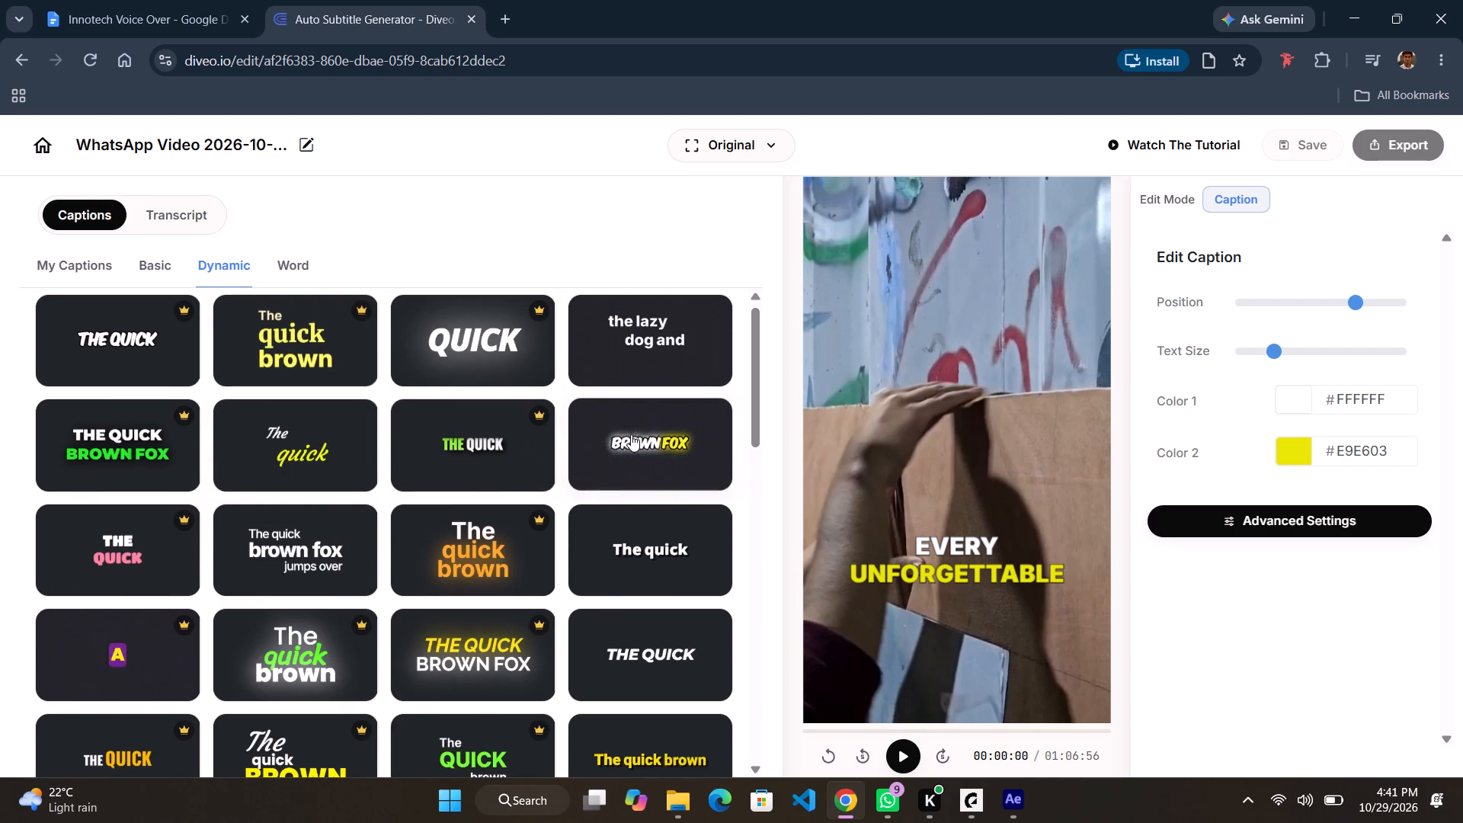
scroll(552, 457, "up", 1)
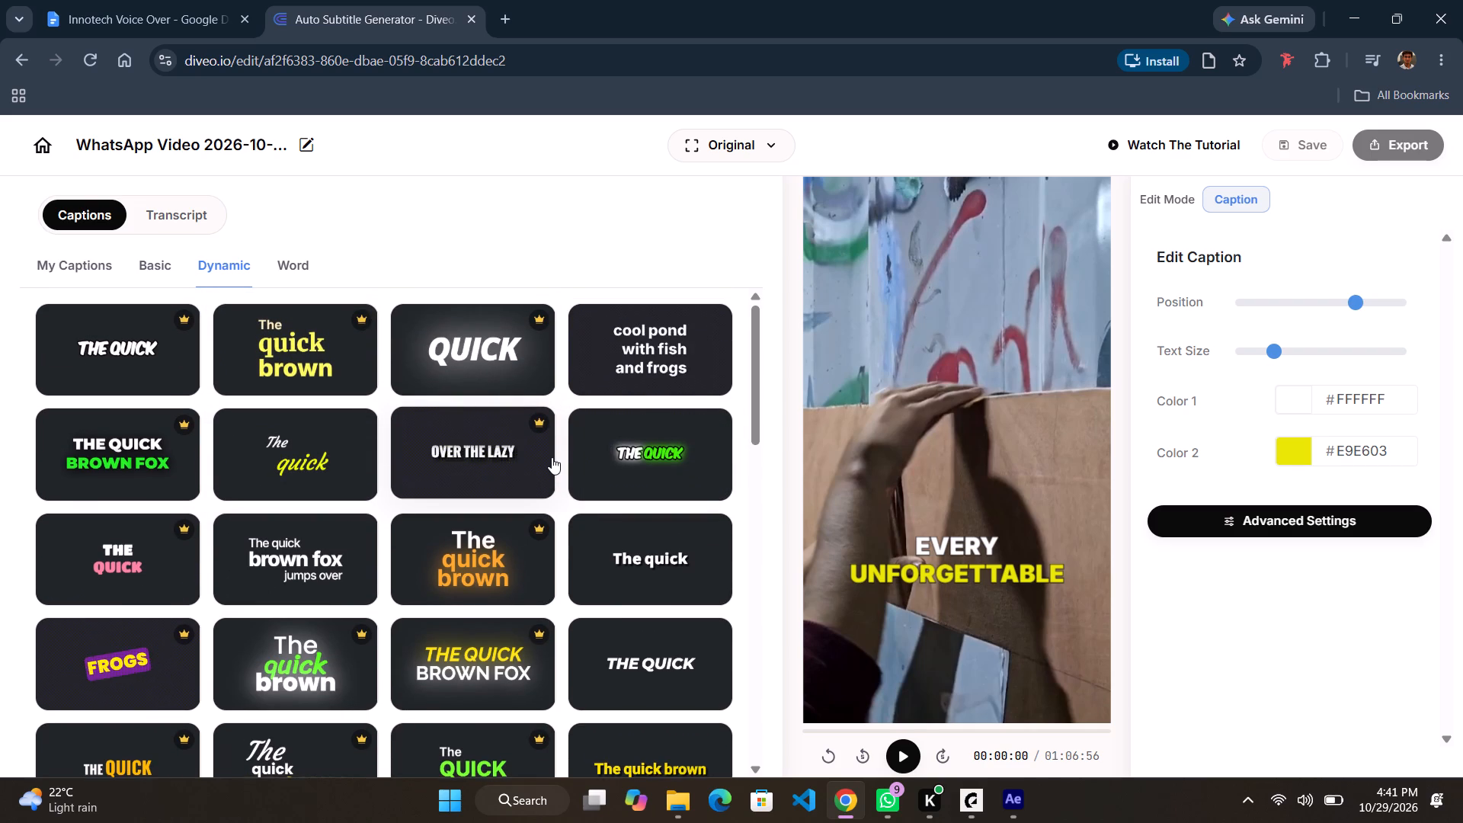
left_click(630, 353)
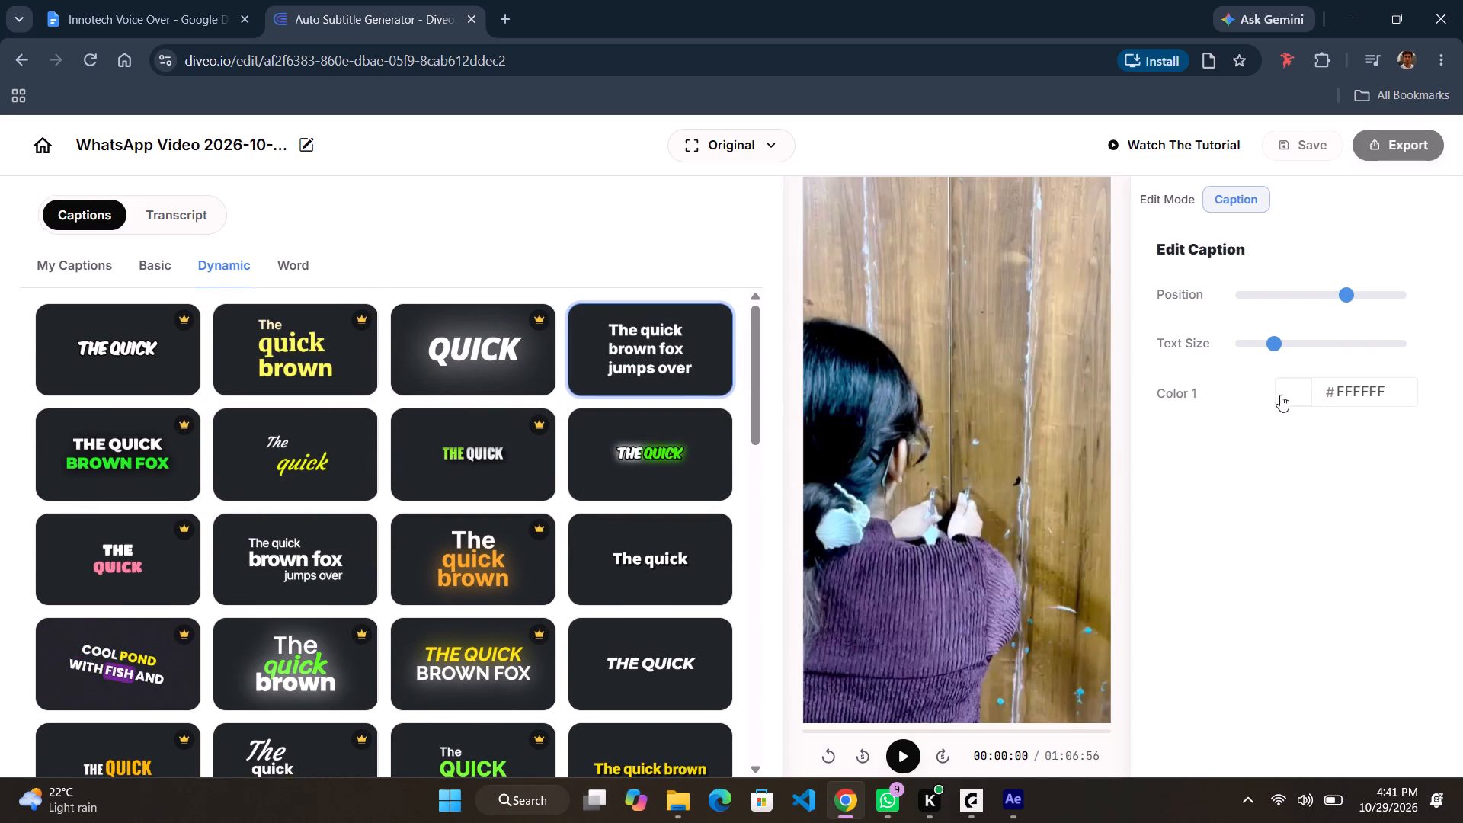
Play the video to preview the three-line white captions while looking through the other Dynamic styles.
key("space")
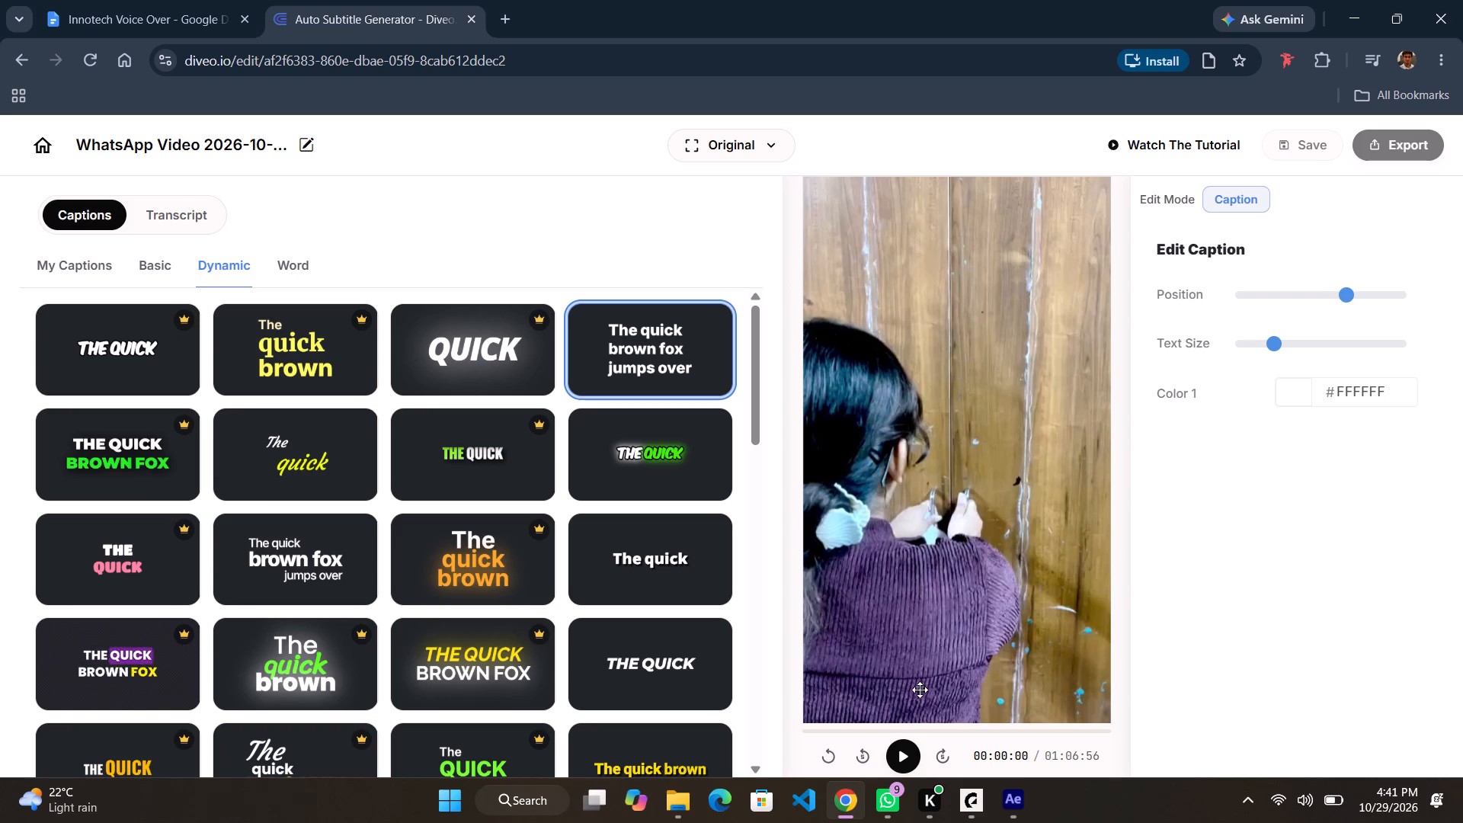
left_click(902, 750)
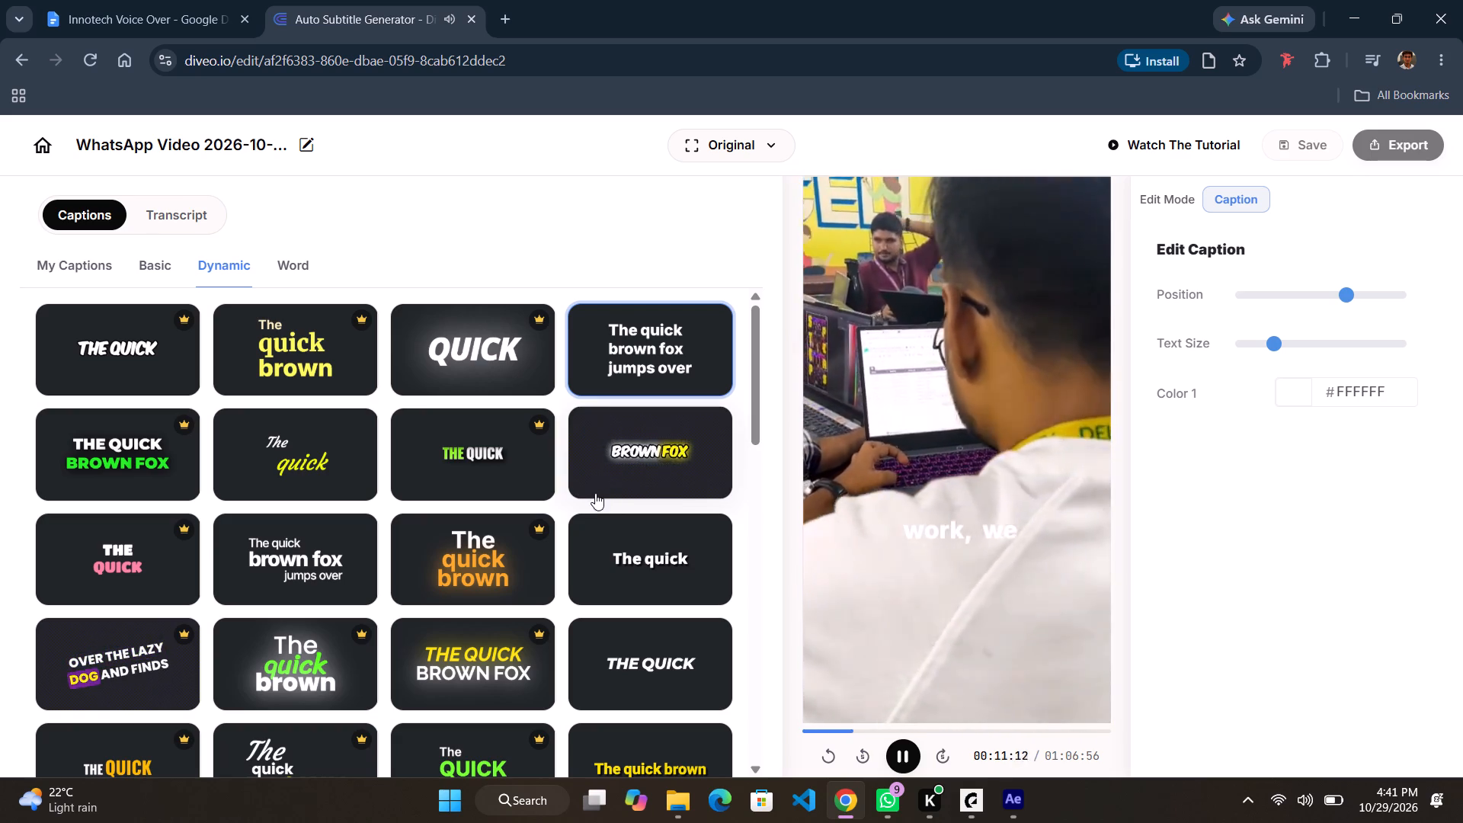
scroll(569, 516, "down", 1)
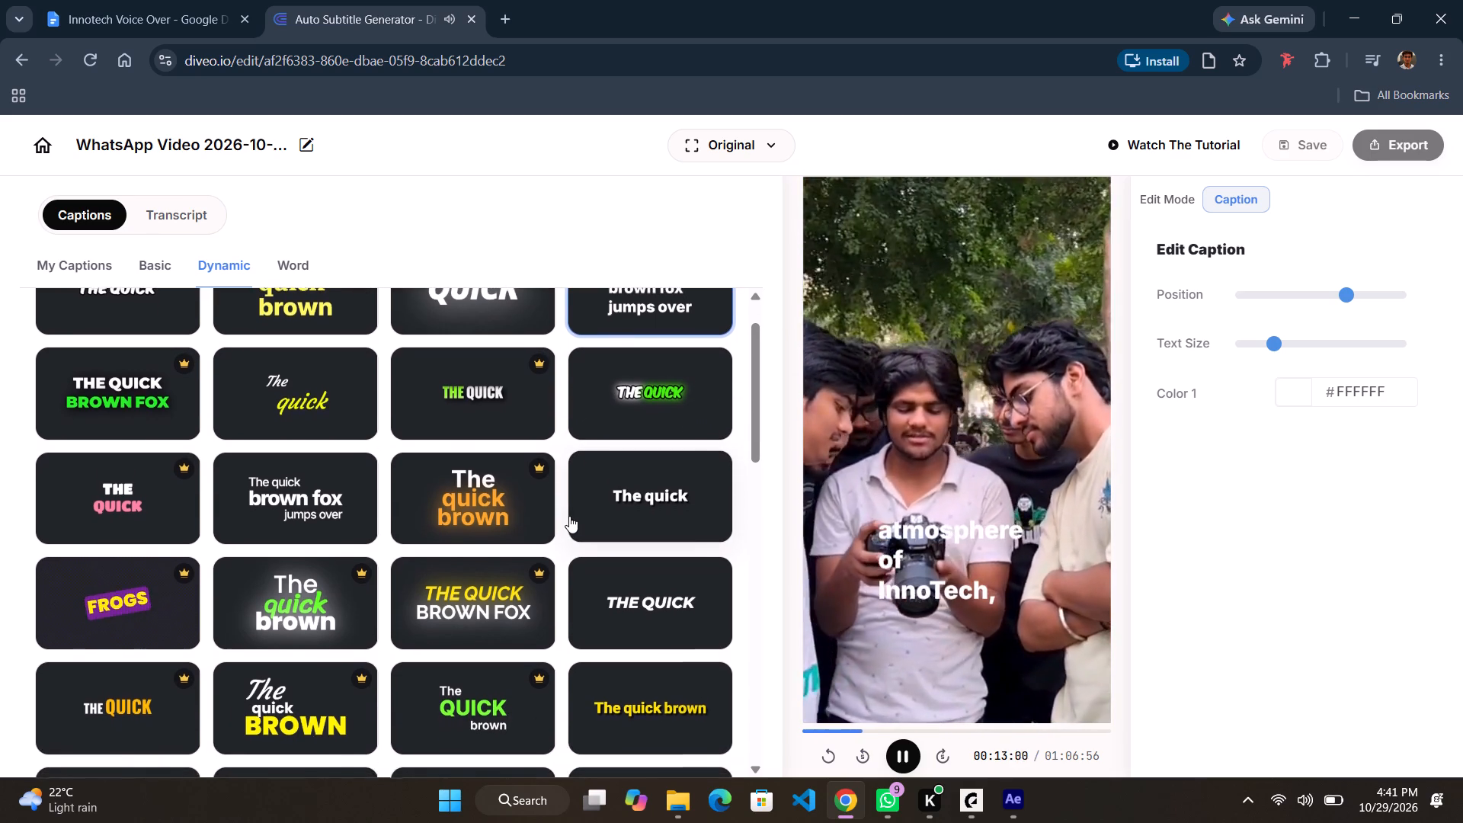
scroll(569, 516, "down", 1)
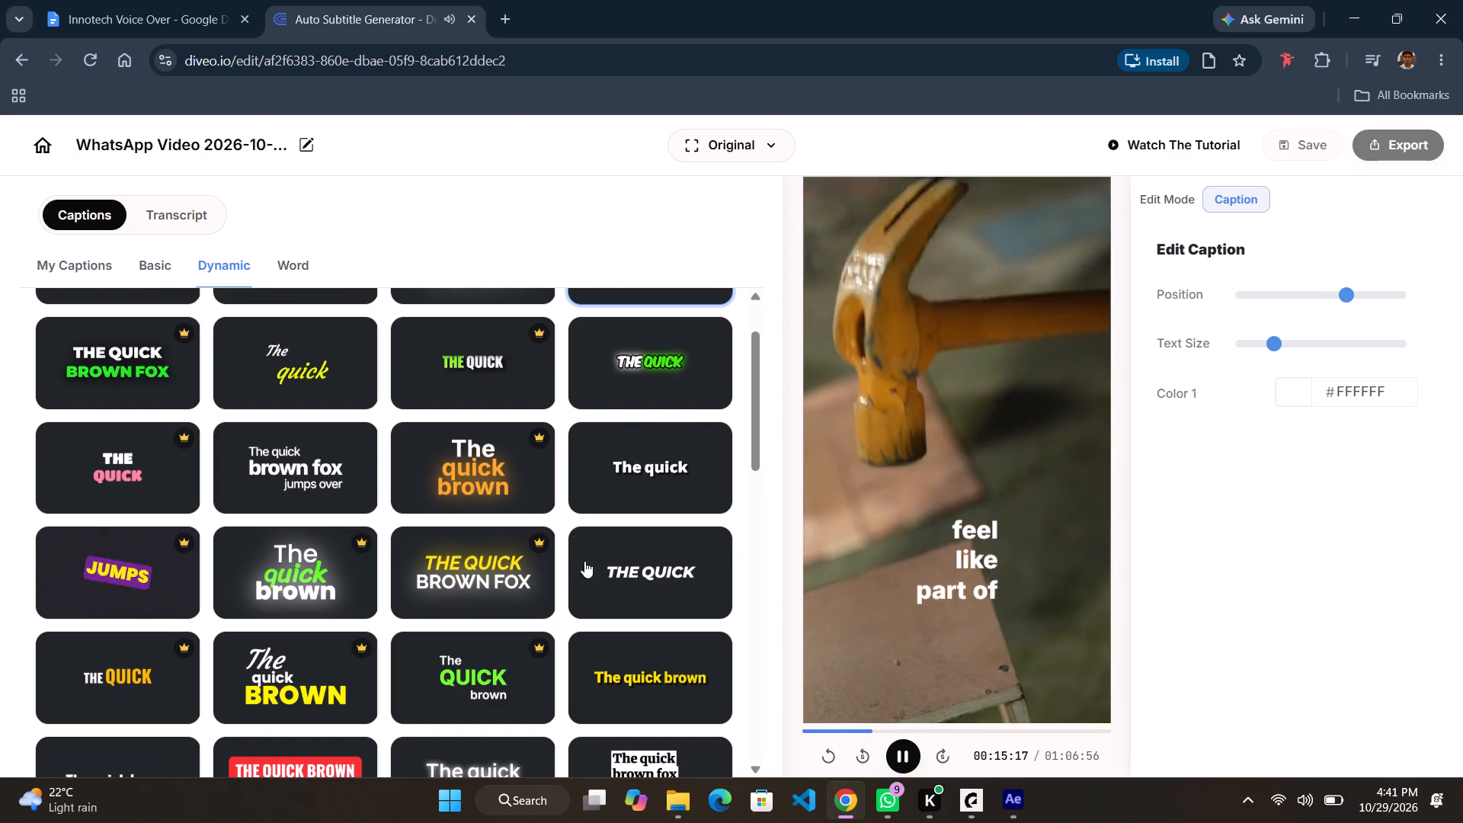
scroll(594, 575, "down", 1)
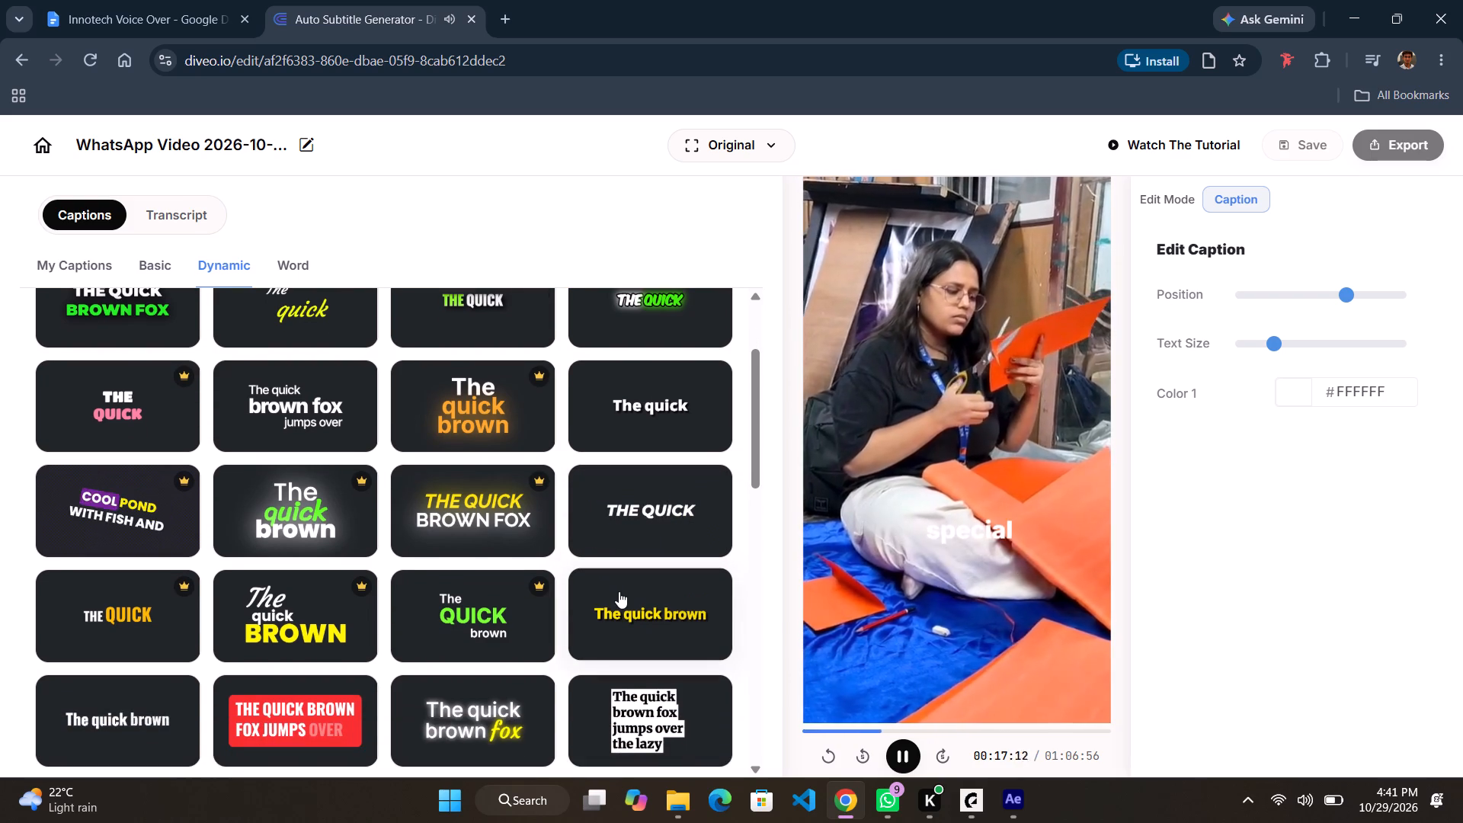
scroll(629, 578, "down", 1)
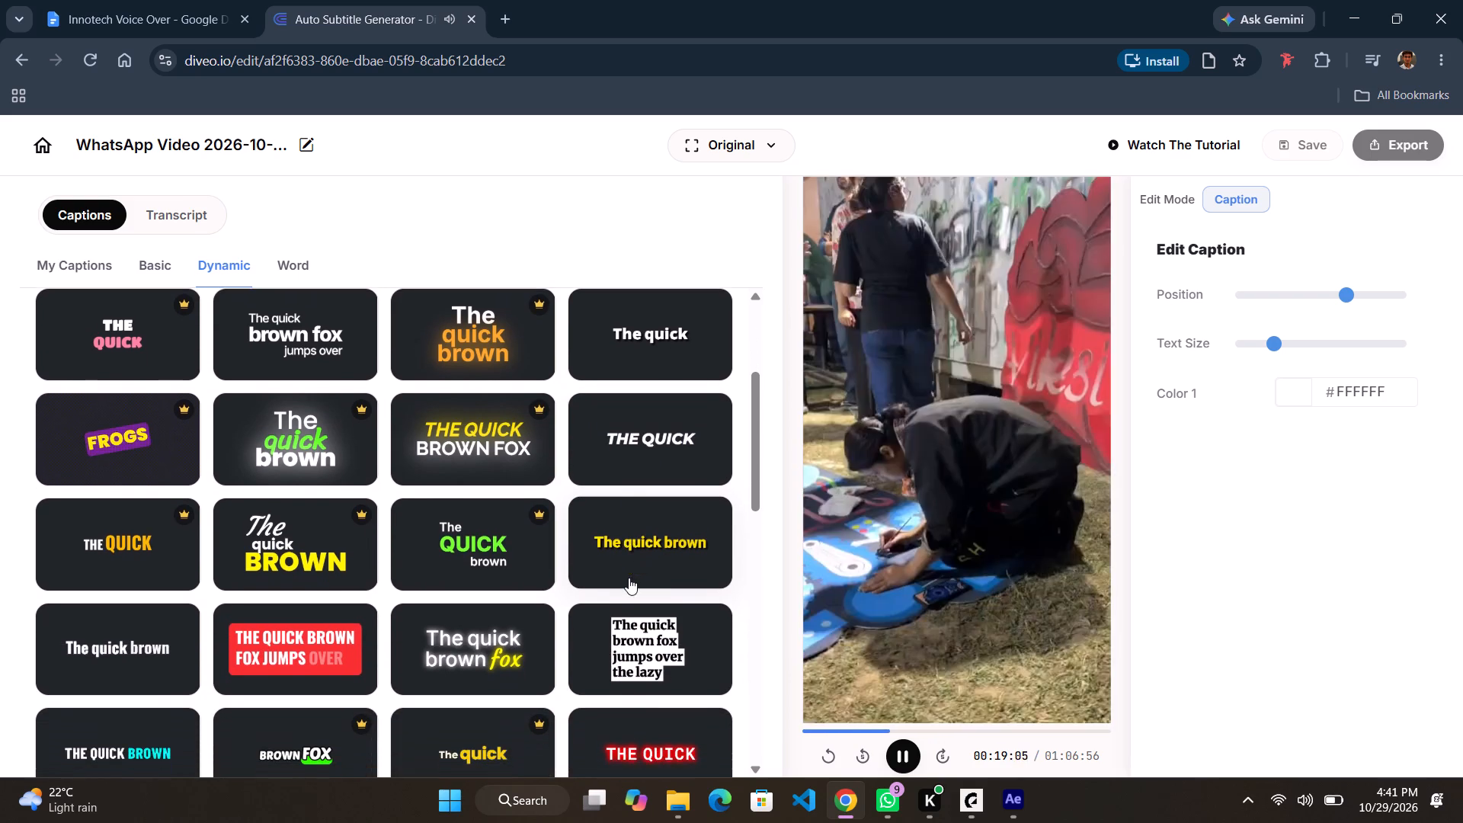
scroll(629, 578, "down", 1)
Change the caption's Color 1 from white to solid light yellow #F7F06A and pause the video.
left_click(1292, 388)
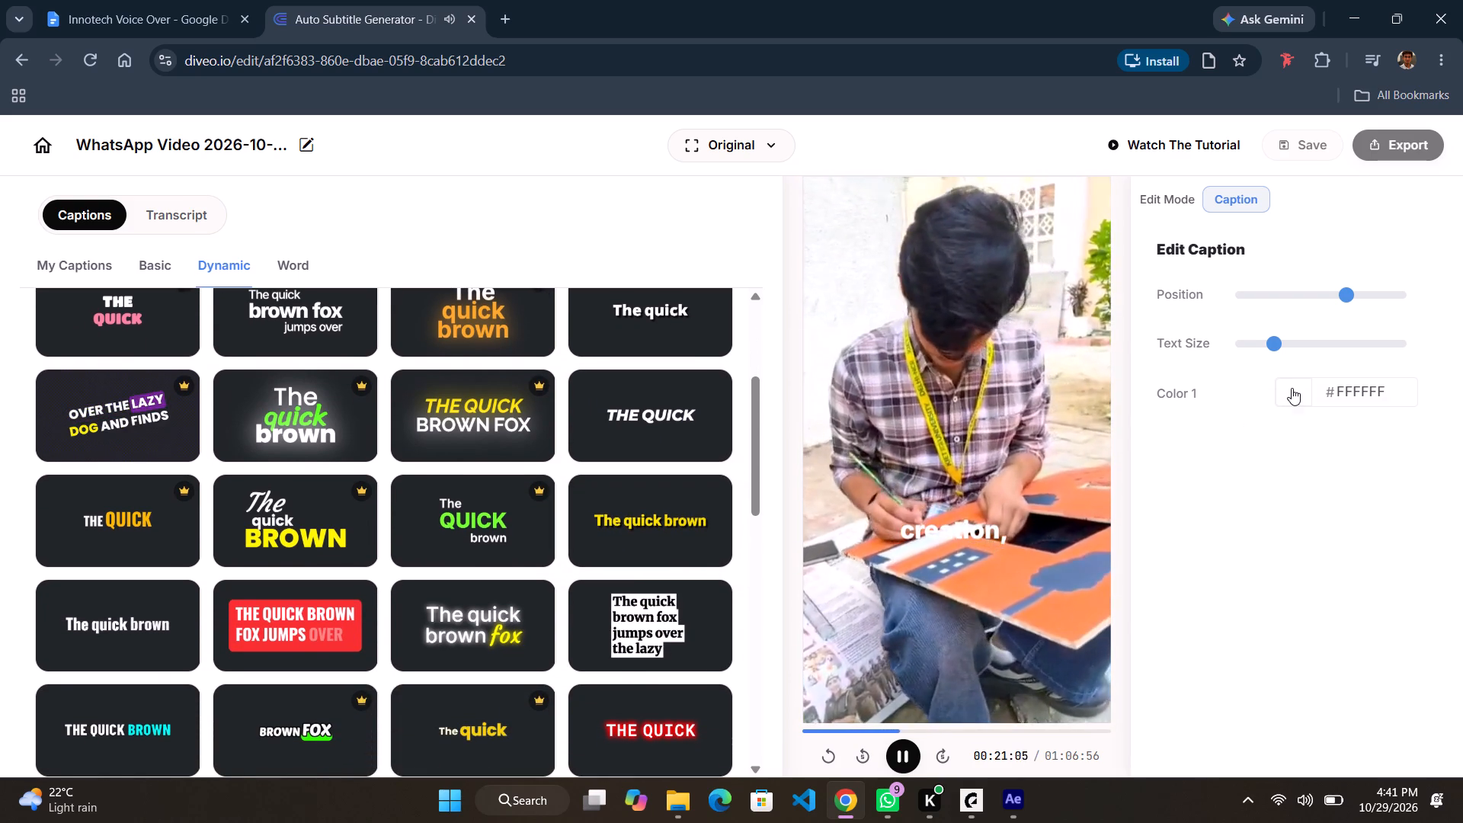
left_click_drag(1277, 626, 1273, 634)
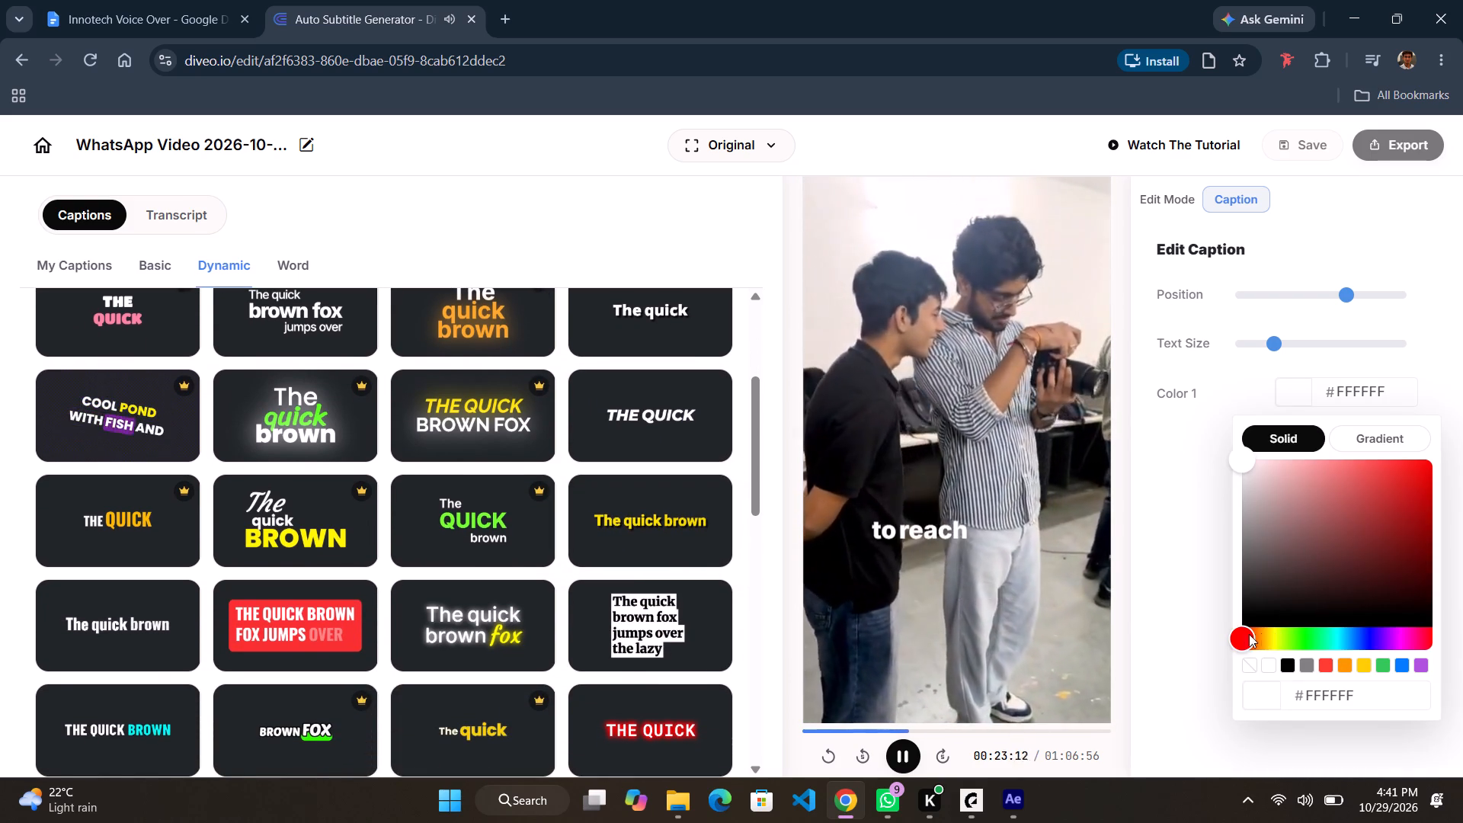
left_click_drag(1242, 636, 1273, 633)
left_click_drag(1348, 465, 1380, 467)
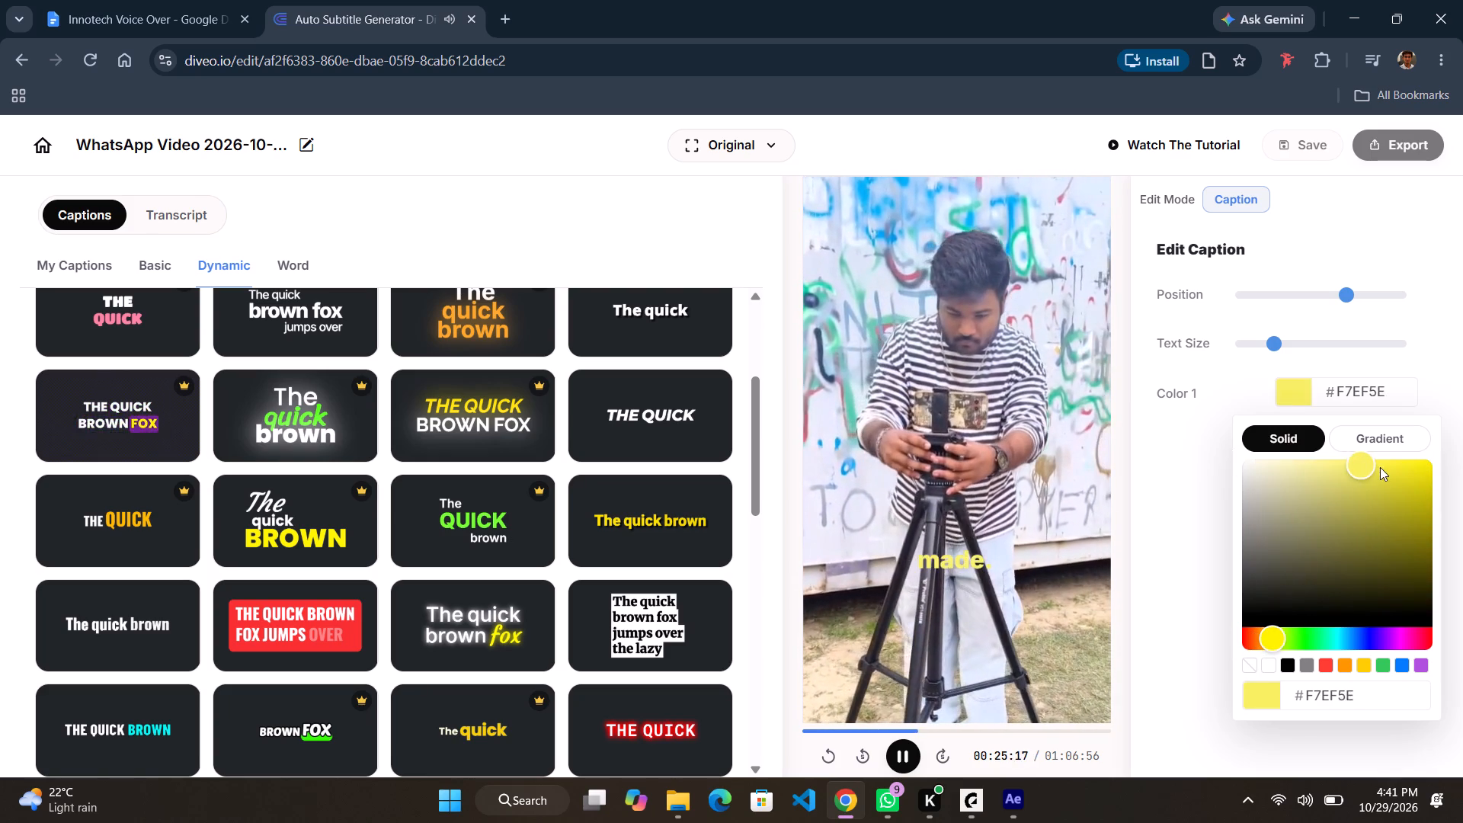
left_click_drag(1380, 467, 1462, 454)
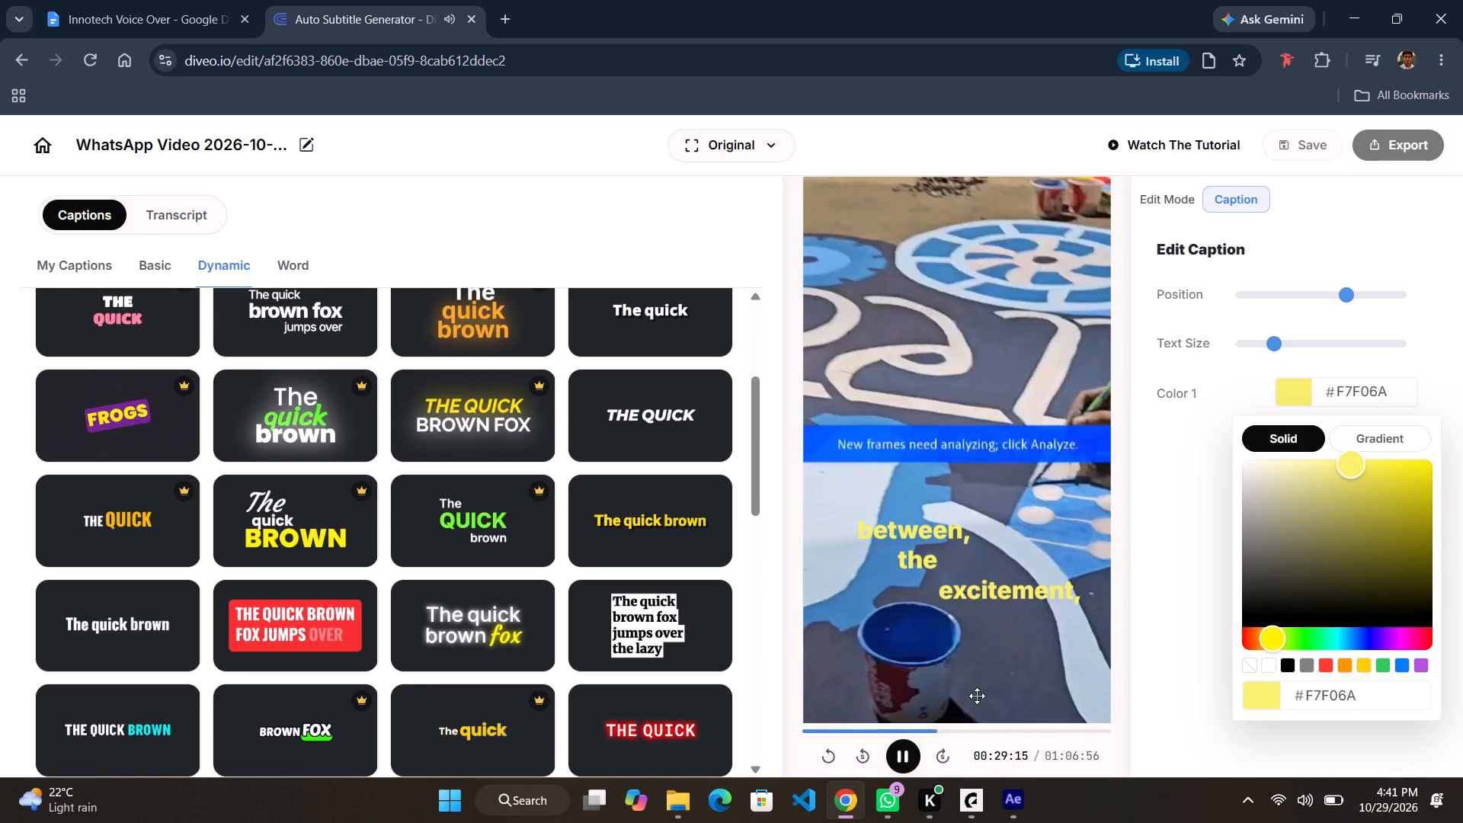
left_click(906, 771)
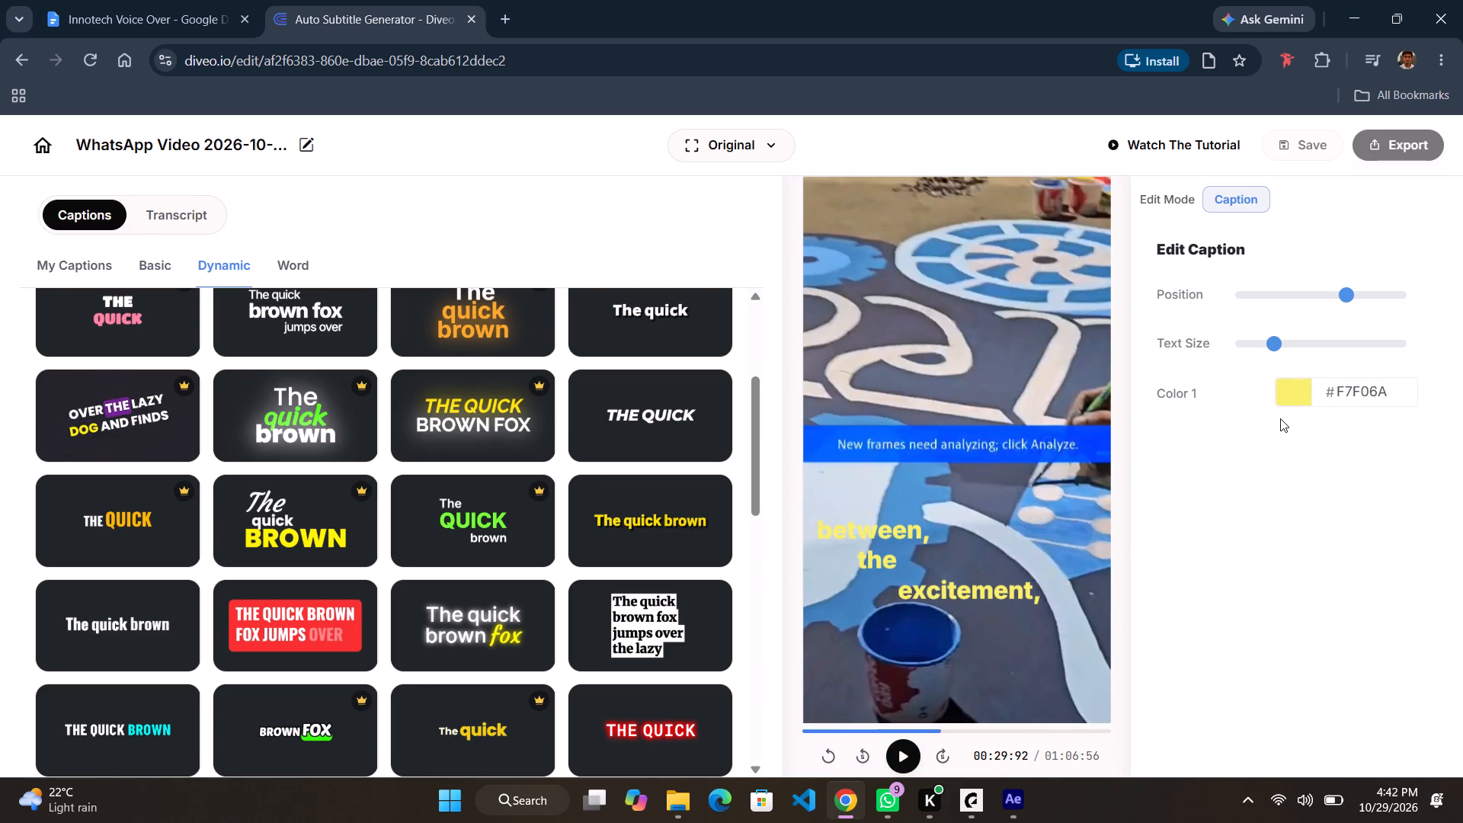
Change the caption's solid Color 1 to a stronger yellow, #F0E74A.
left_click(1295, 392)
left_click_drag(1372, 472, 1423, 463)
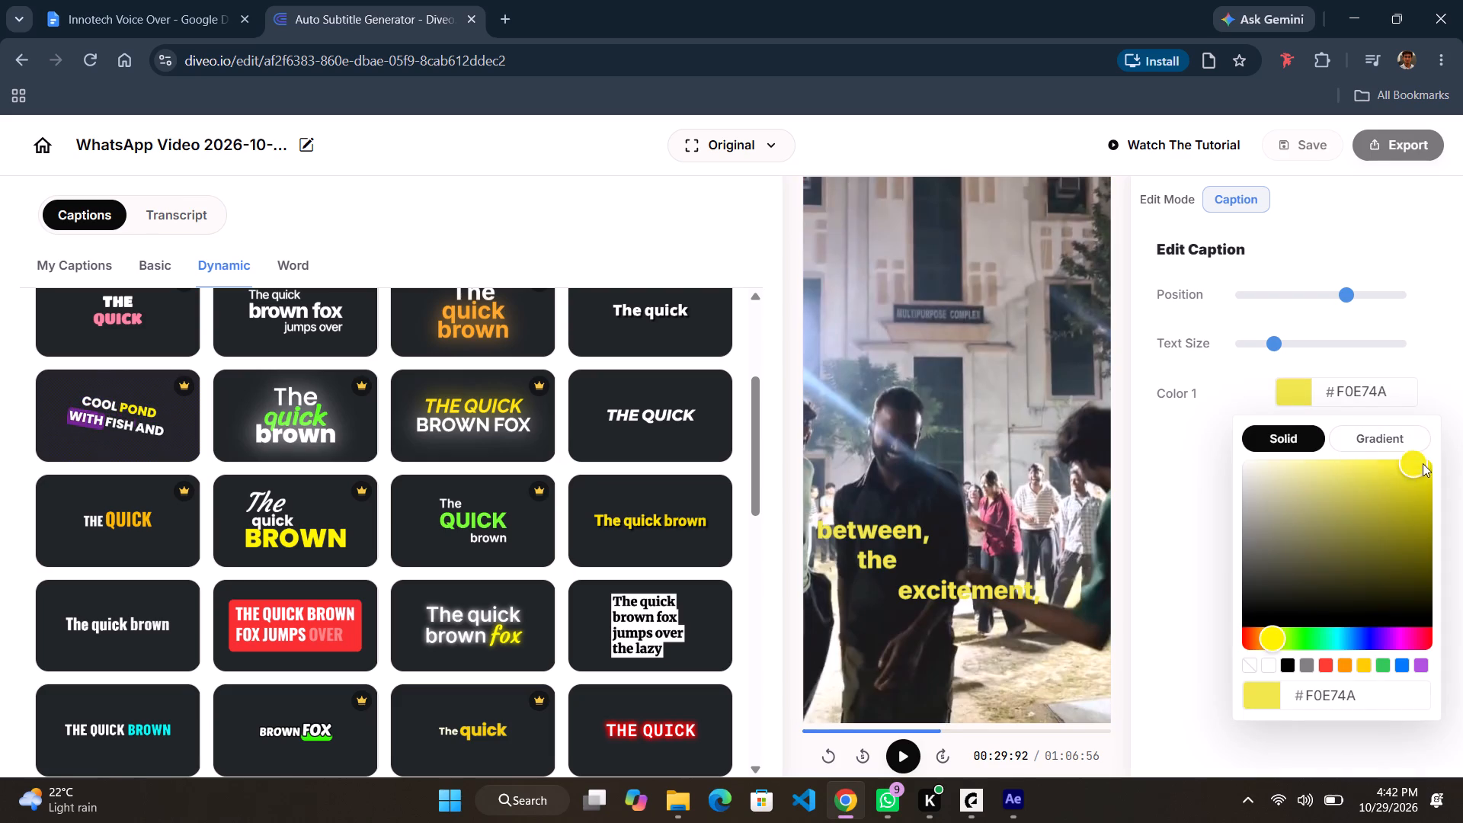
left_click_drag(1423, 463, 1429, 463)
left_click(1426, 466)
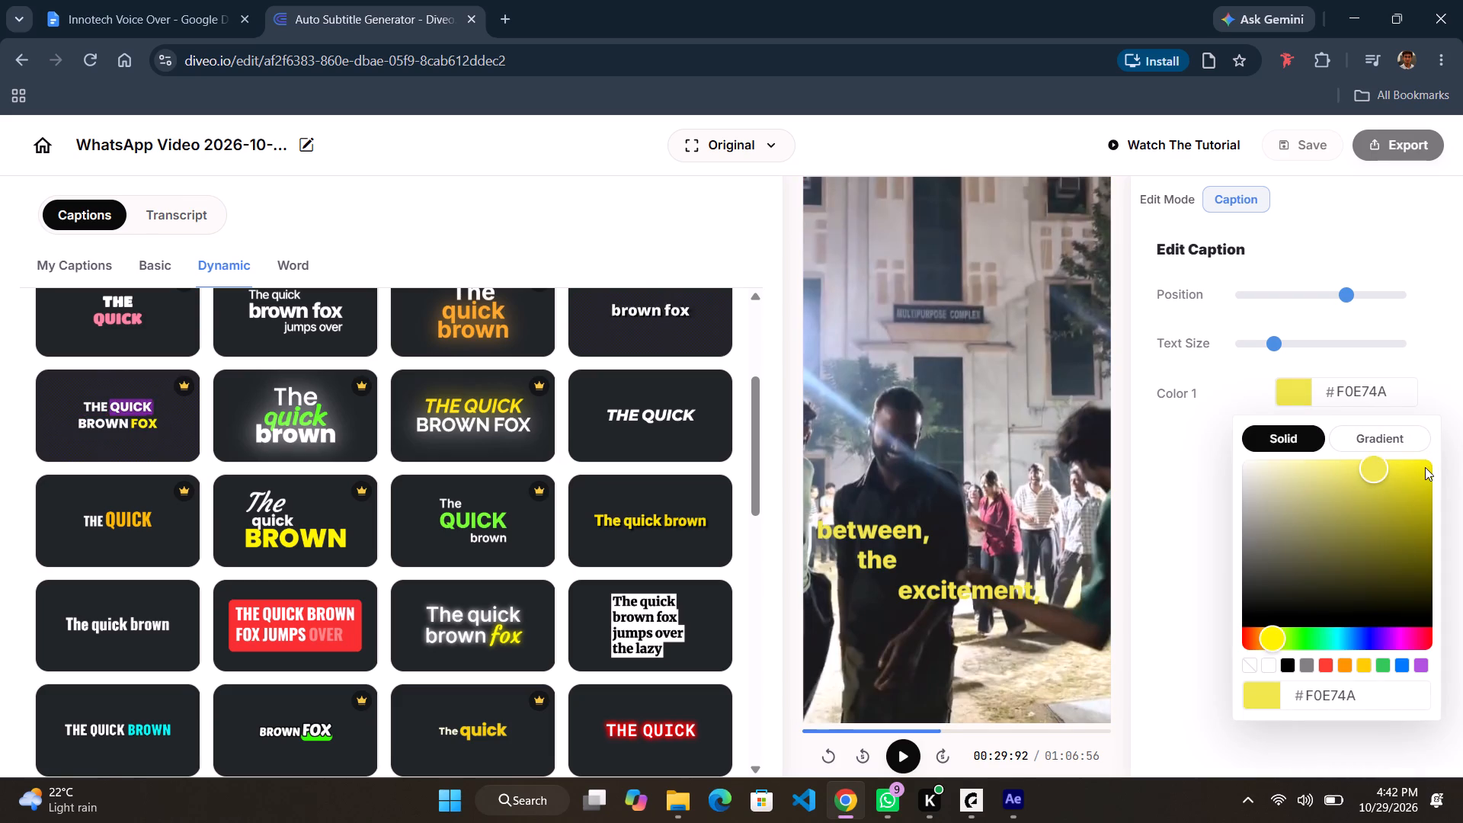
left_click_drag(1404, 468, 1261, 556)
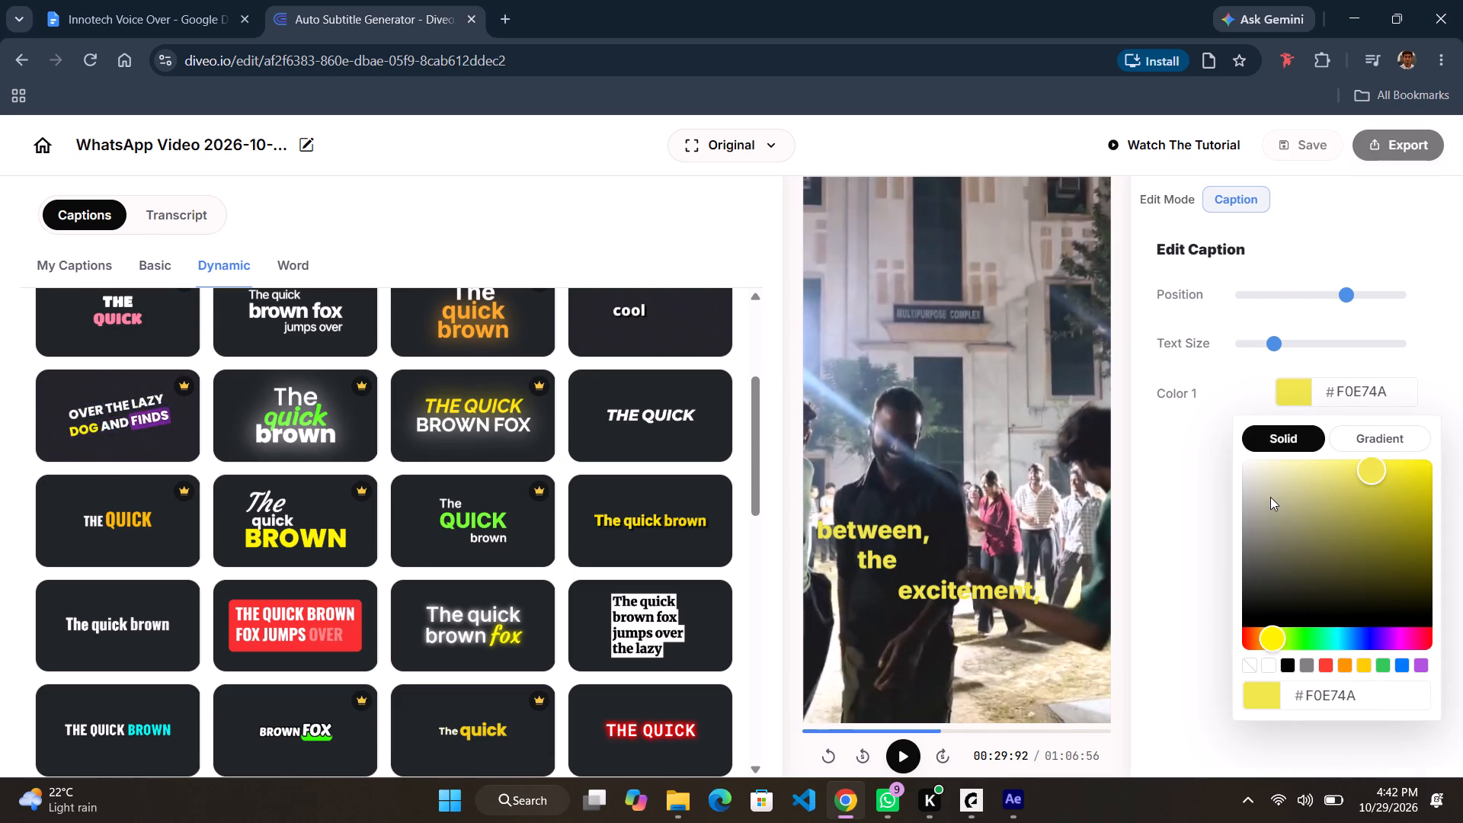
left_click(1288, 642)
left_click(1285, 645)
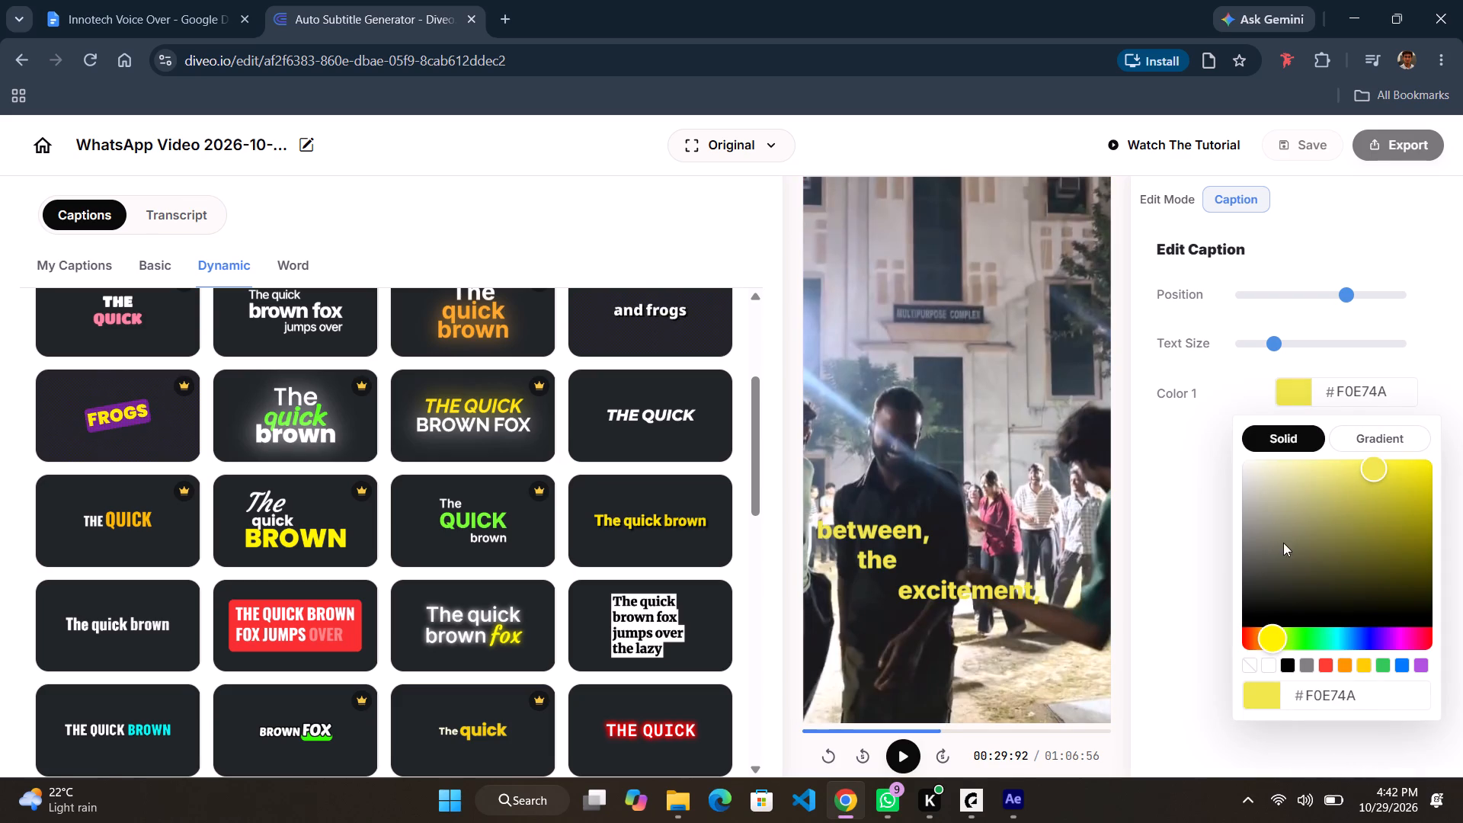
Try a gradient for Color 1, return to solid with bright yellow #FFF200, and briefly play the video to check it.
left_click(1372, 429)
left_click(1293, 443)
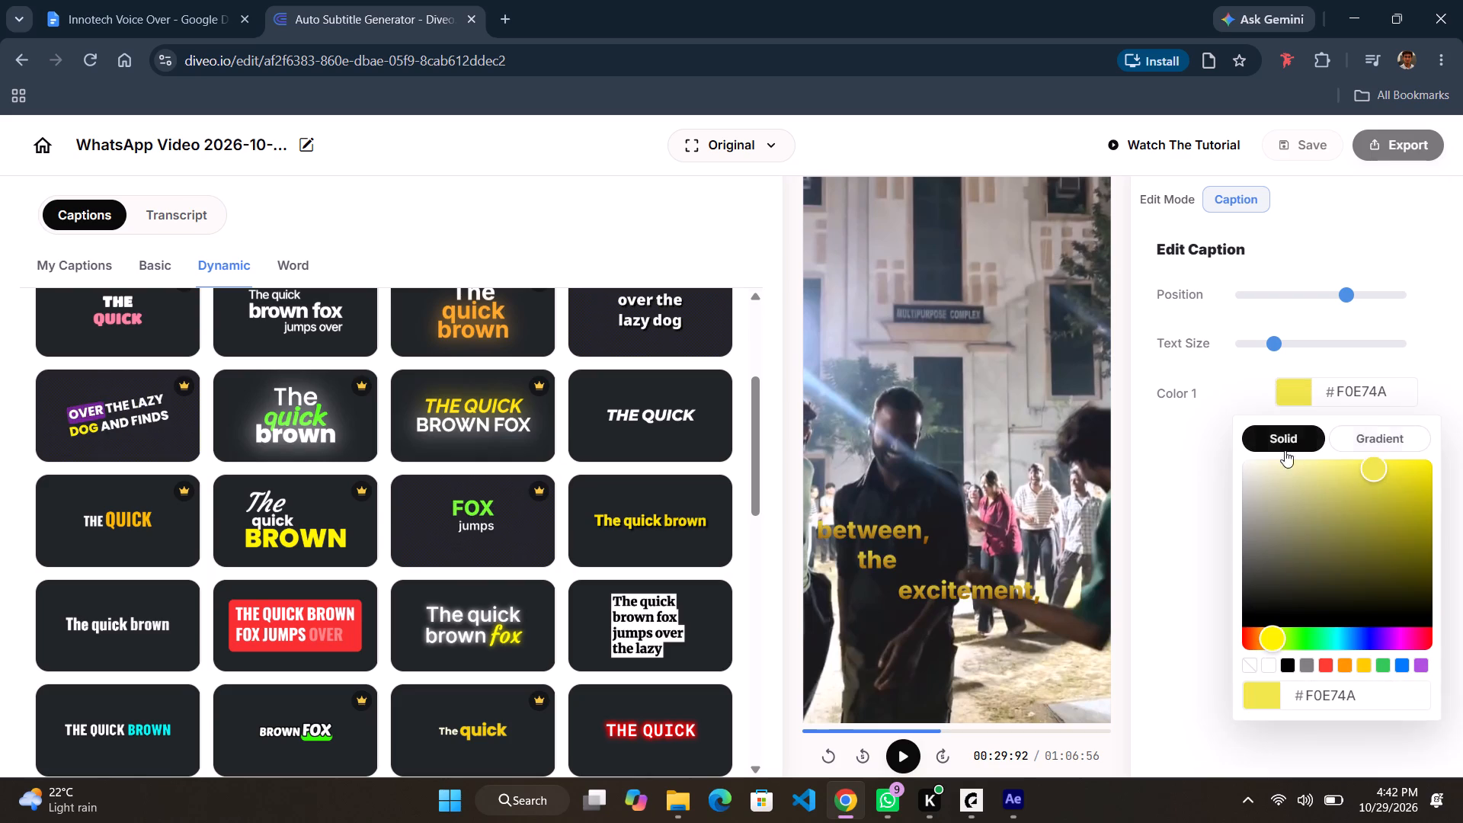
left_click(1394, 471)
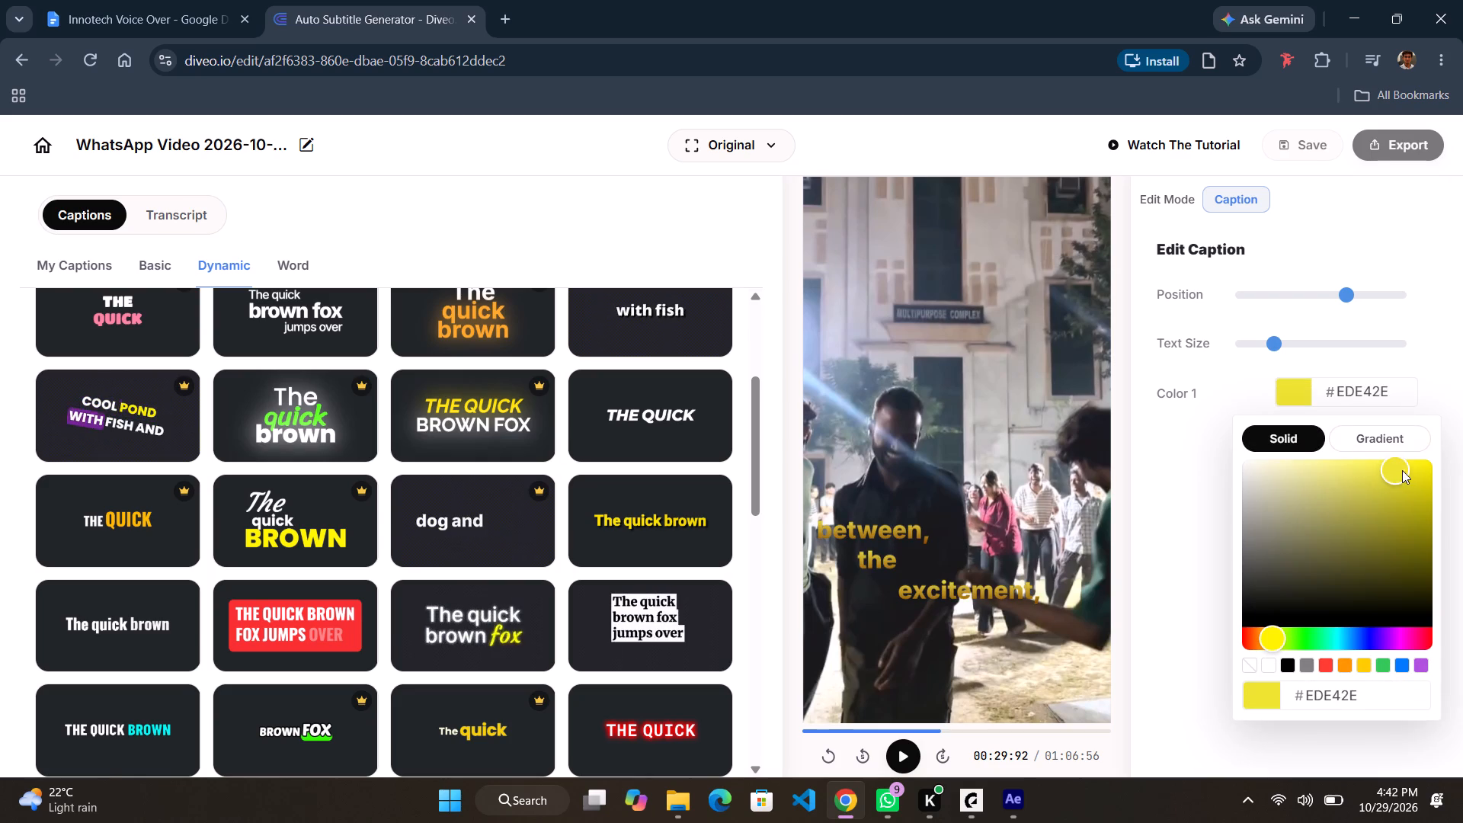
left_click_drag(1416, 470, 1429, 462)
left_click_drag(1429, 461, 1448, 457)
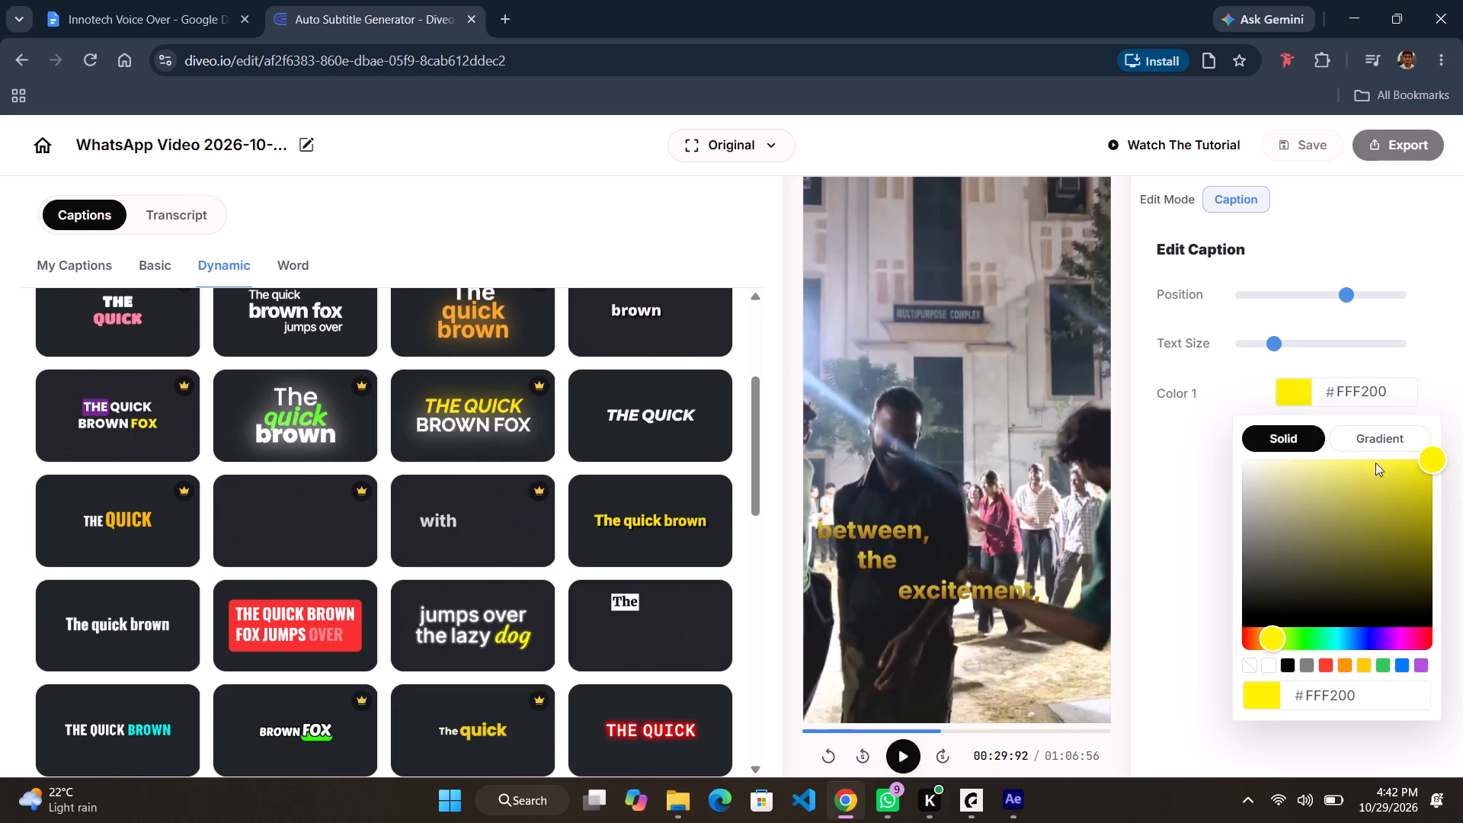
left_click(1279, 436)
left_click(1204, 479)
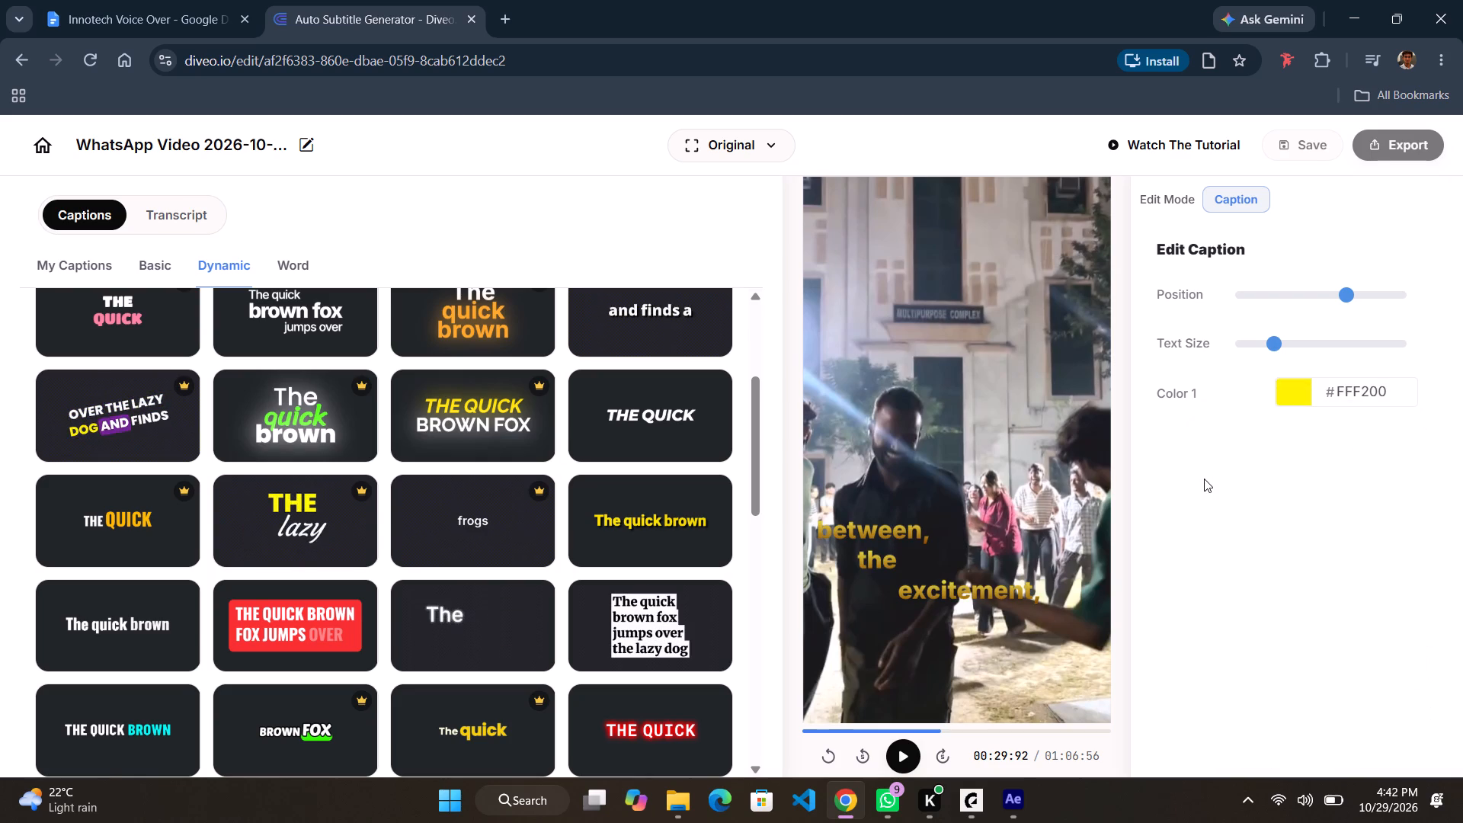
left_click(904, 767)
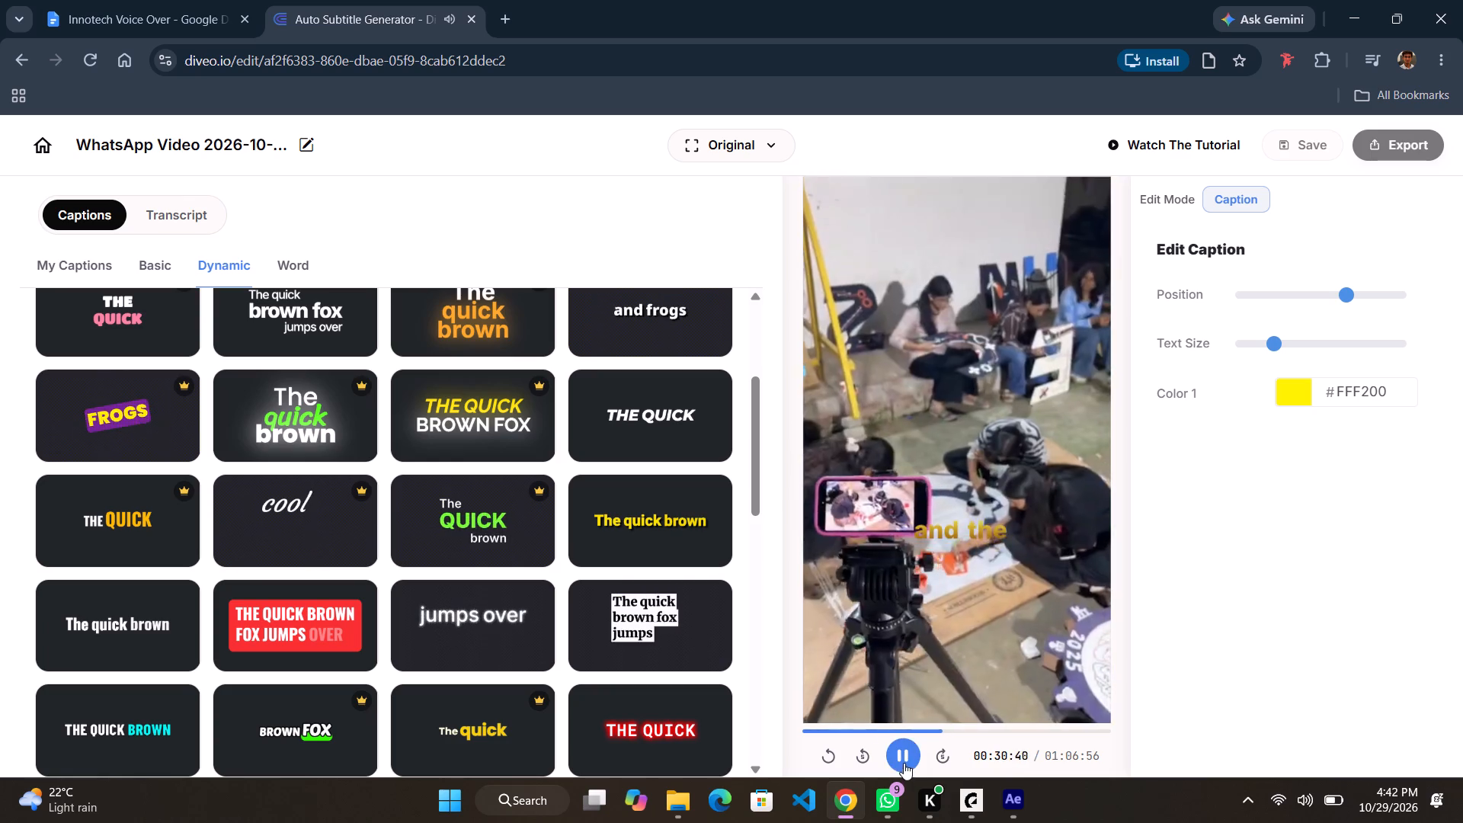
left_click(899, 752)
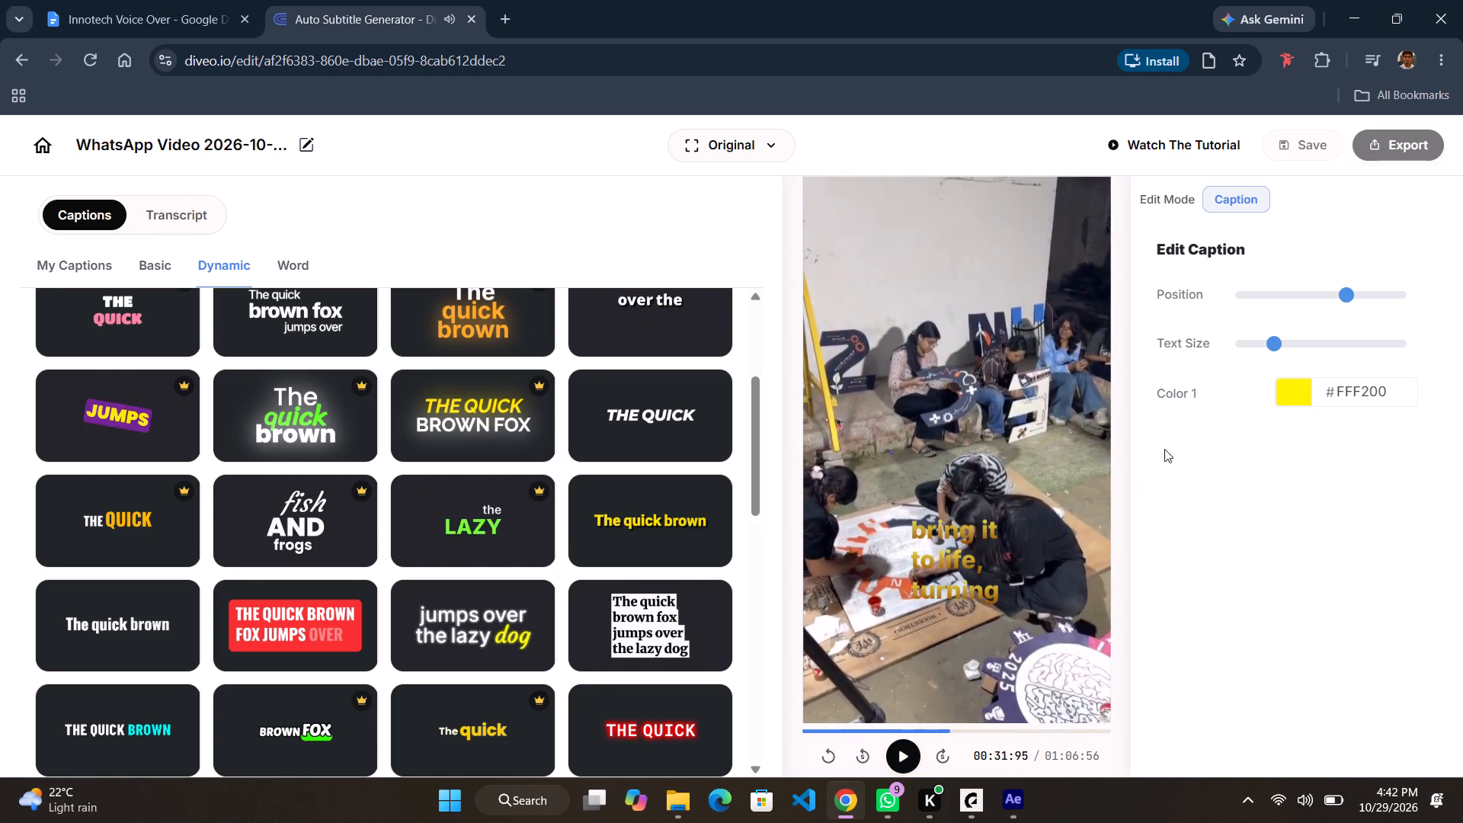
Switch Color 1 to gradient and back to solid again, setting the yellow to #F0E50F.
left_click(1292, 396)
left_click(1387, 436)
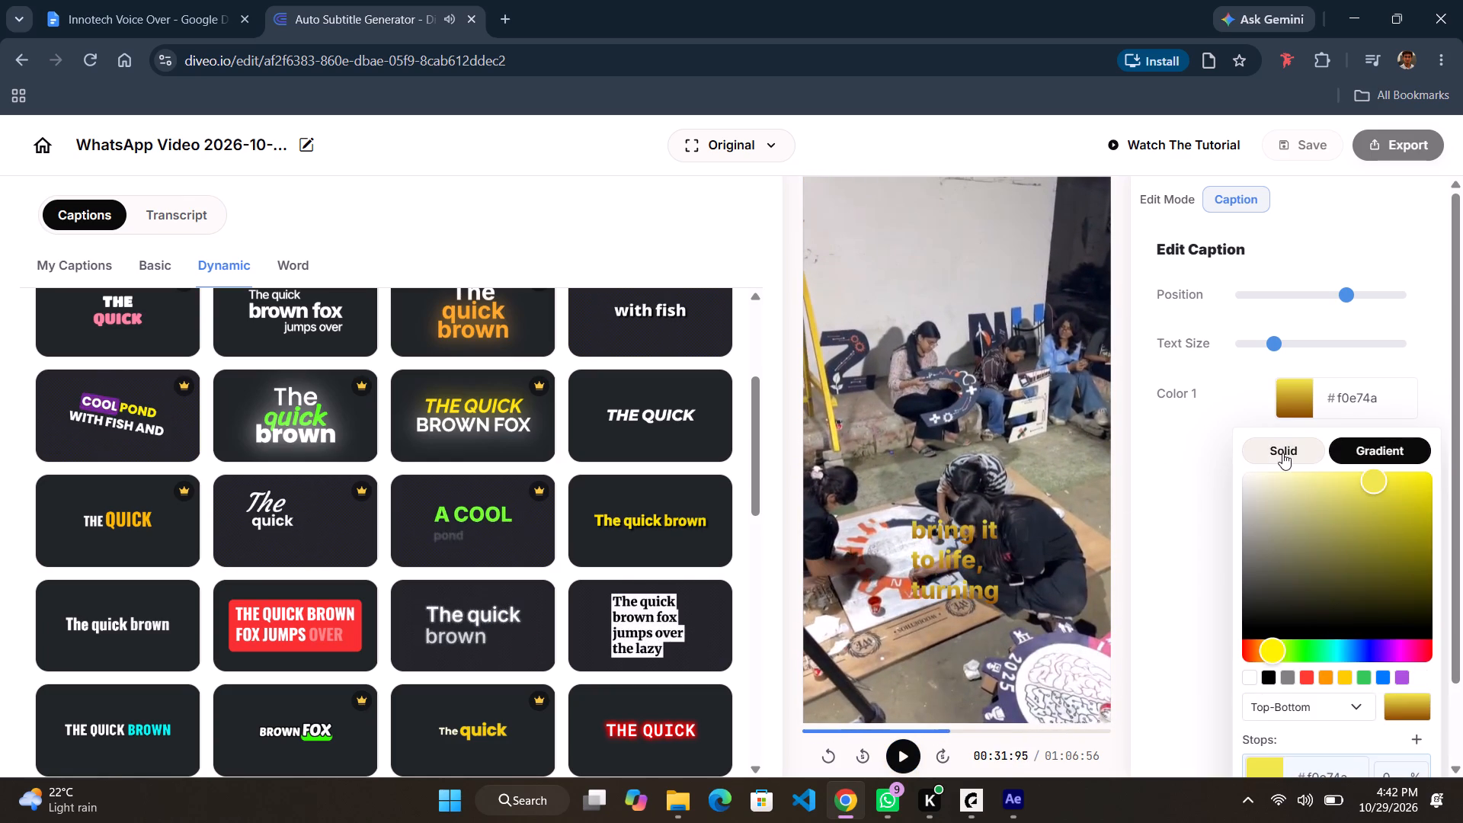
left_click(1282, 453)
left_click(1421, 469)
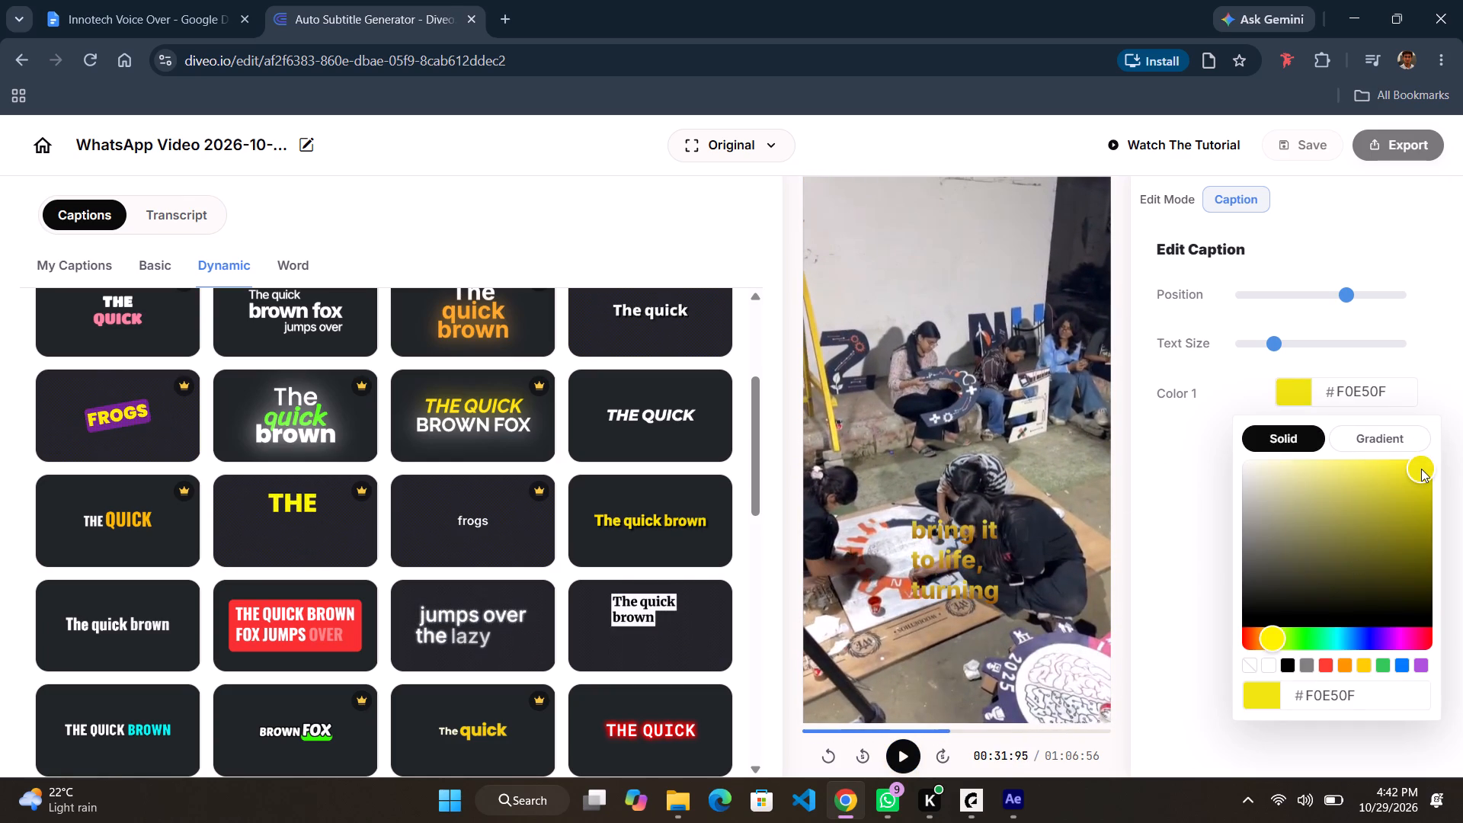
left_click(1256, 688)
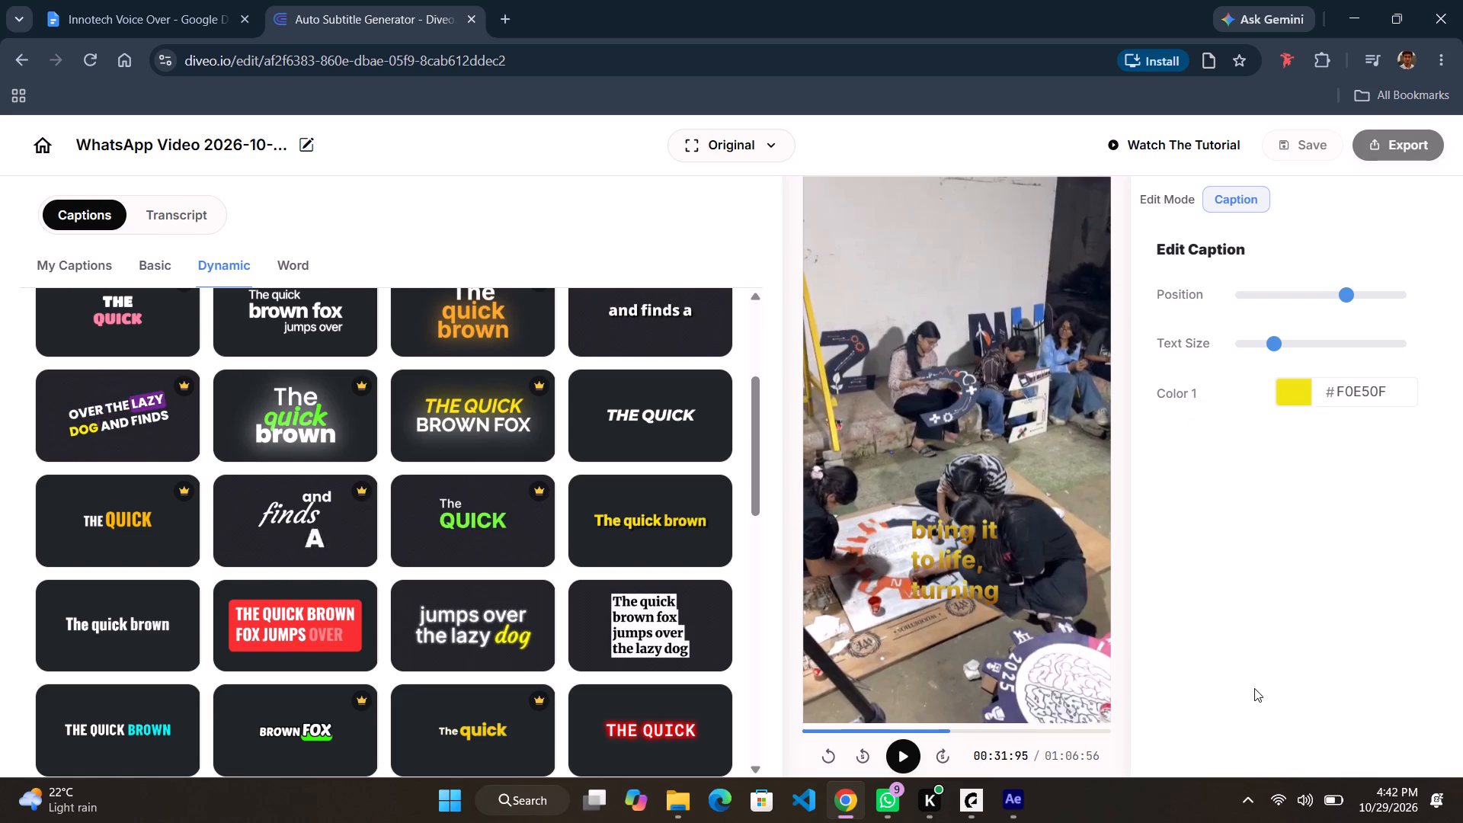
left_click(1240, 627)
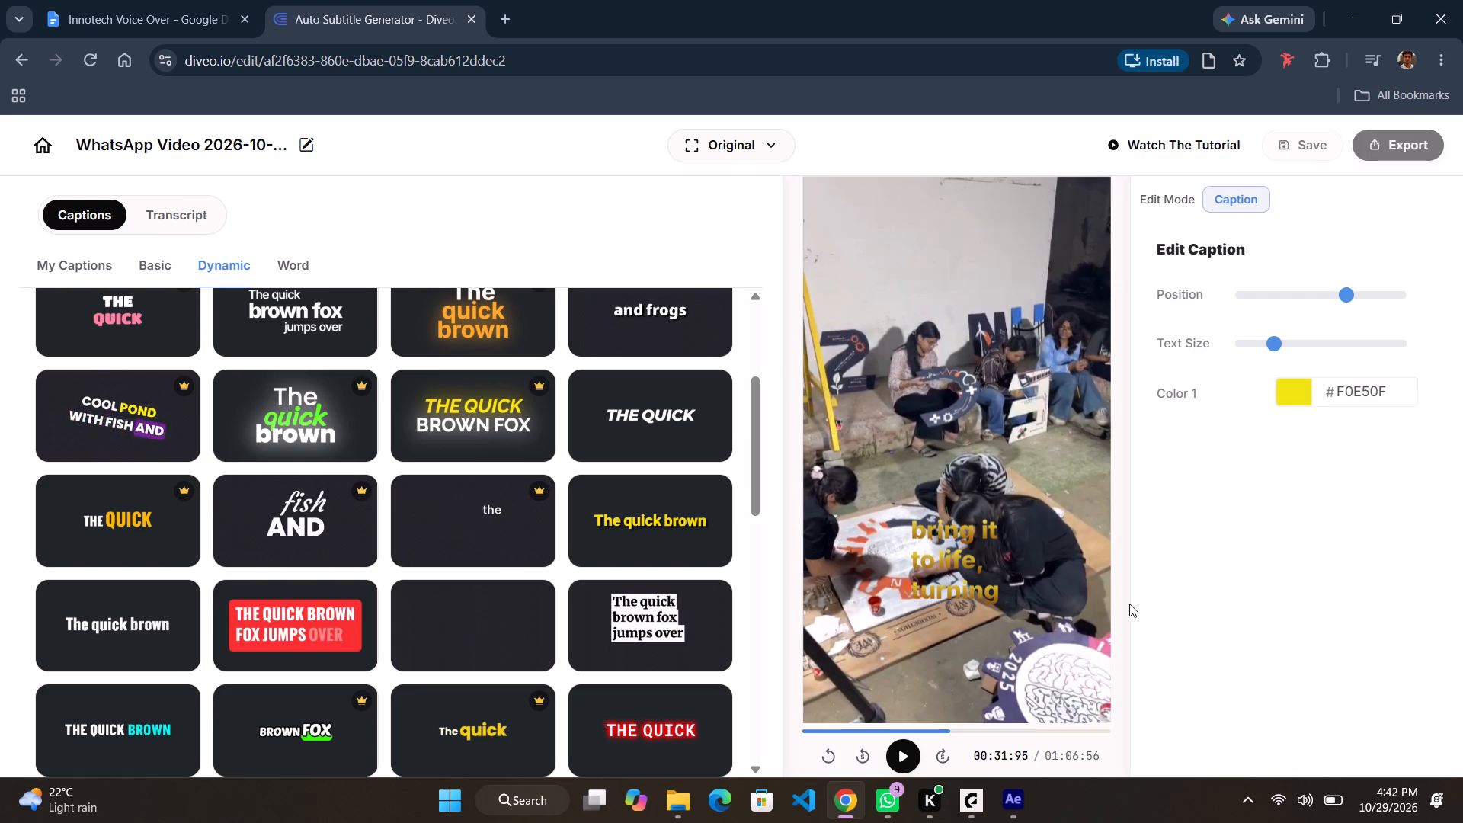
Apply the free Dynamic caption style with single-line yellow text "The quick brown" and play the video to preview it.
left_click(645, 511)
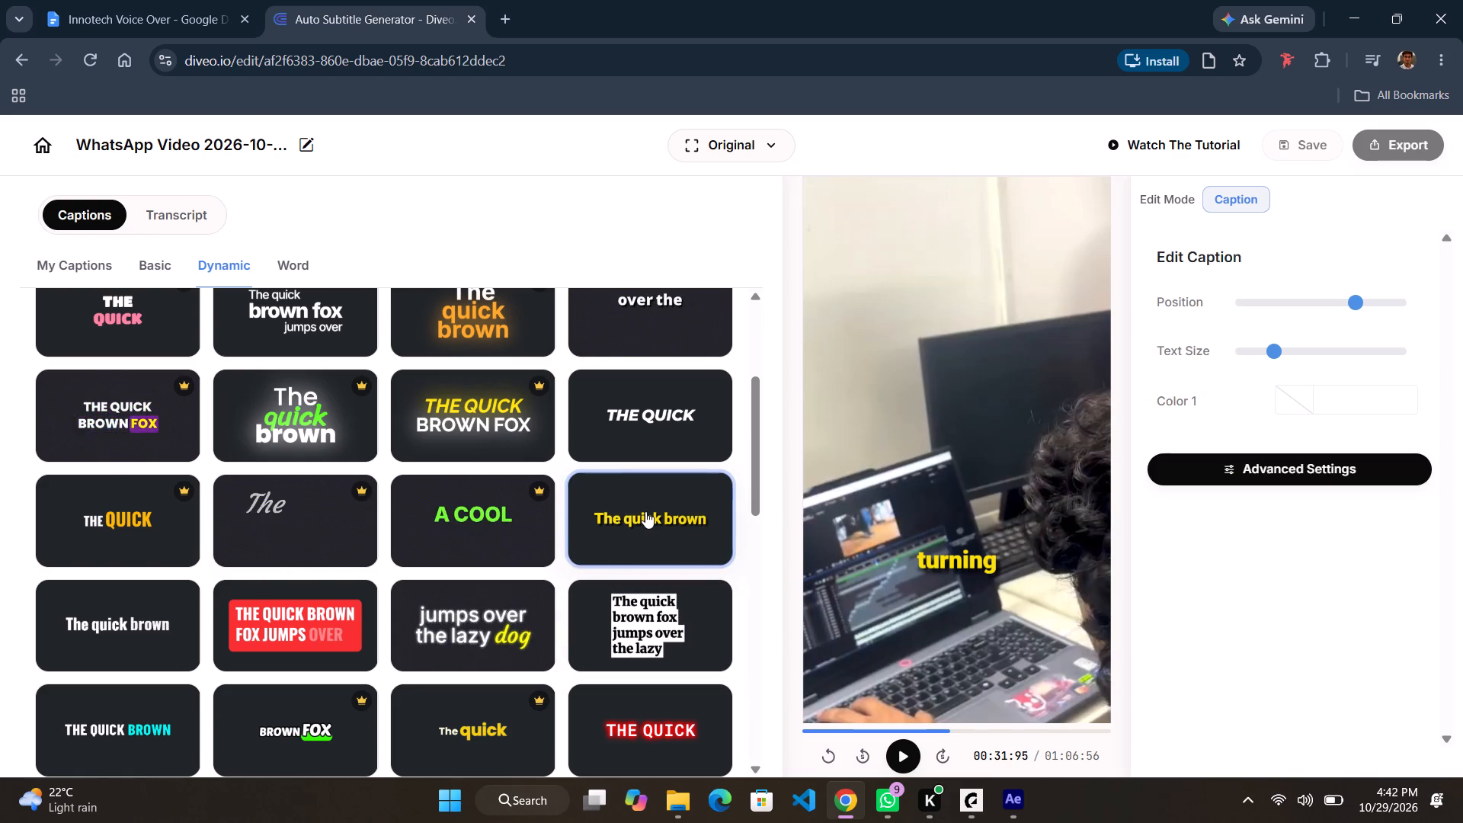
left_click(901, 757)
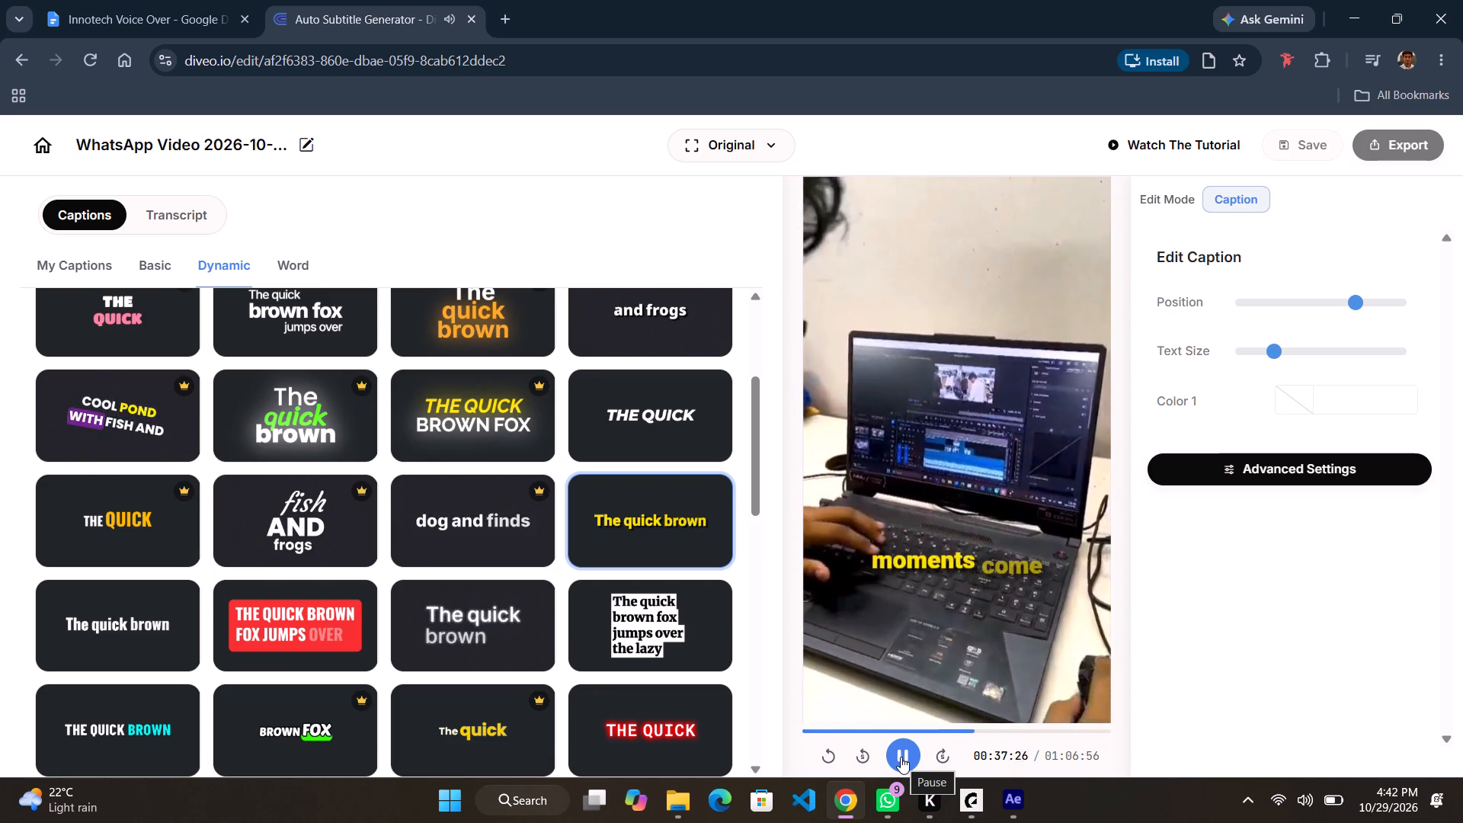
Open the caption's advanced settings and align the caption to the horizontal centre.
left_click(1282, 460)
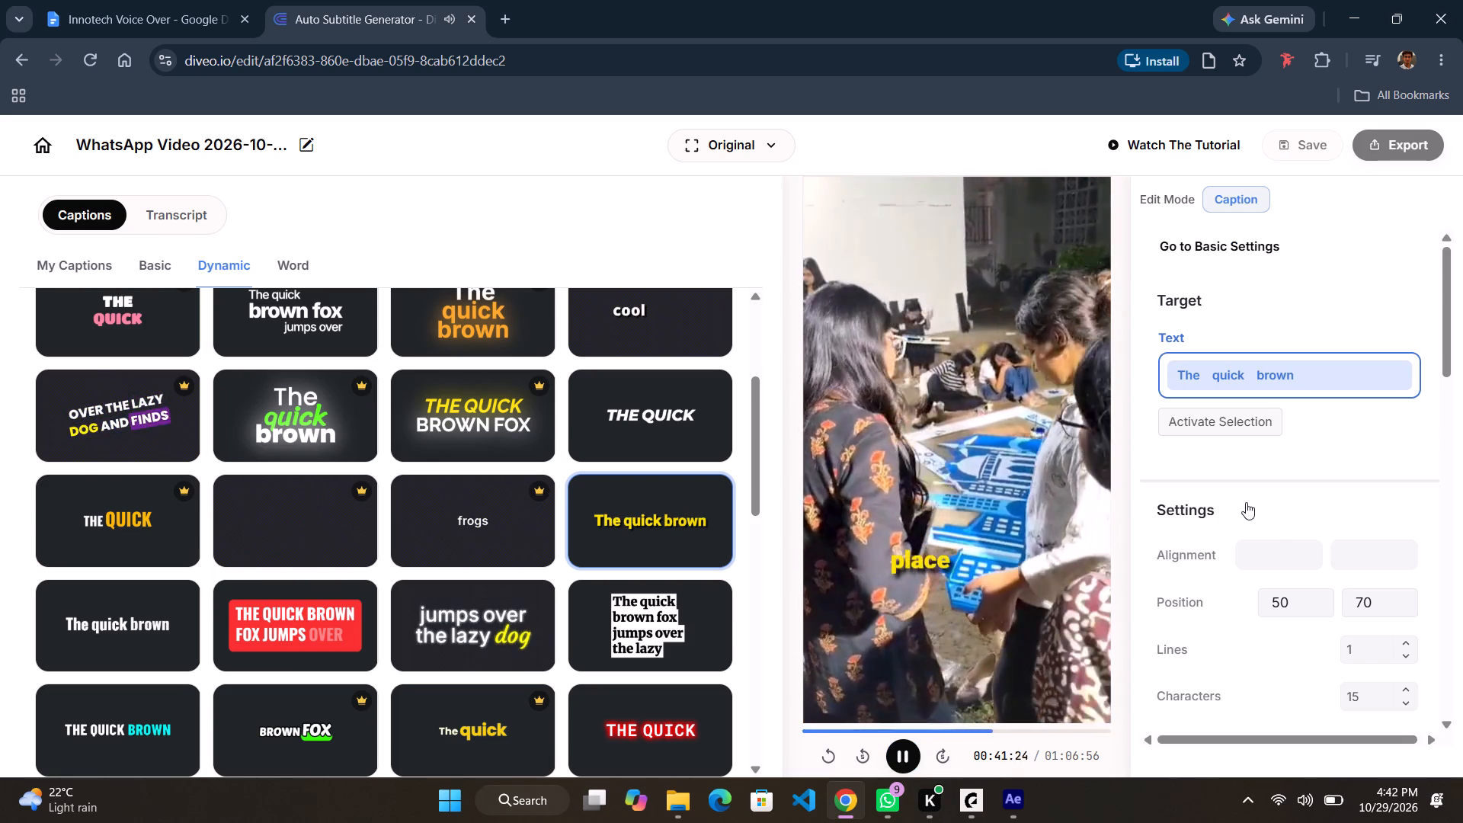
scroll(1246, 502, "down", 1)
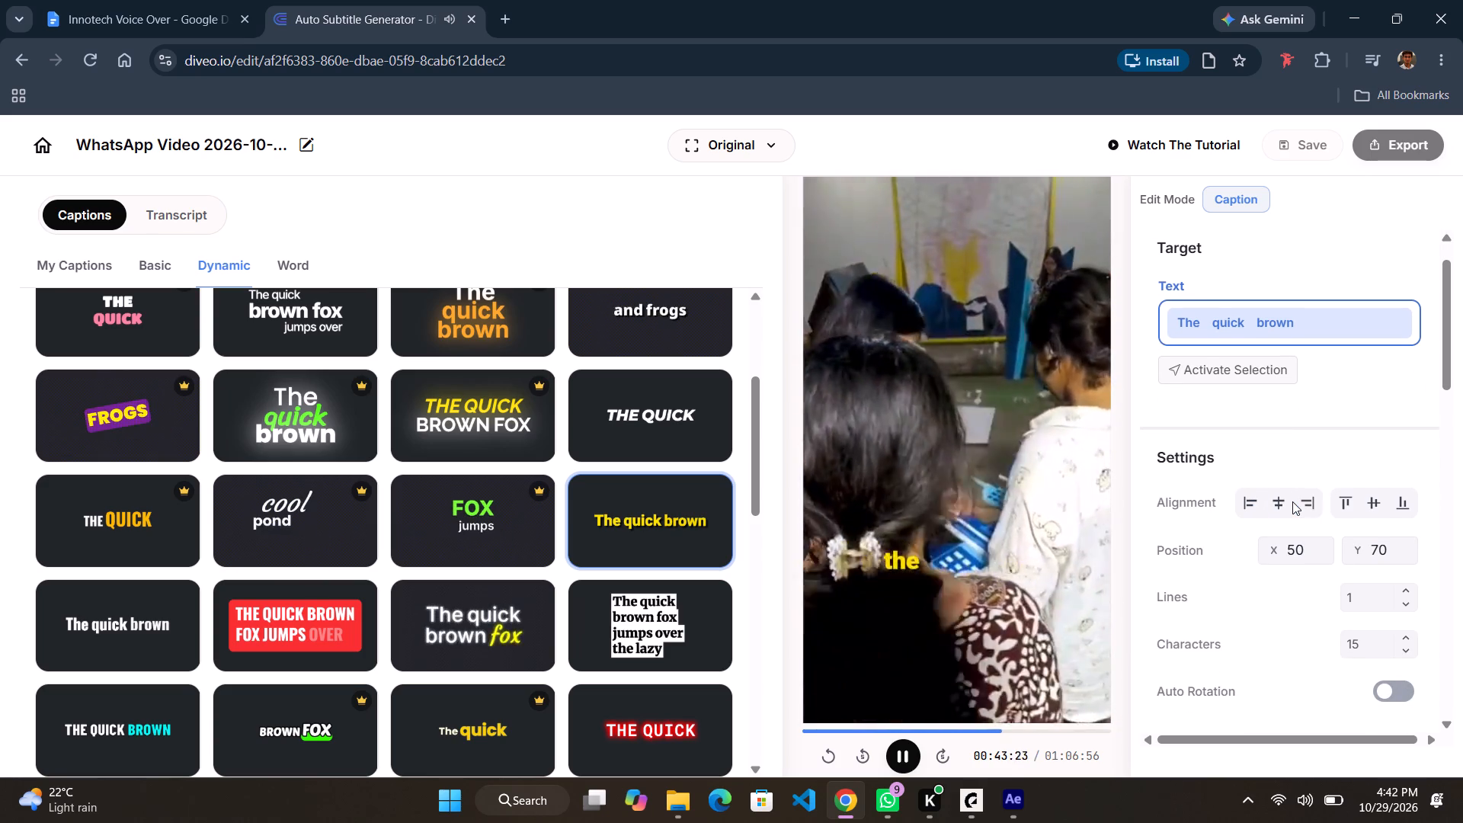
left_click(1281, 504)
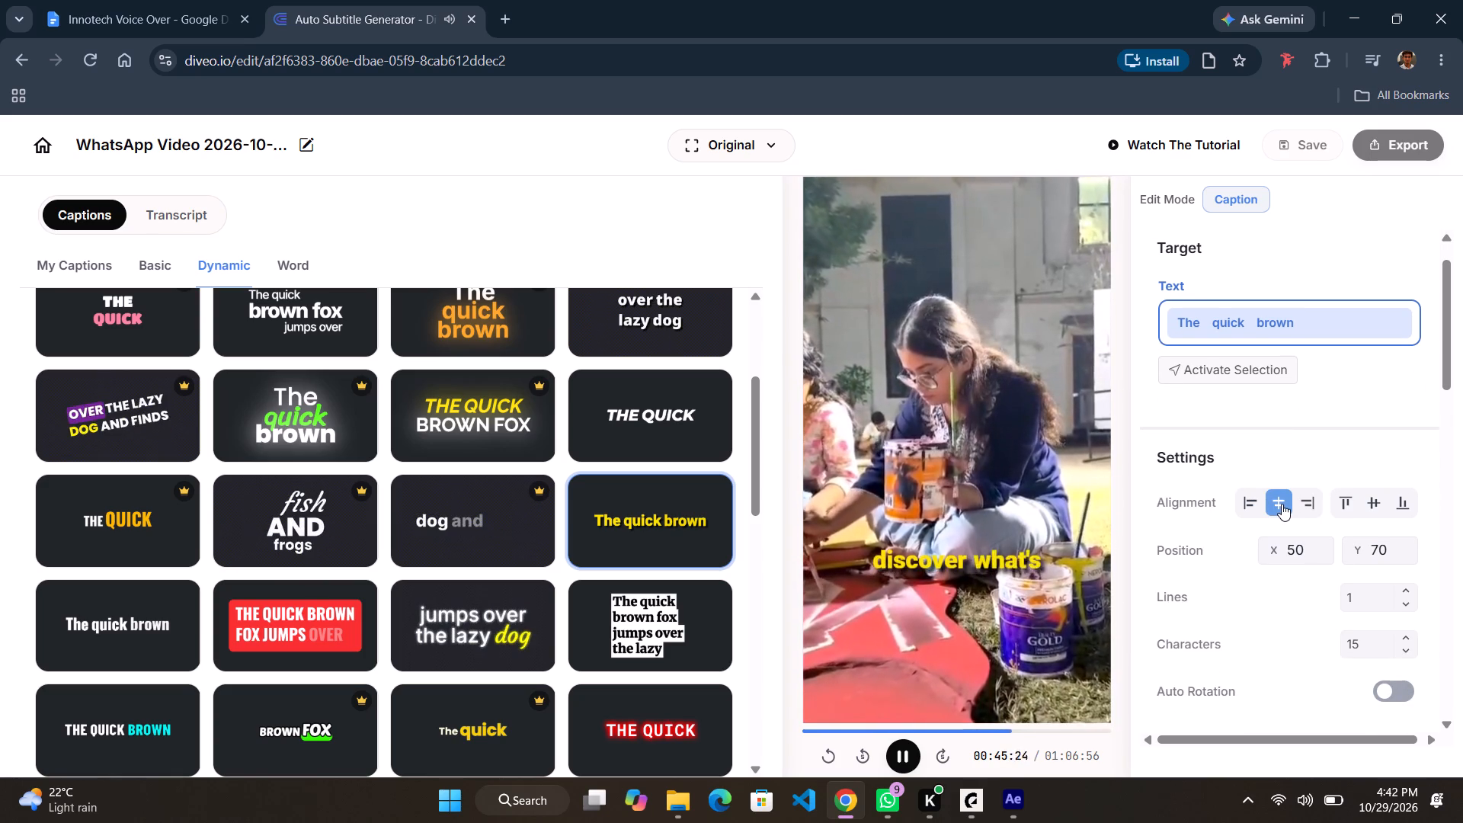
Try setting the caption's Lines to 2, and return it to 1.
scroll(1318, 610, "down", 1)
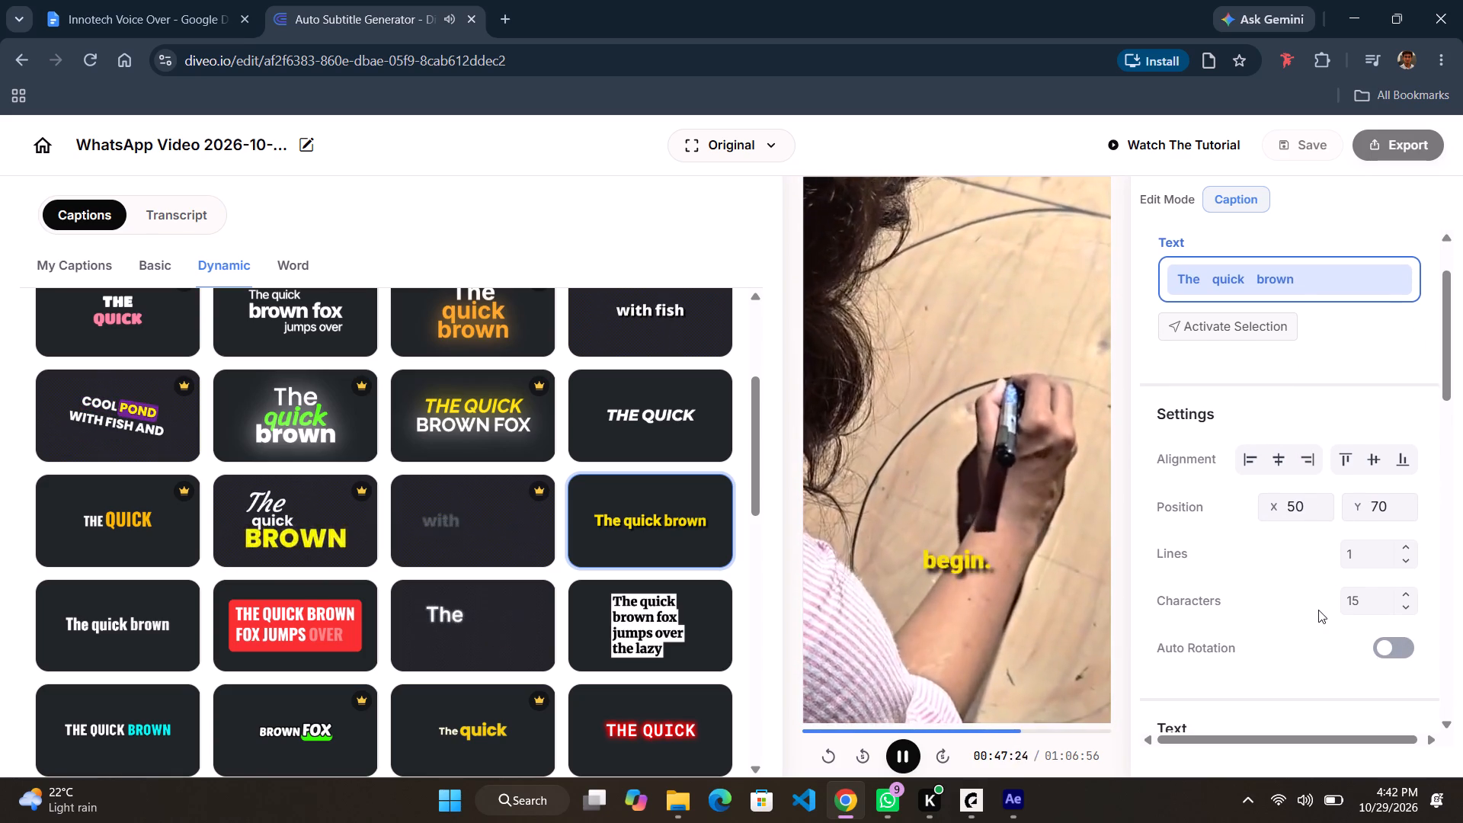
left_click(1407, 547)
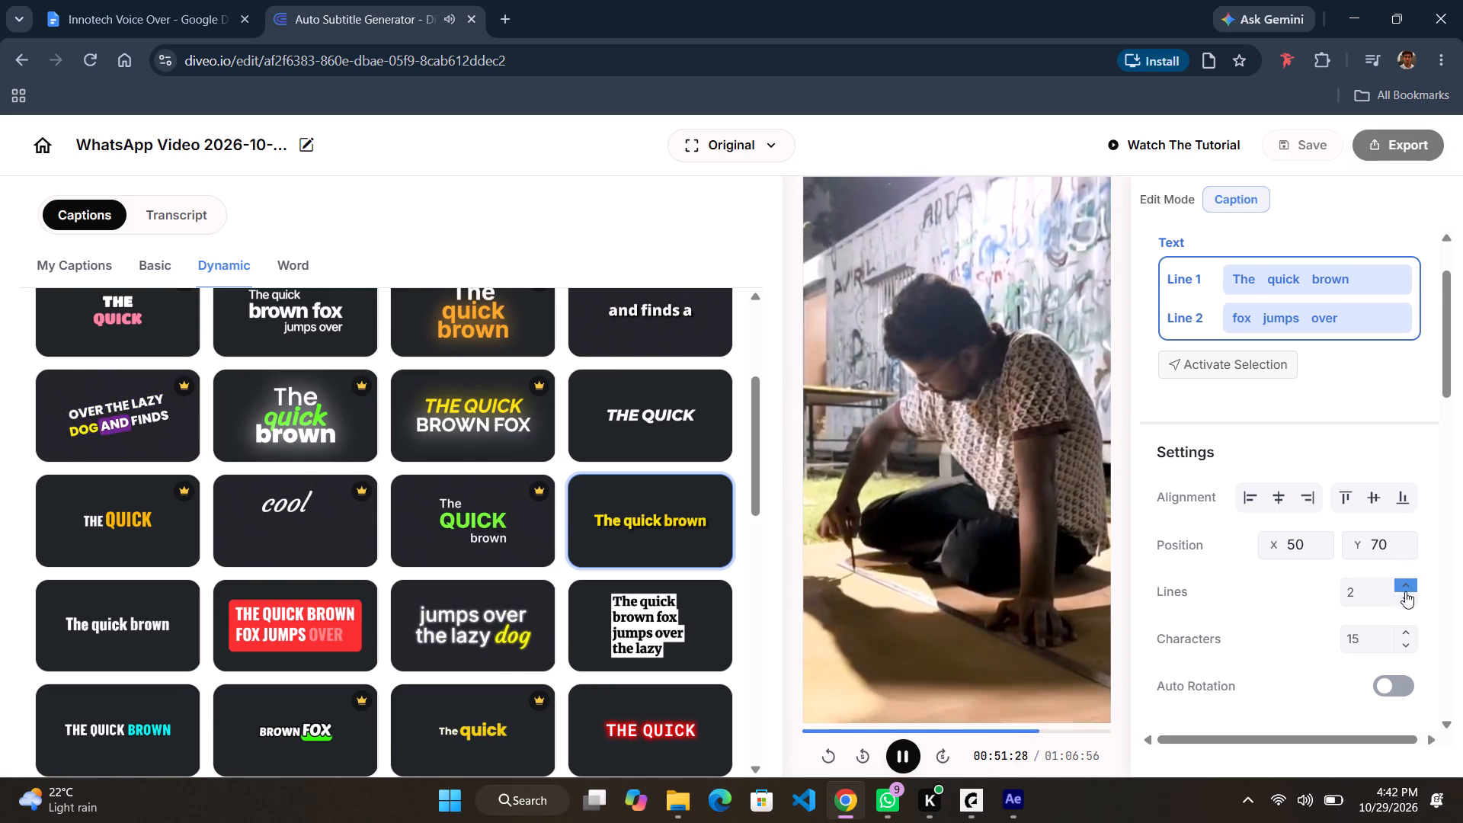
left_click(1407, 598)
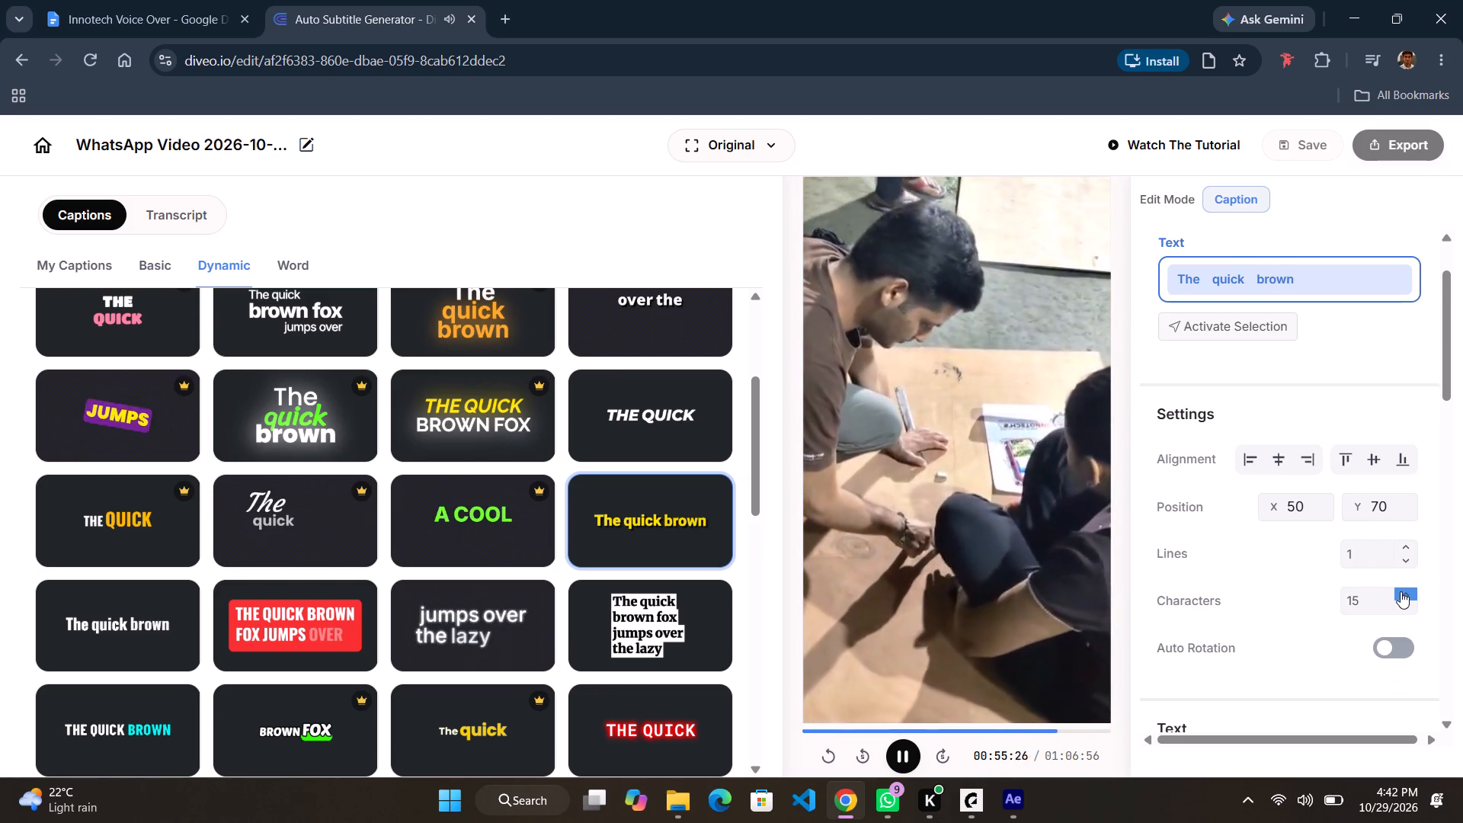
Turn on Auto Rotation for the caption.
scroll(1377, 621, "down", 1)
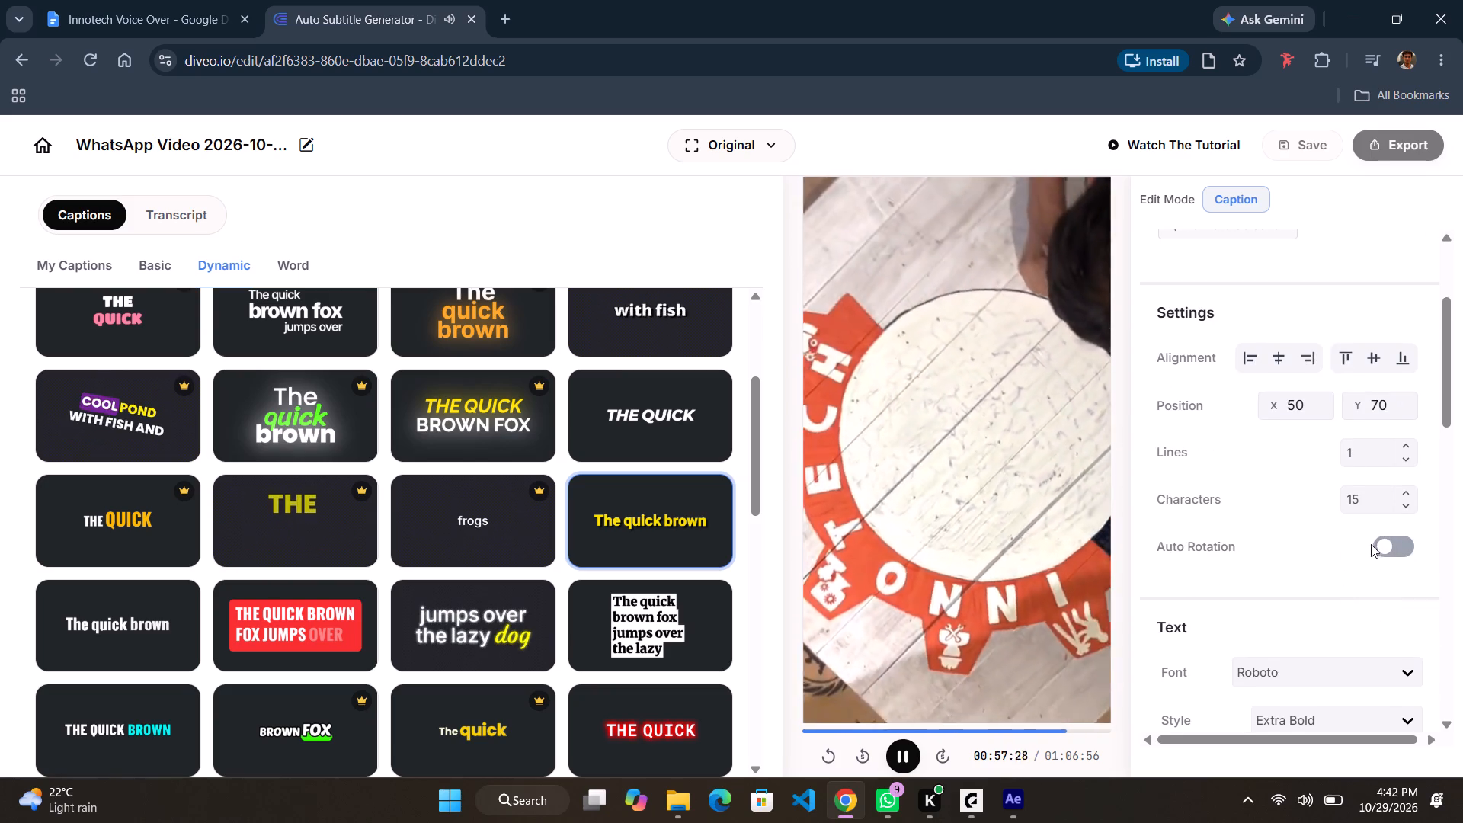
left_click(1381, 542)
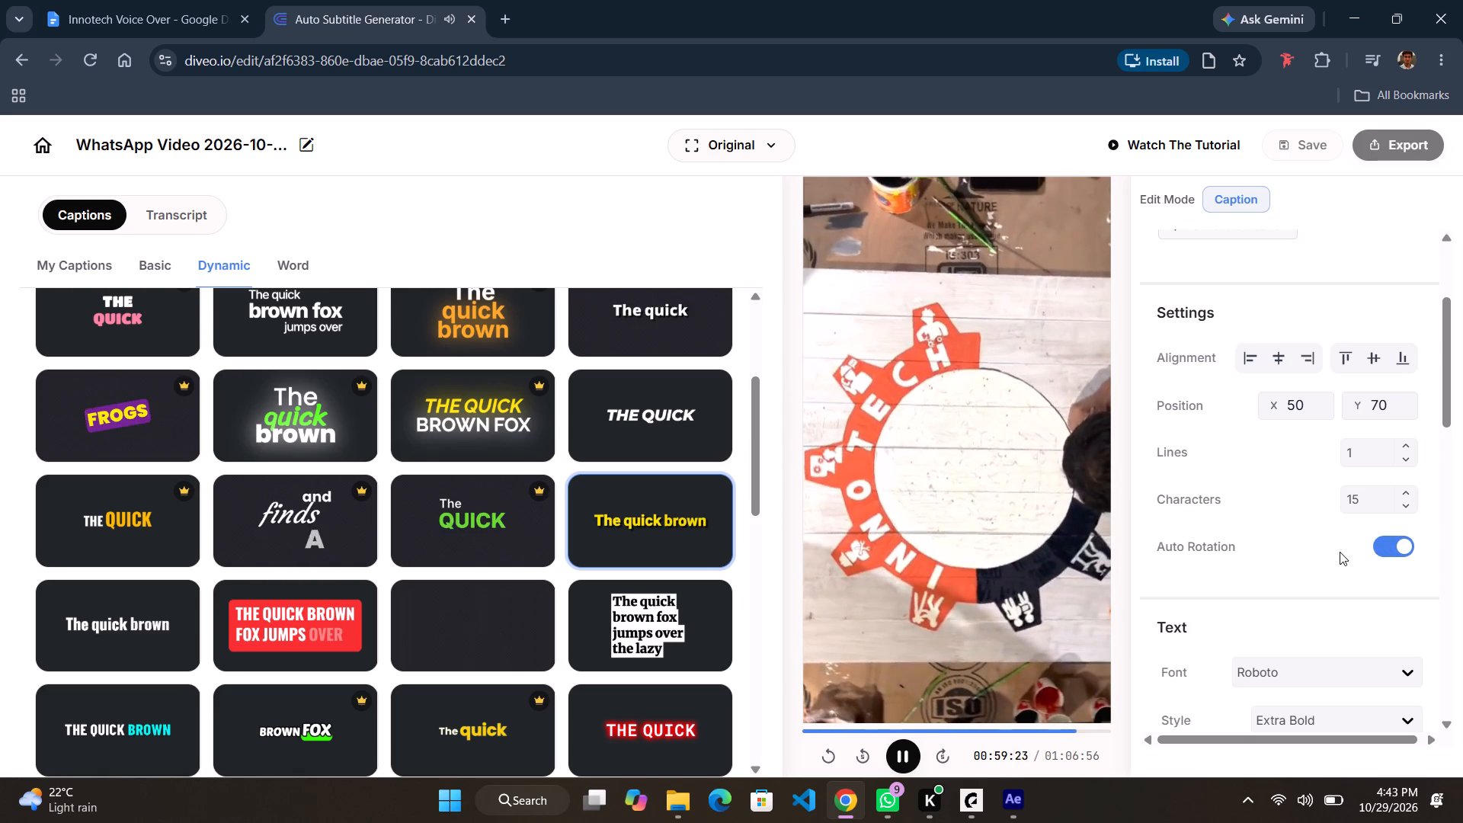
Set the caption text's font to Montserrat.
scroll(1363, 552, "down", 1)
left_click(1330, 555)
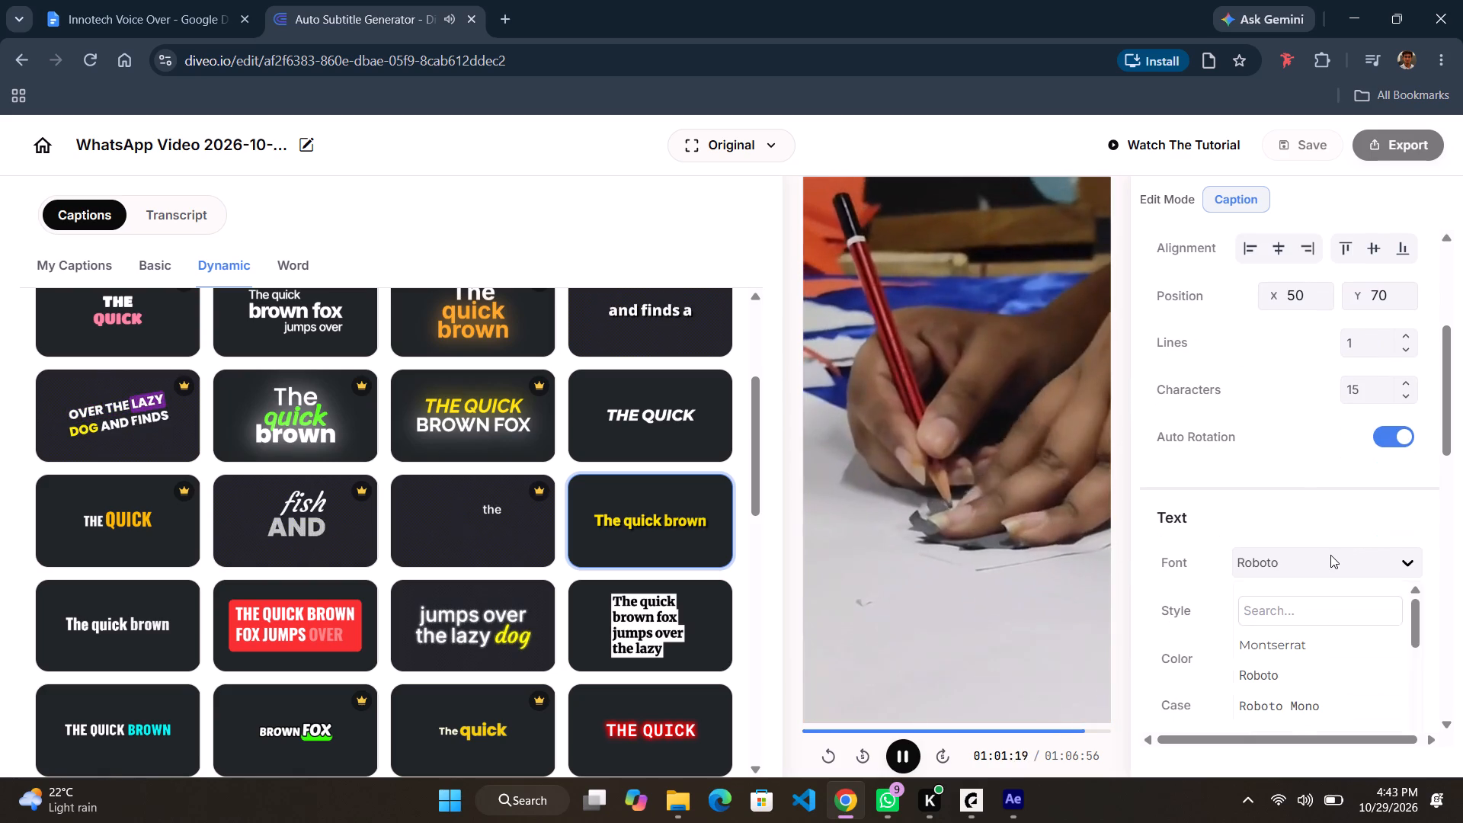
left_click(1285, 648)
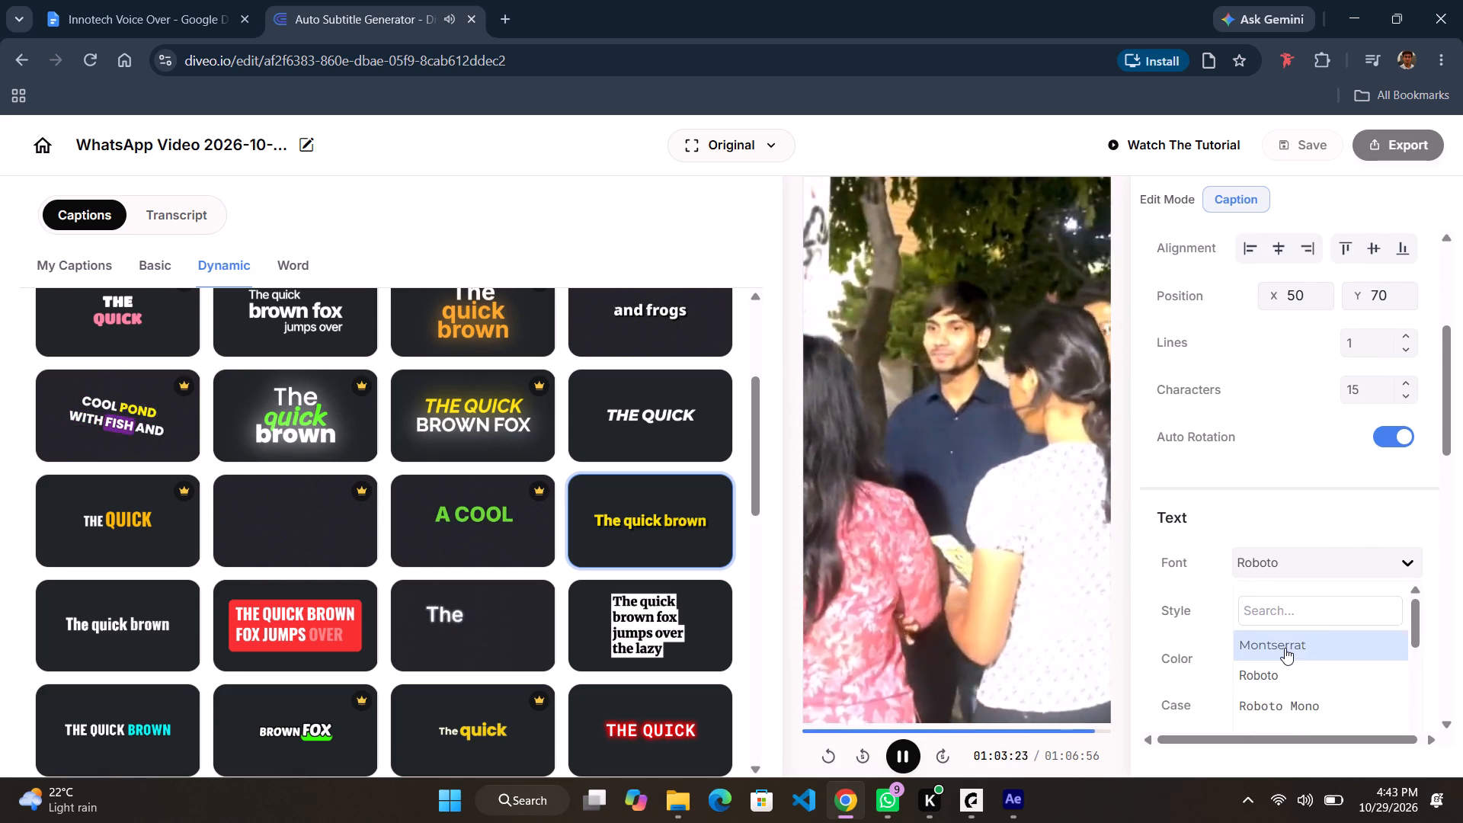
Look through the remaining text settings down to Shadow, and replay the video from its start to preview the captions.
scroll(1230, 623, "down", 1)
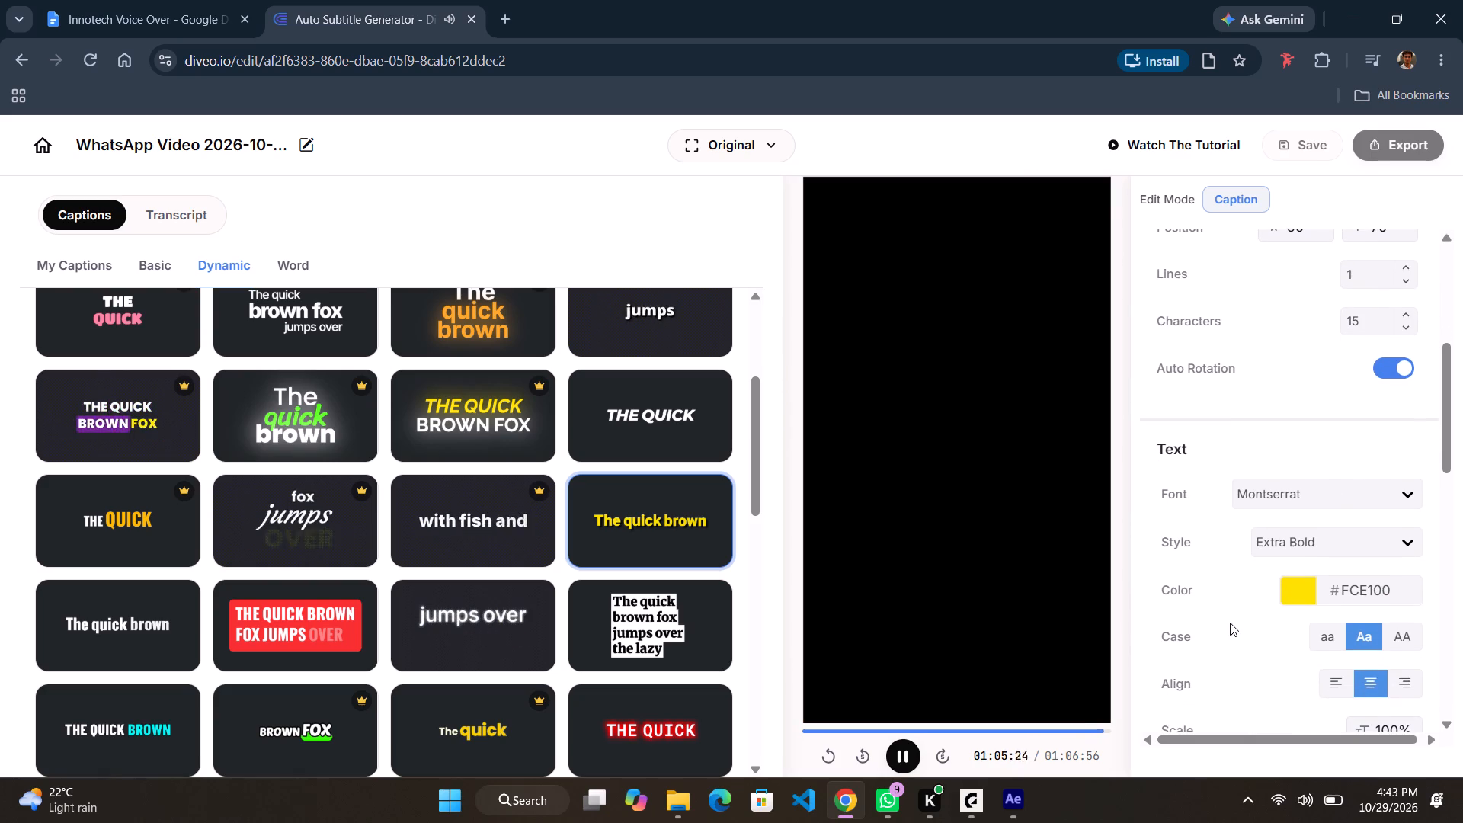
scroll(1230, 623, "down", 3)
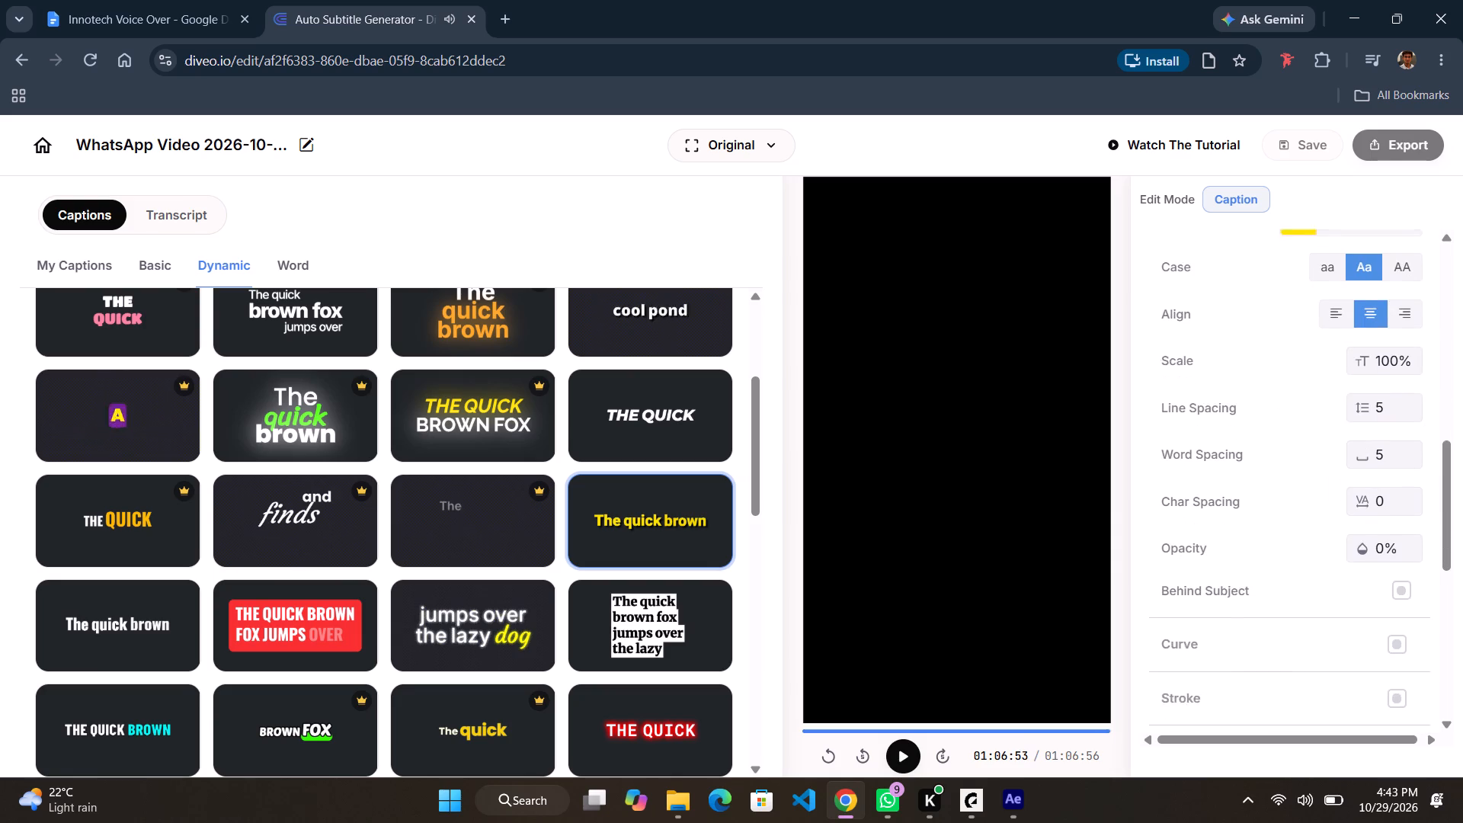
scroll(1230, 623, "down", 2)
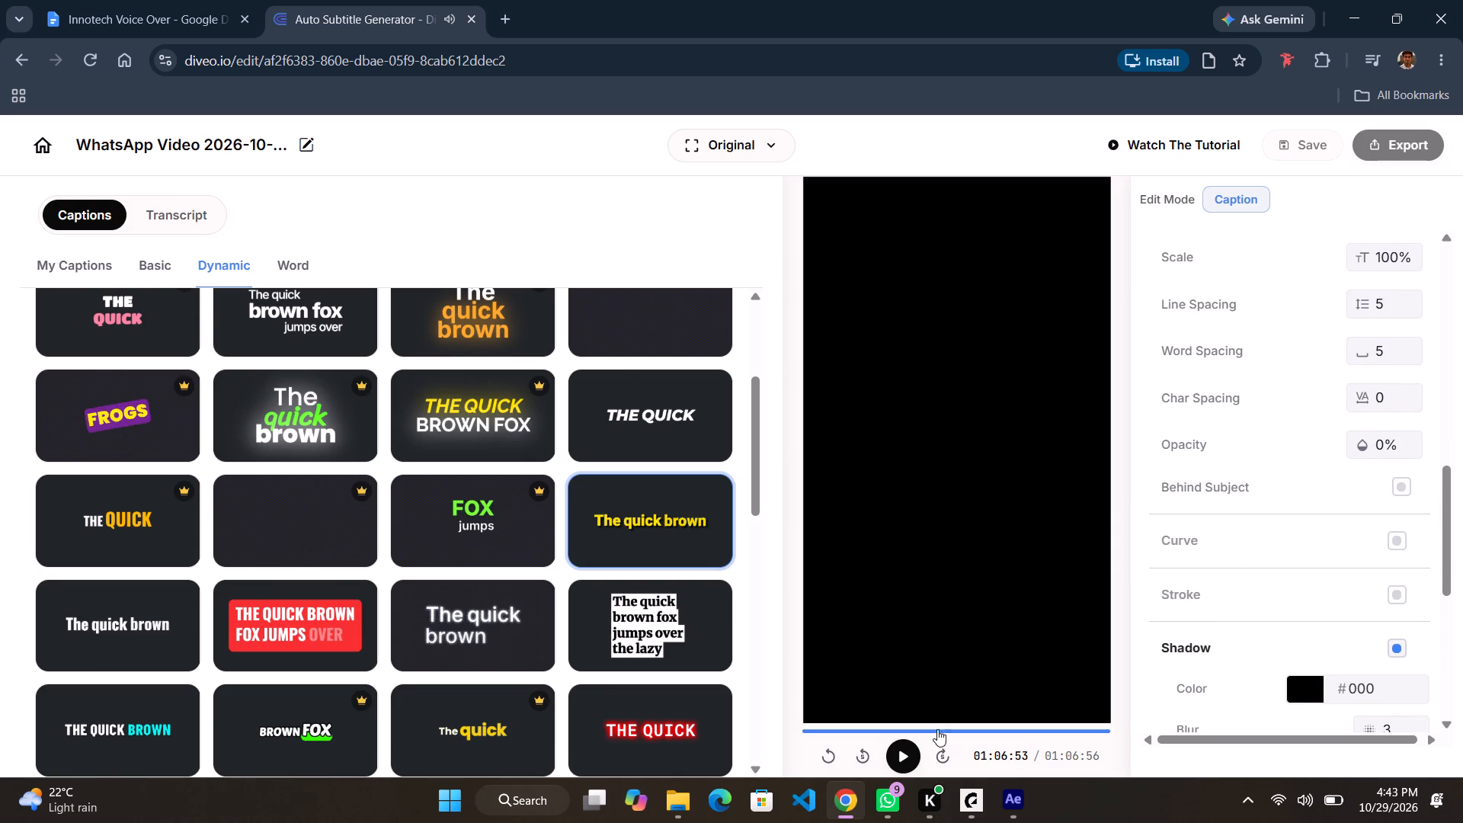
left_click_drag(935, 728, 712, 726)
left_click(901, 748)
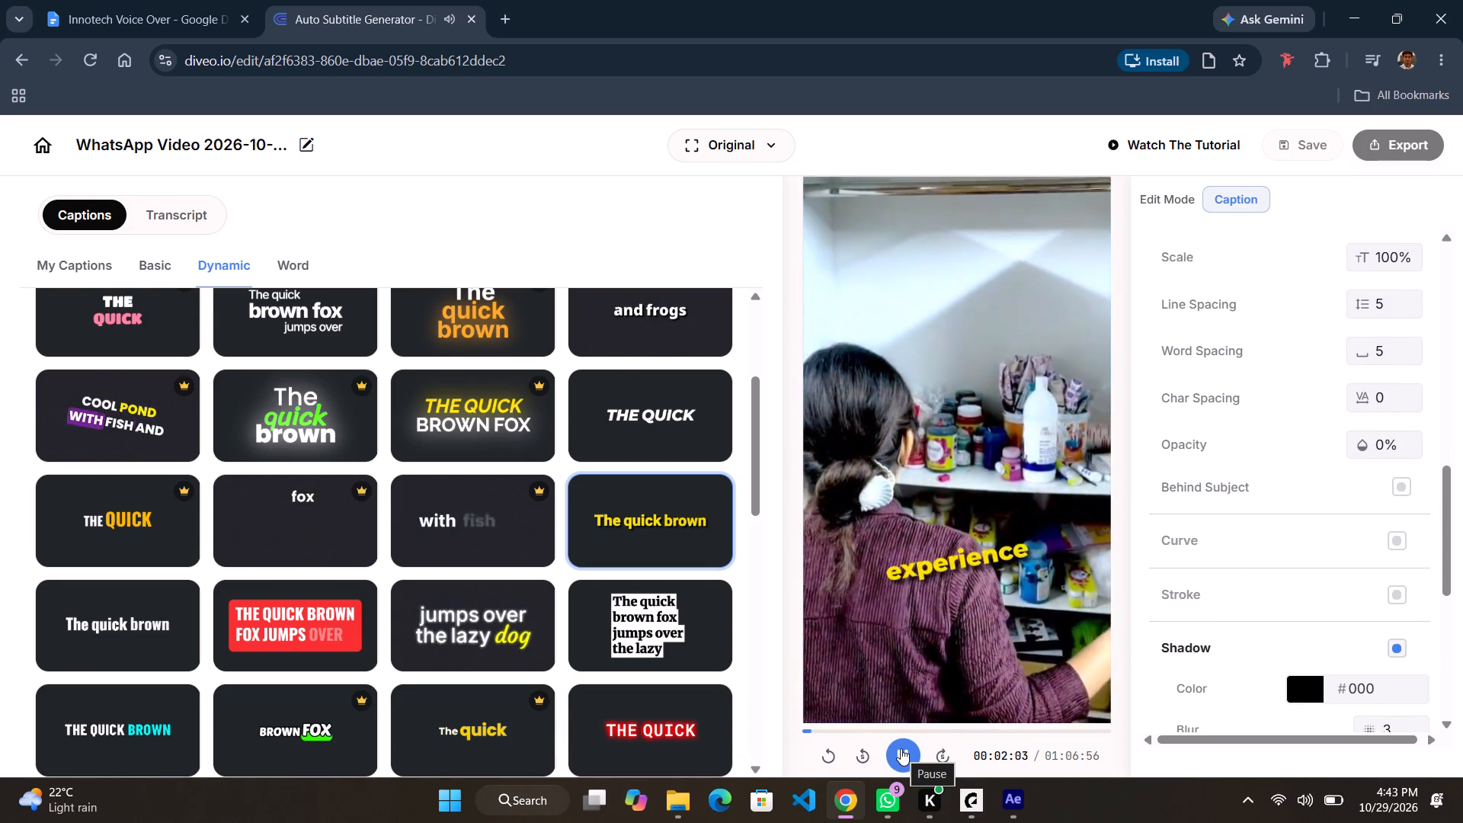
Turn off Auto Rotation for the caption and replay the video from its start.
scroll(1223, 498, "up", 1)
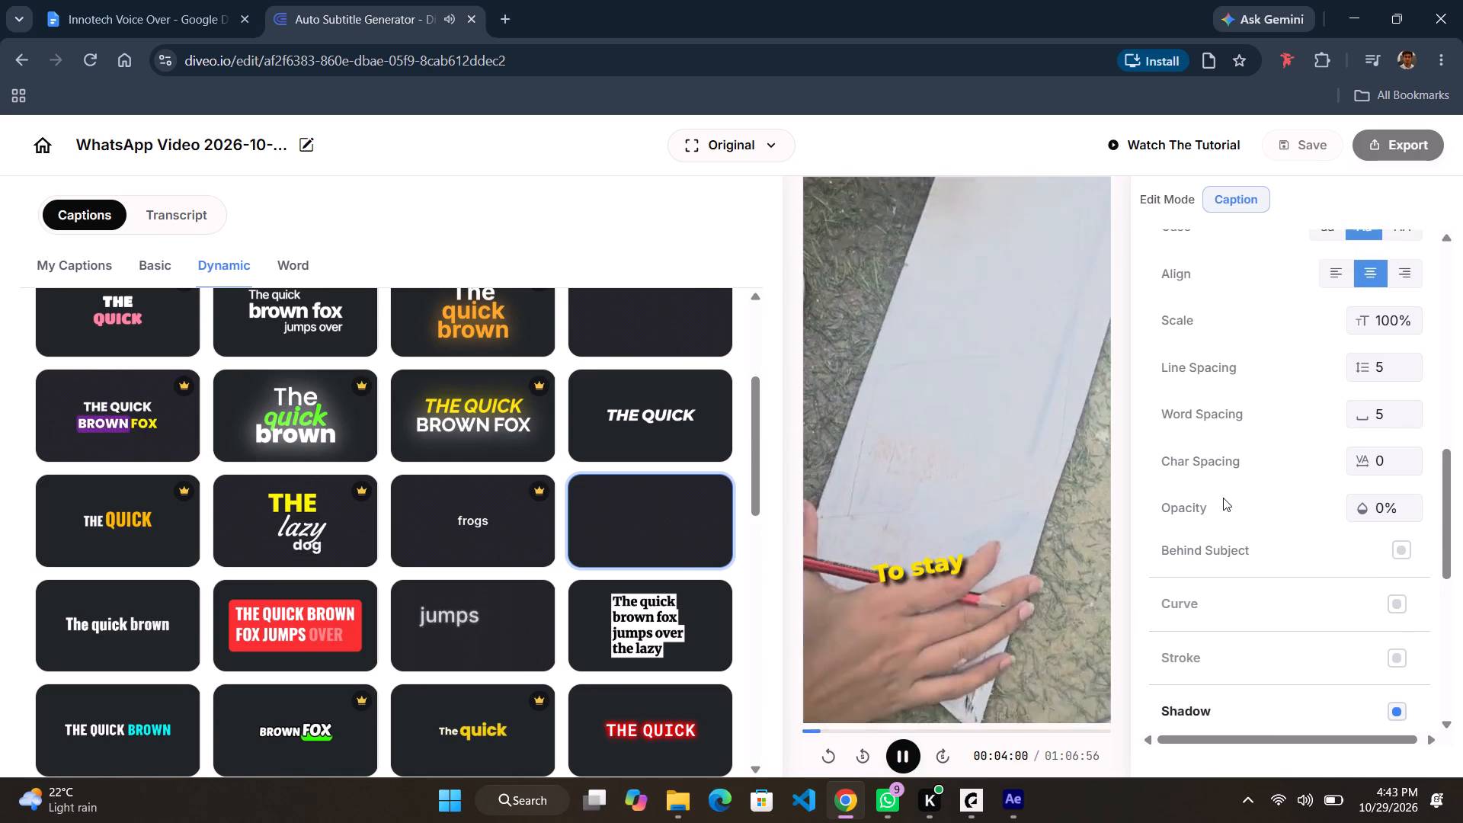
scroll(1223, 498, "up", 2)
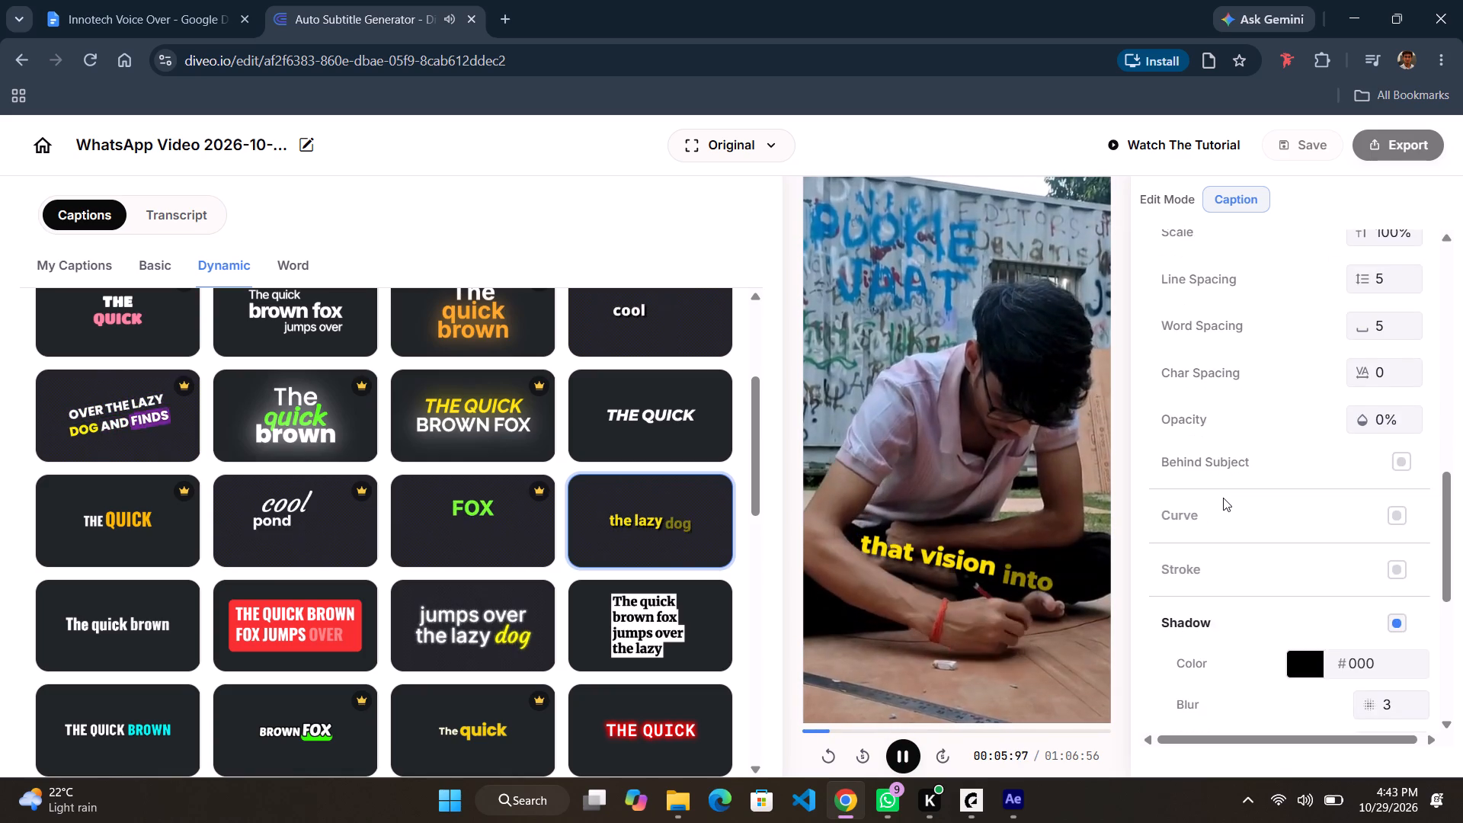
scroll(1223, 498, "up", 2)
left_click(1390, 296)
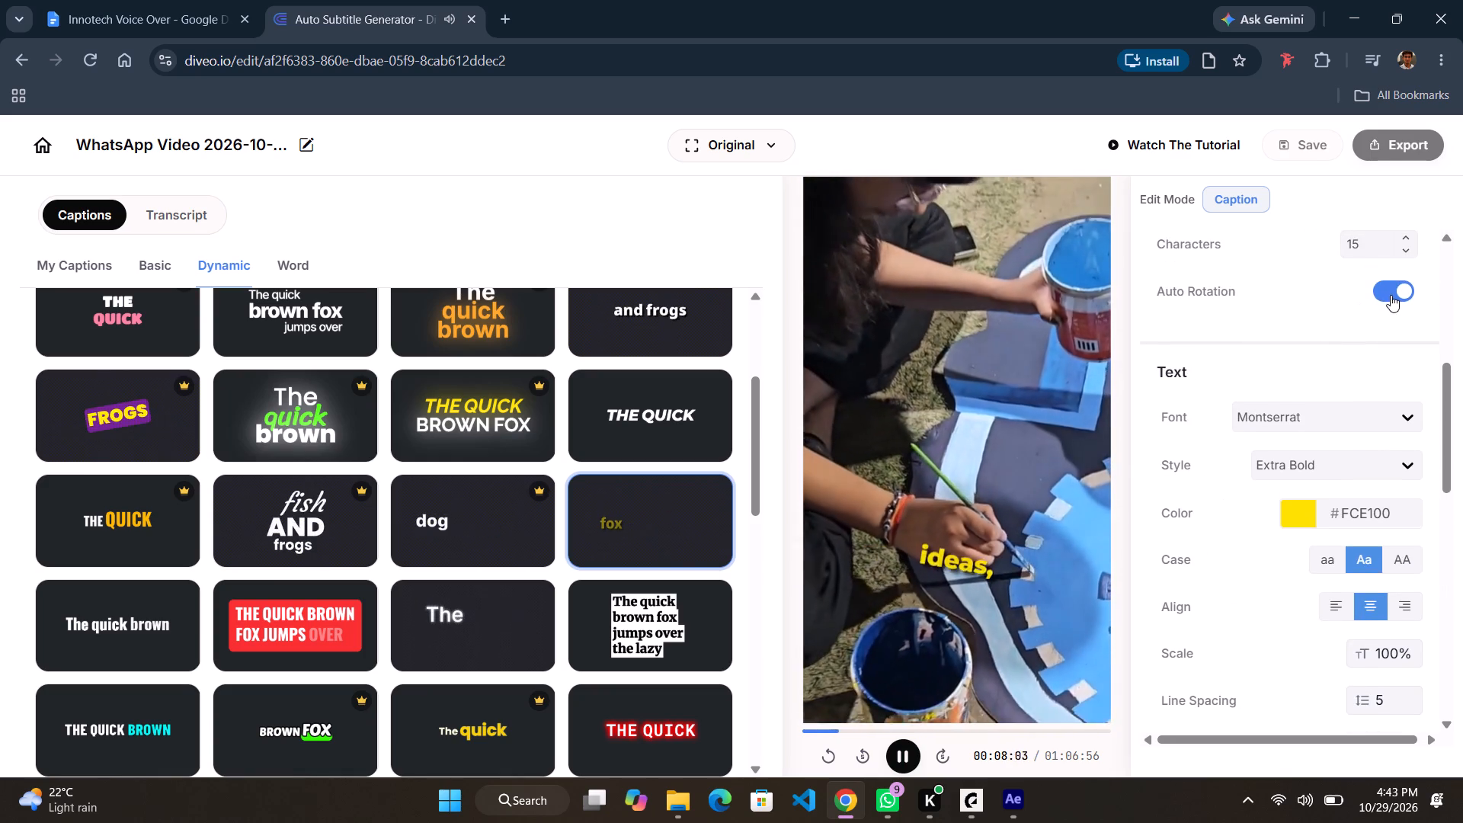
scroll(1216, 545, "down", 1)
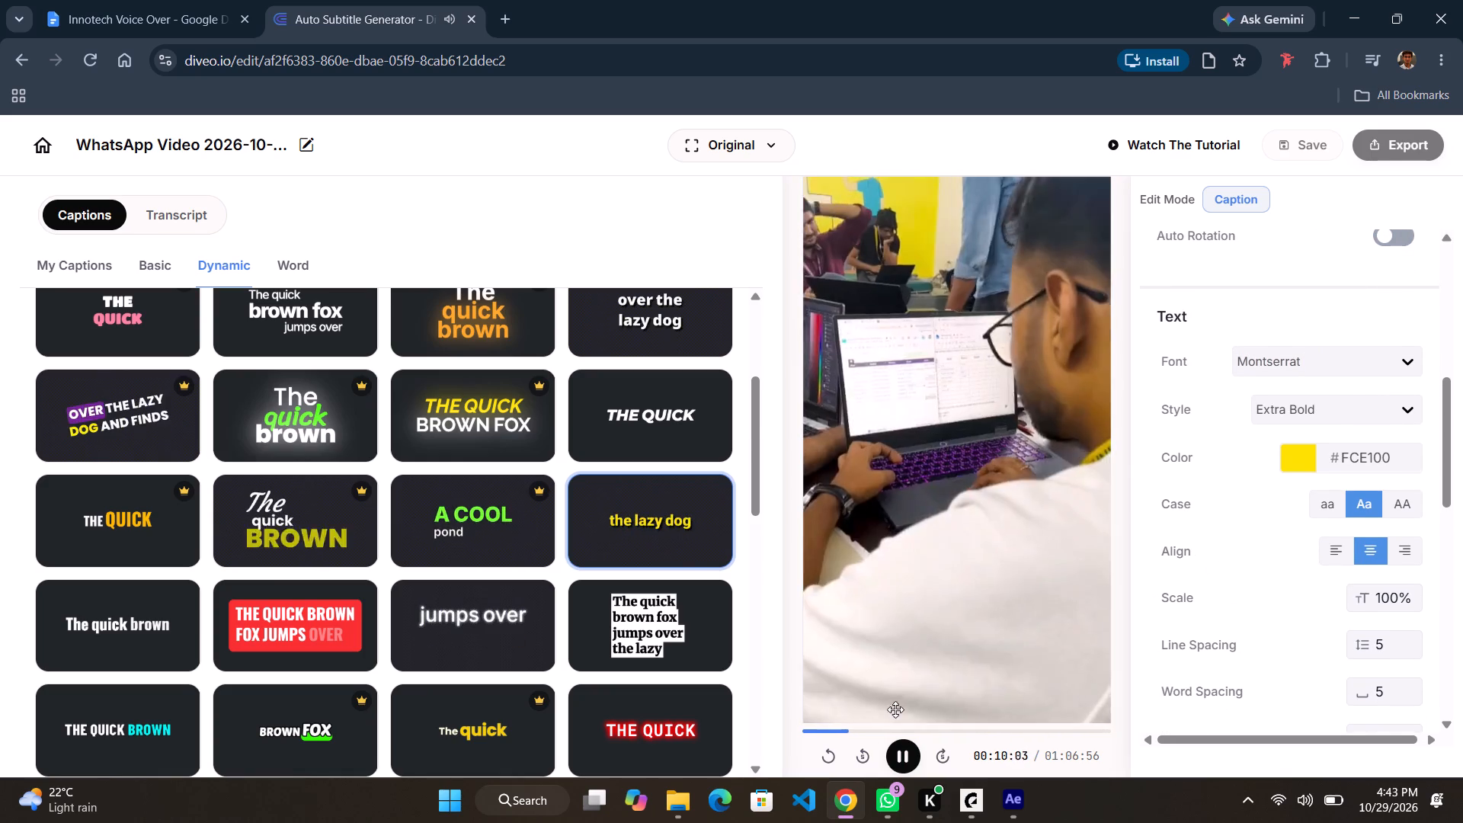
left_click_drag(839, 733, 741, 732)
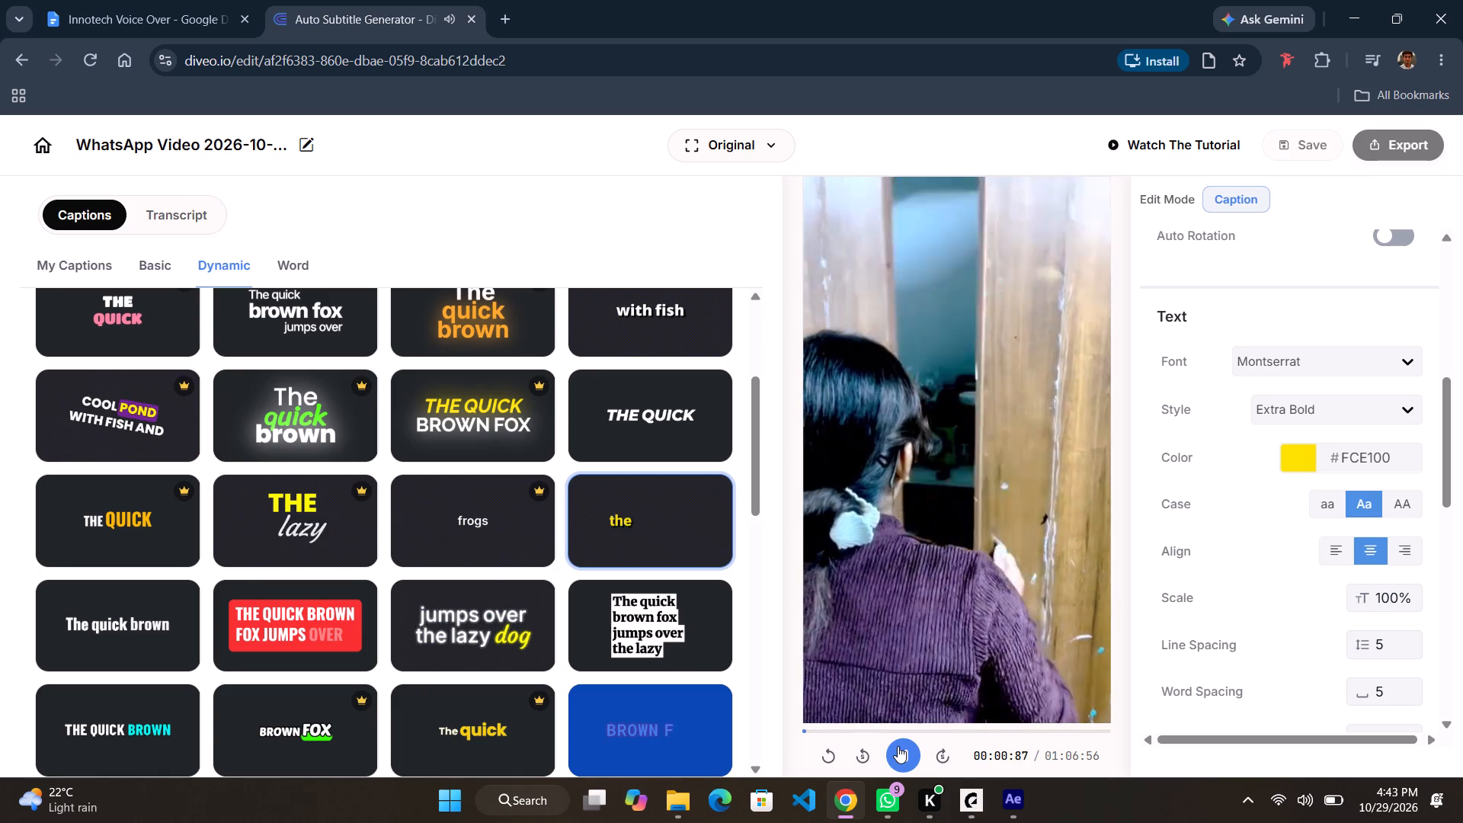
Set the Blur of the caption text's shadow to 10.
scroll(1227, 599, "down", 1)
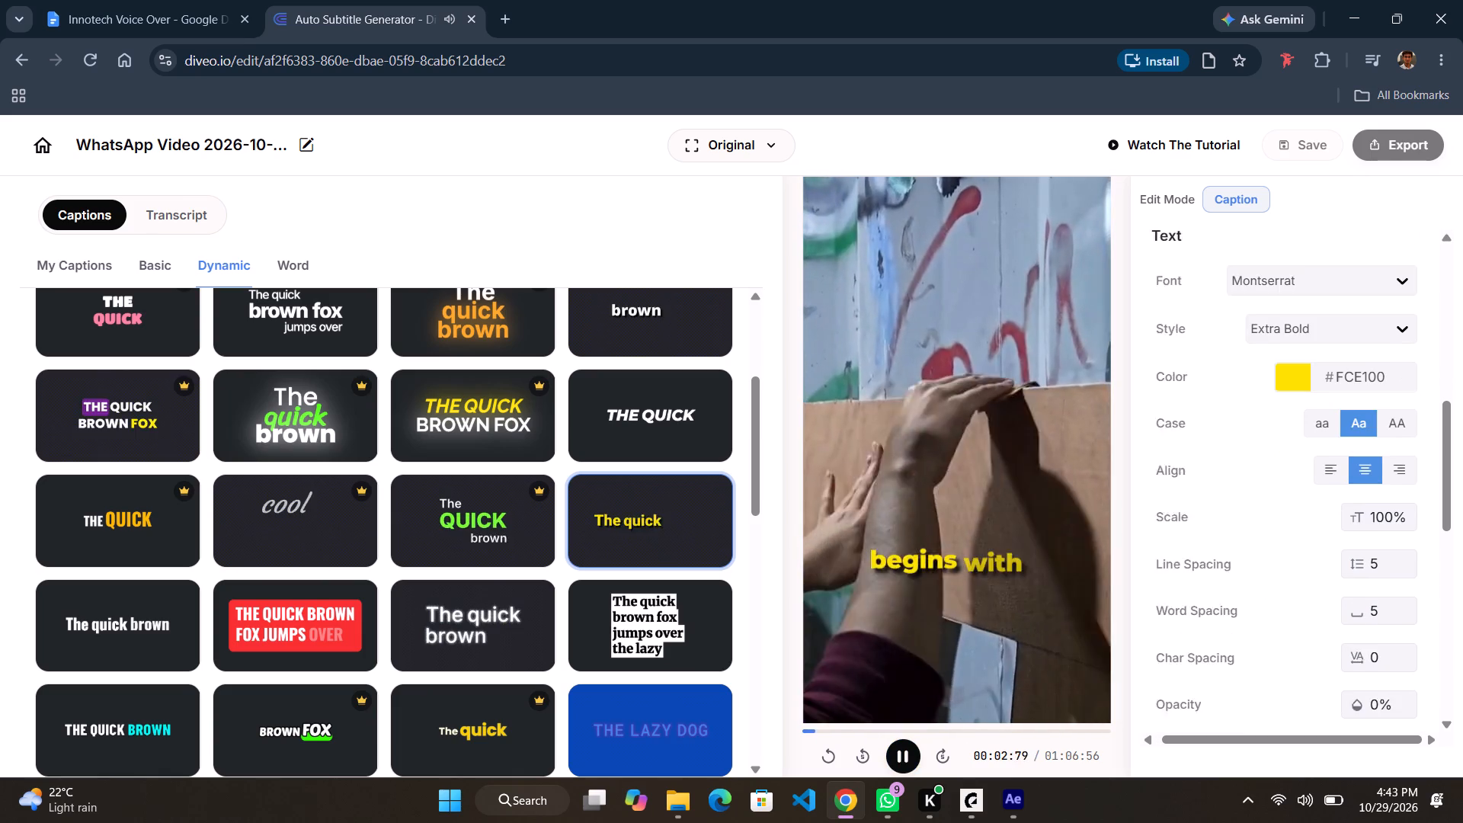
scroll(1227, 599, "down", 3)
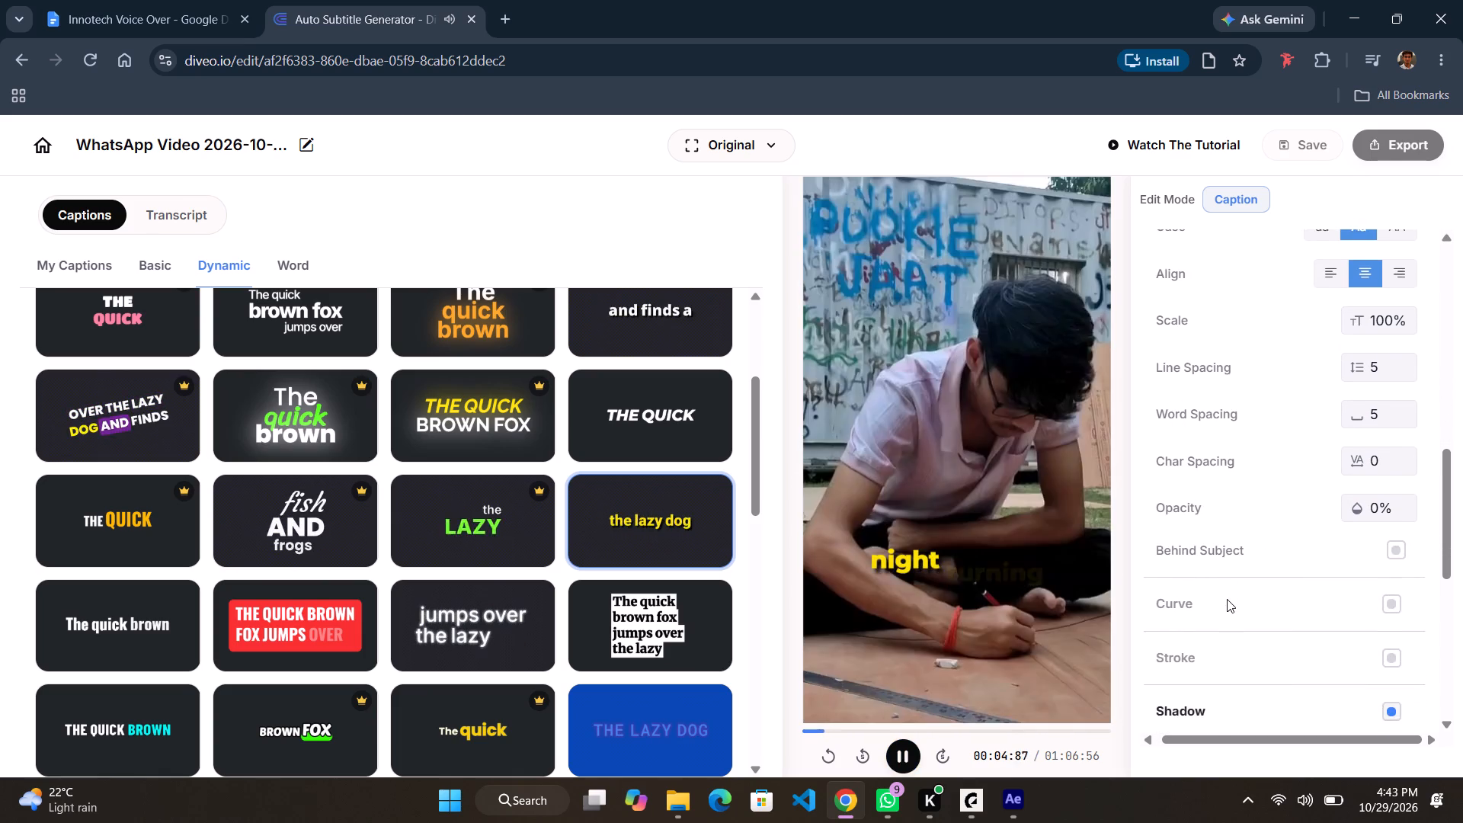
scroll(1227, 599, "down", 3)
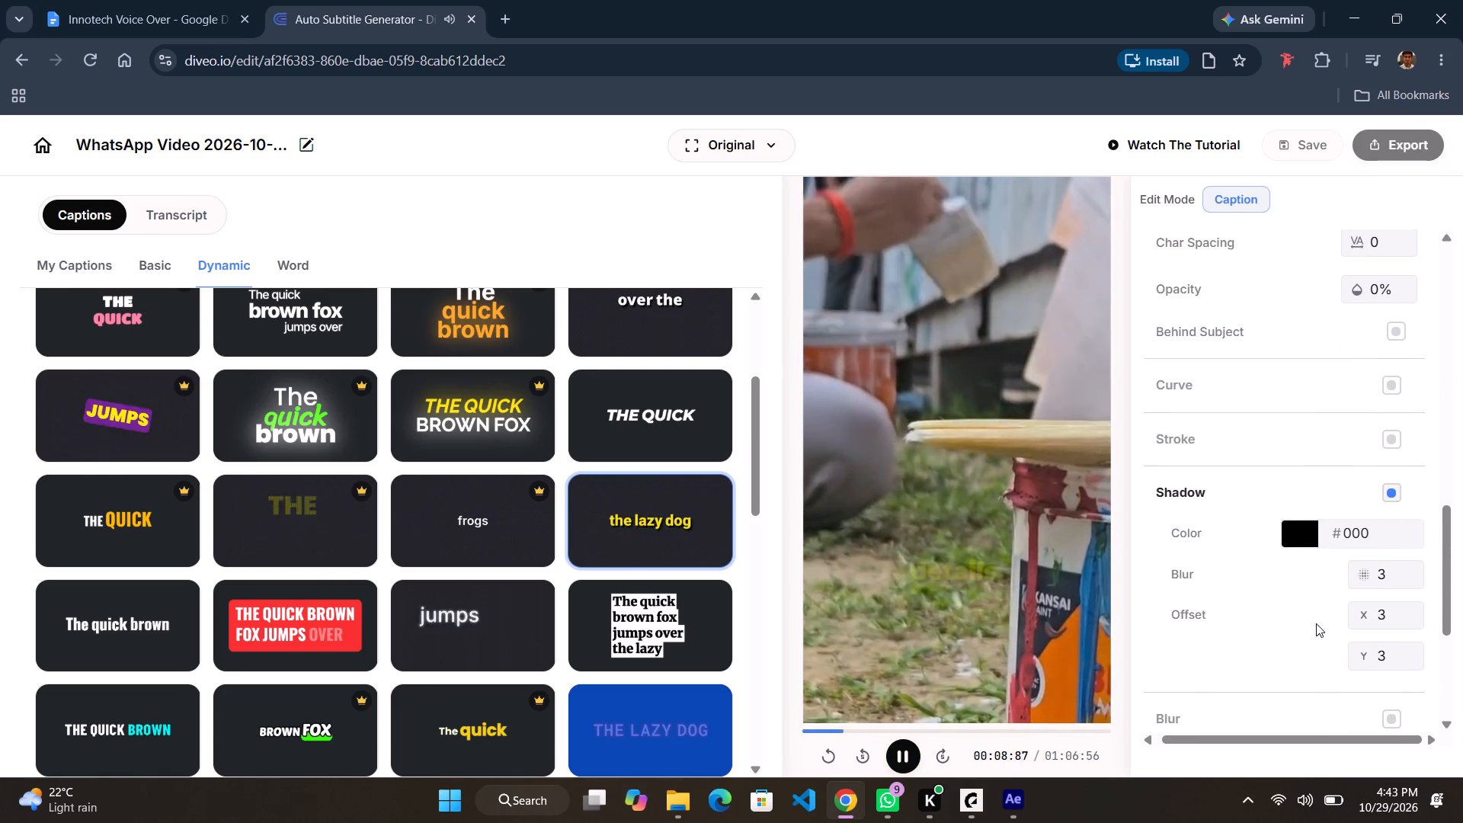
left_click_drag(1378, 575, 1392, 571)
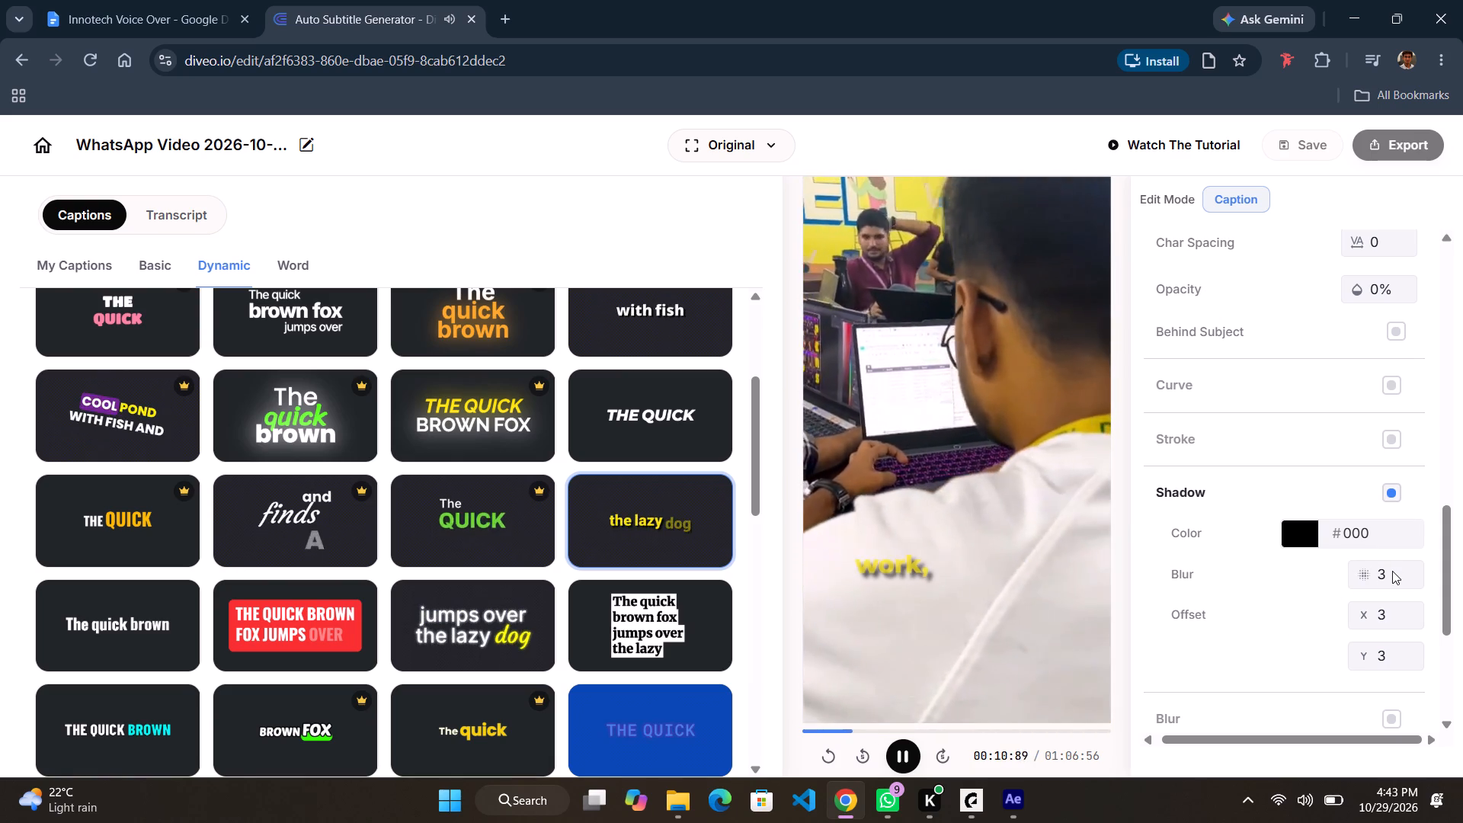
left_click(1392, 571)
left_click(1381, 572)
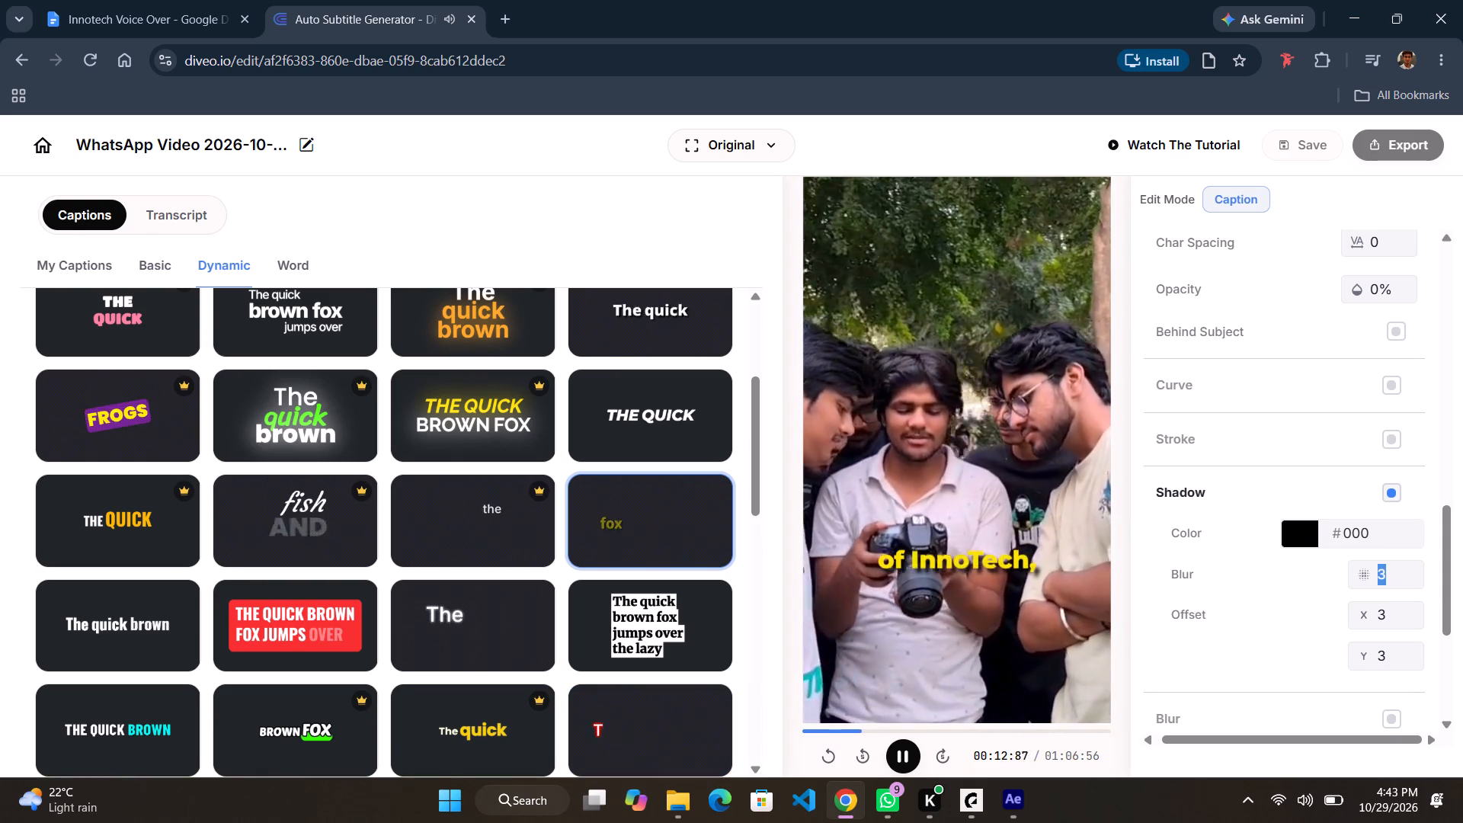
key("5")
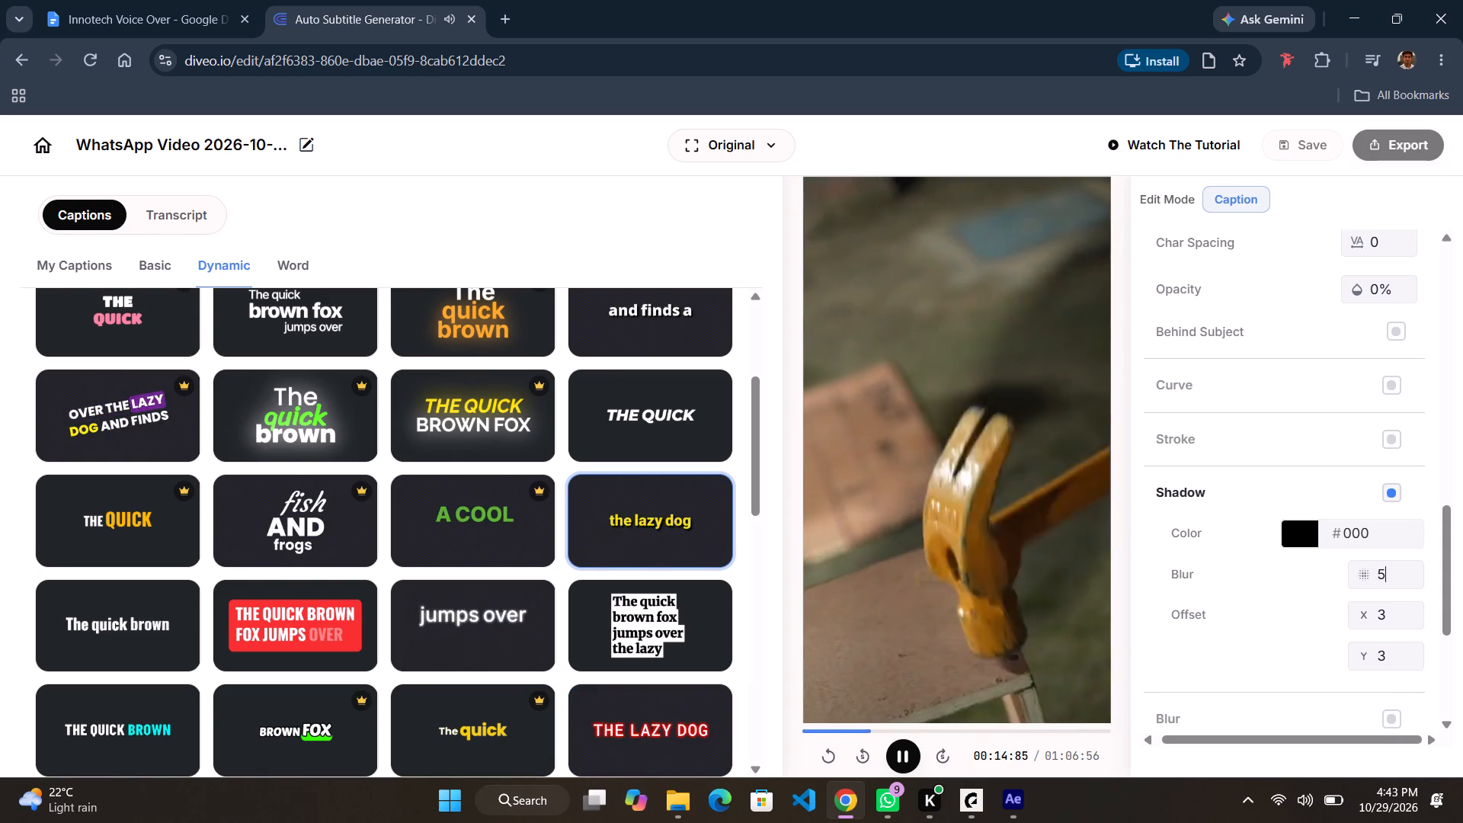
type("10")
key("BackSpace")
key("BackSpace")
key("BackSpace")
type("10")
key("Return")
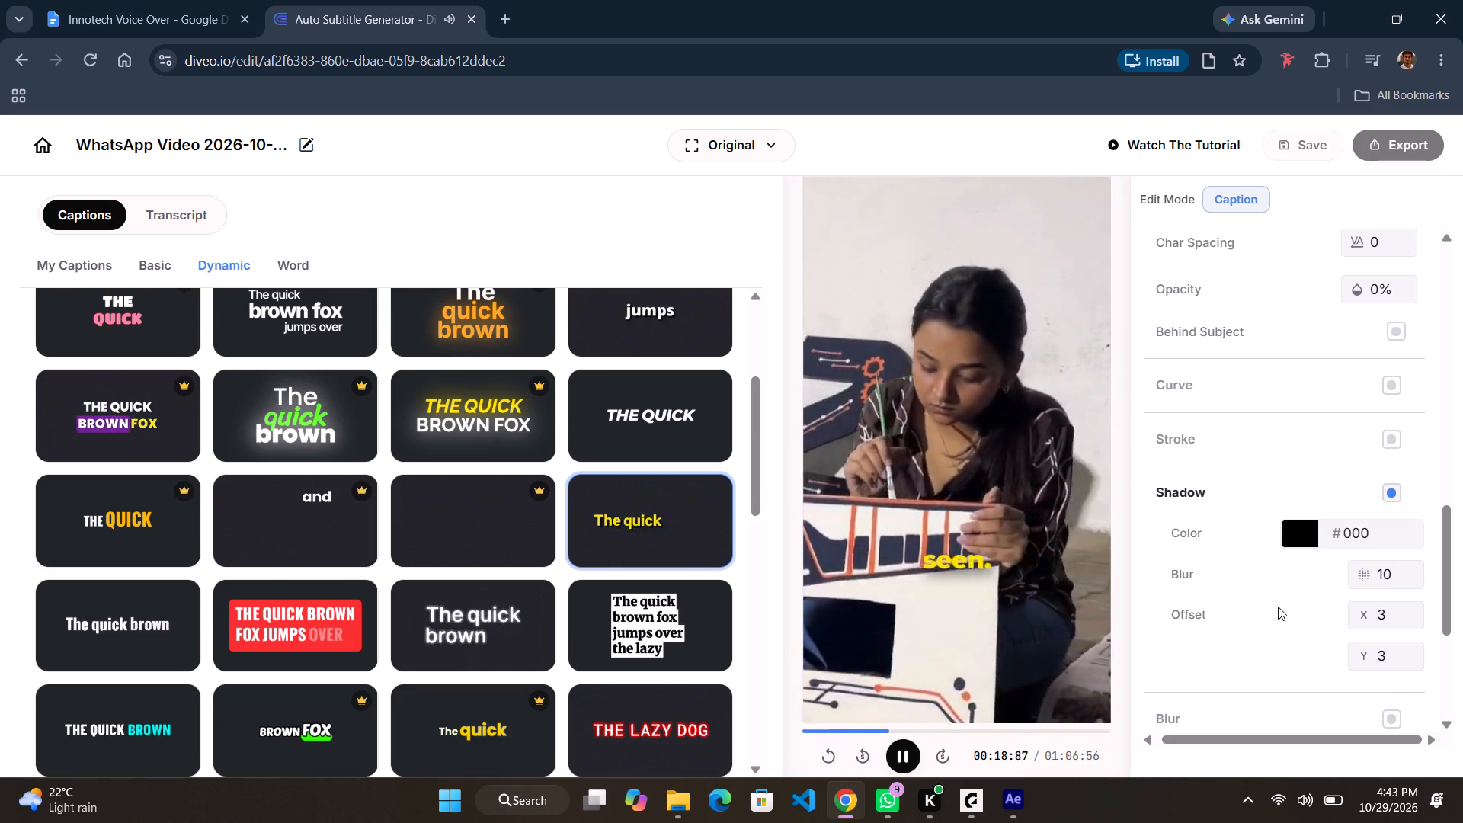
Look at the caption effect settings below Shadow.
scroll(1277, 607, "down", 1)
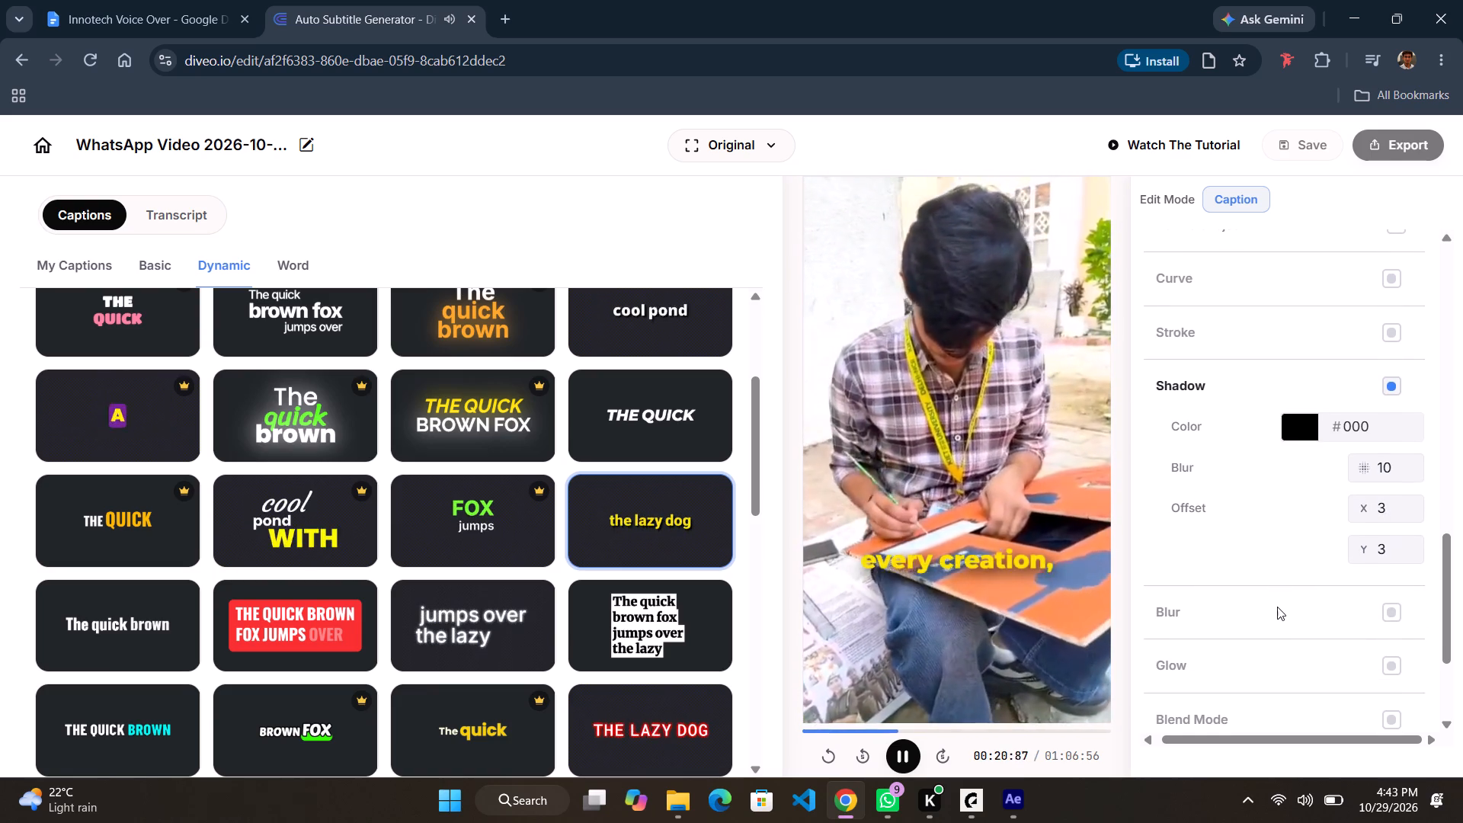
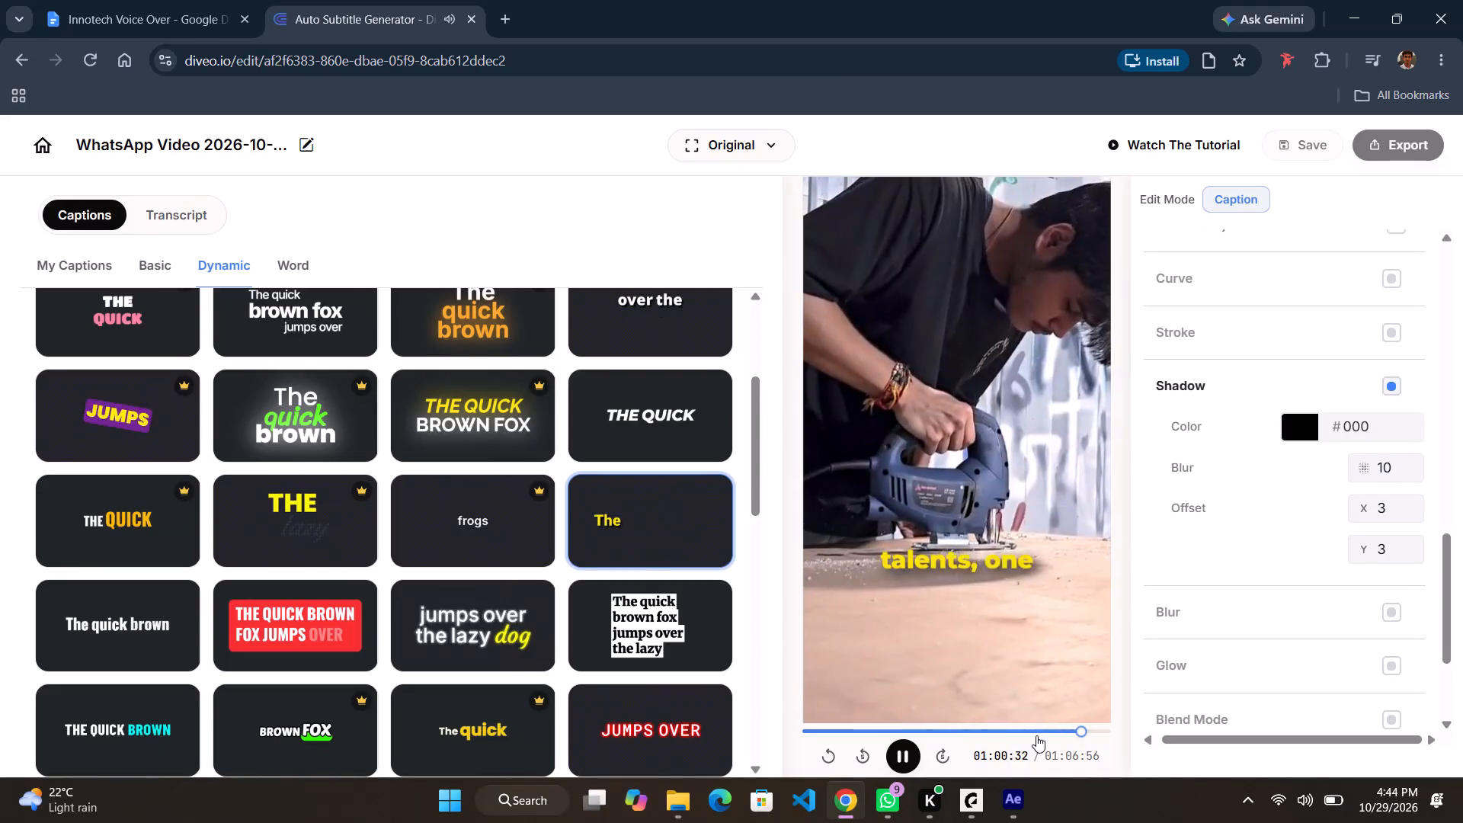
Replay the last part of the video from several points between about 0:49 and 0:58 to check the captions.
left_click(1037, 734)
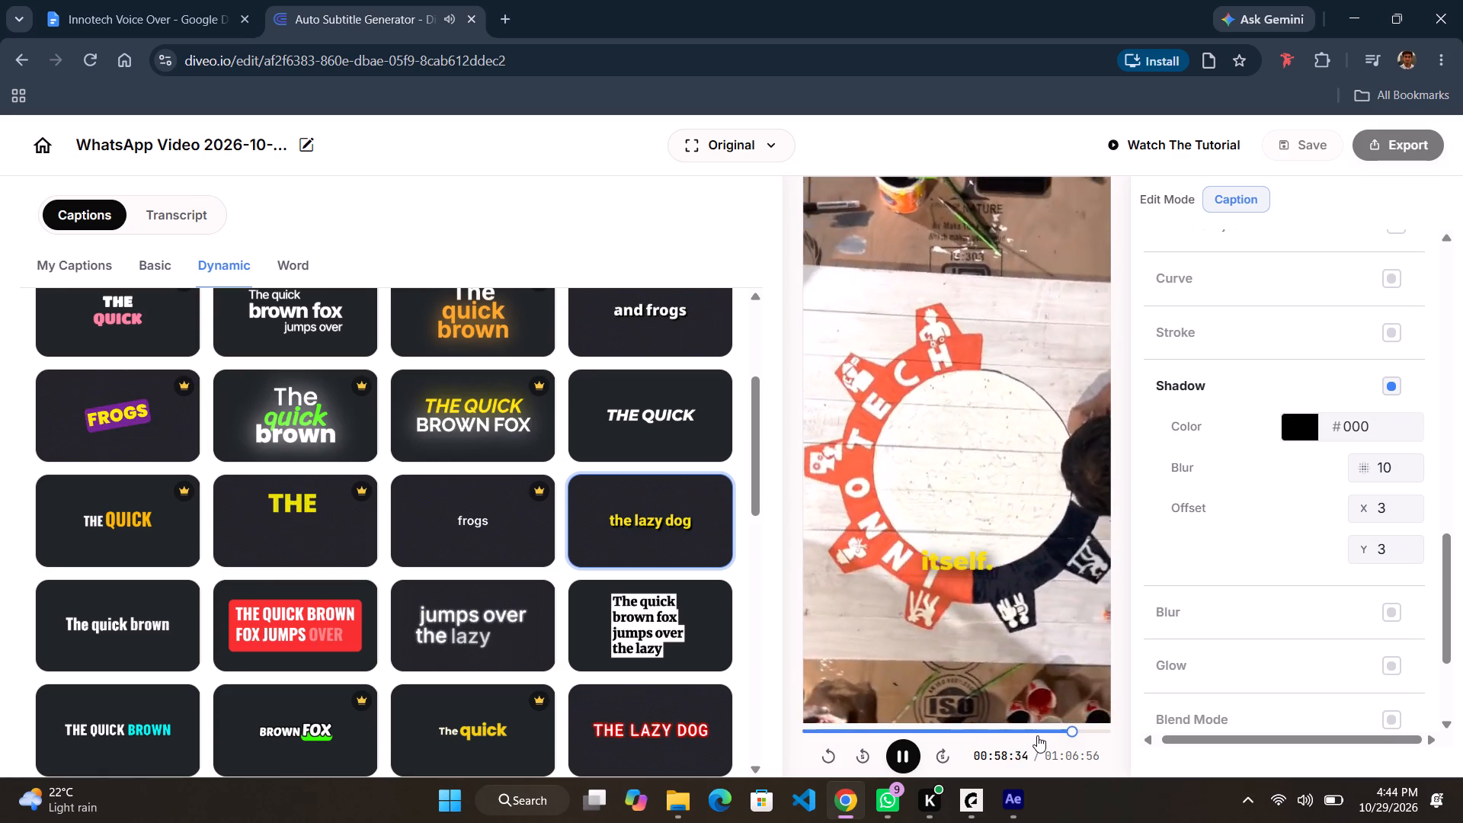
left_click(893, 754)
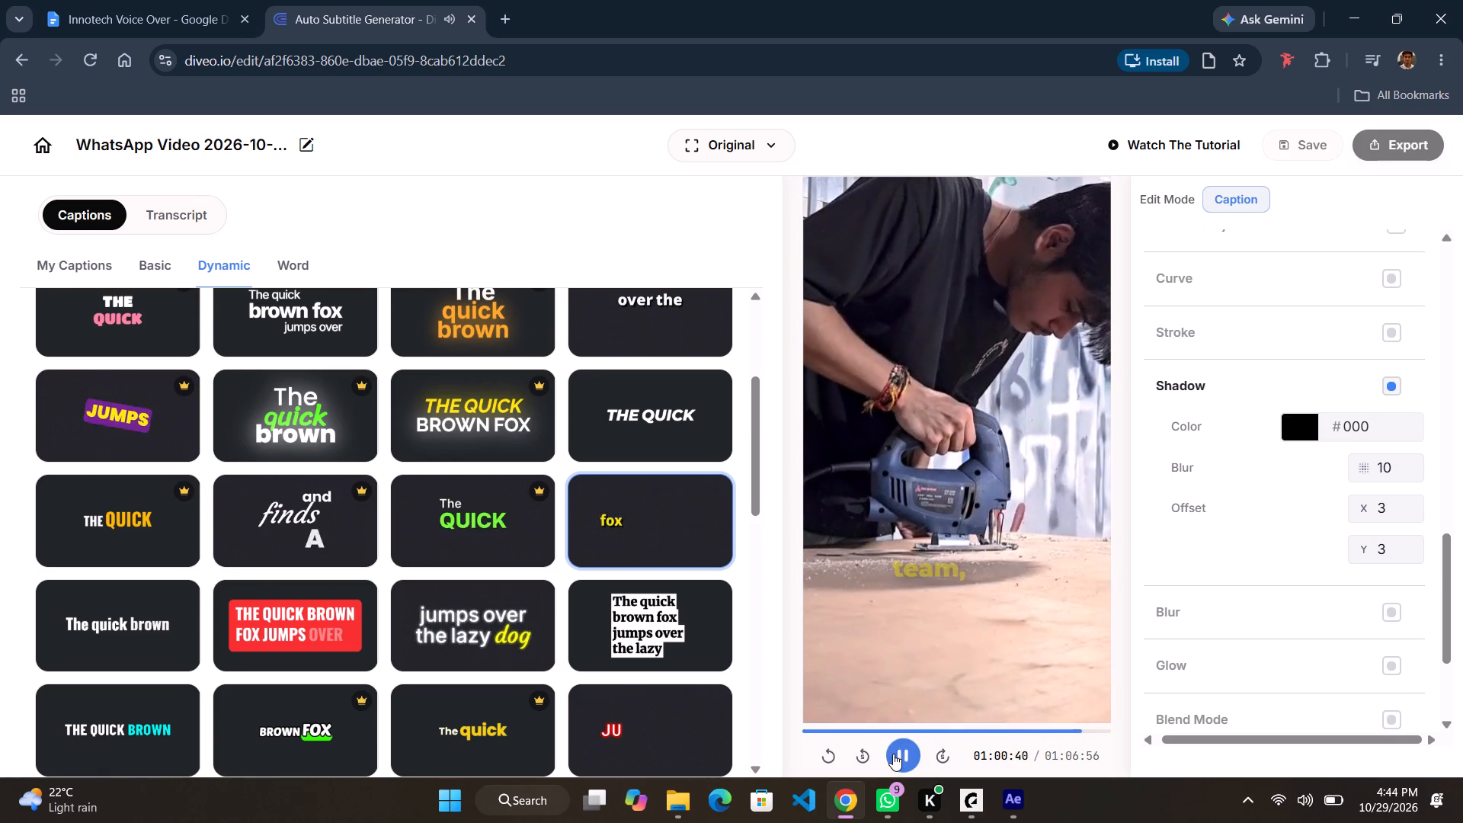
left_click(1031, 732)
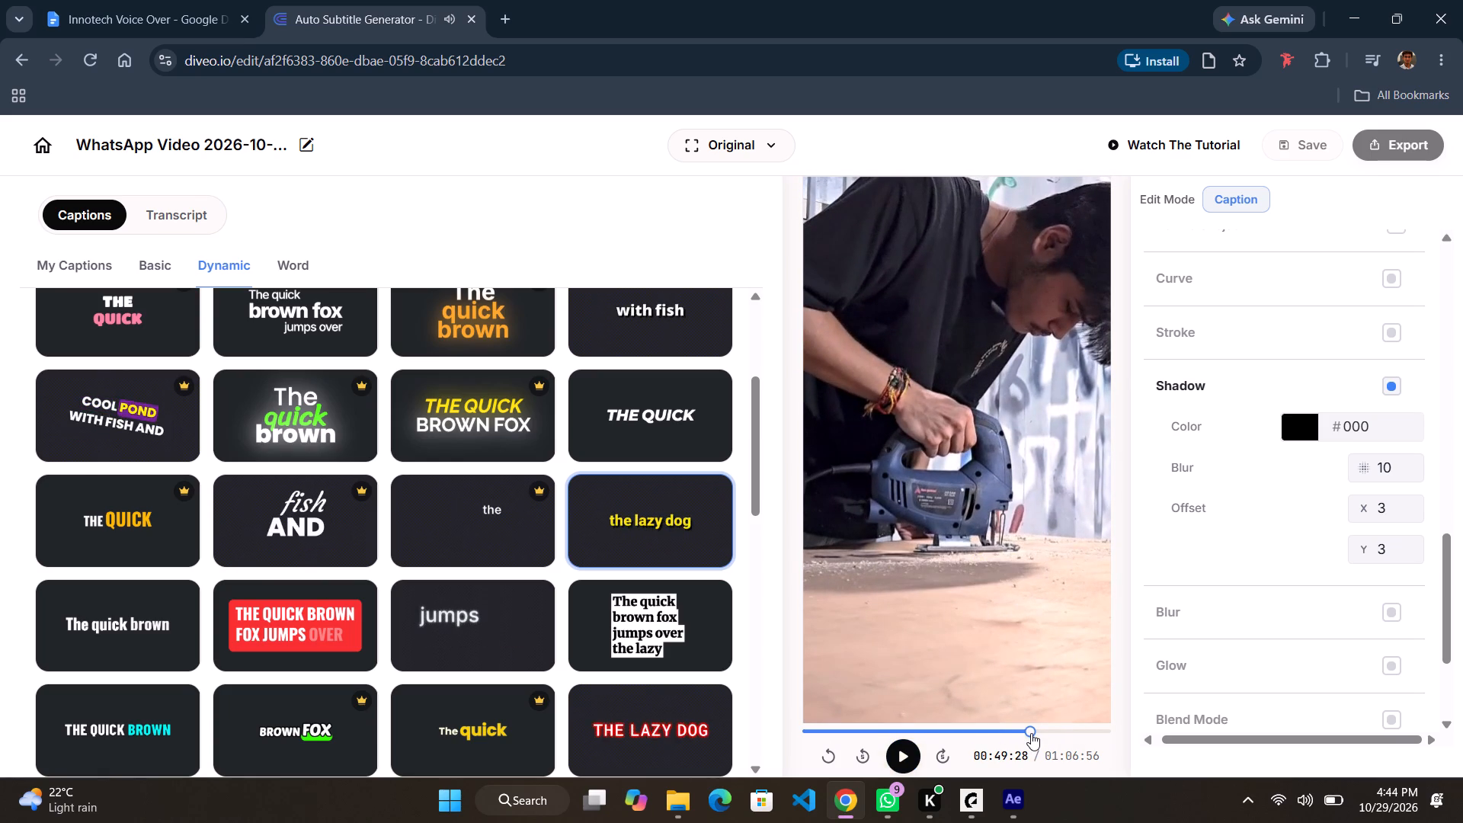
key("space")
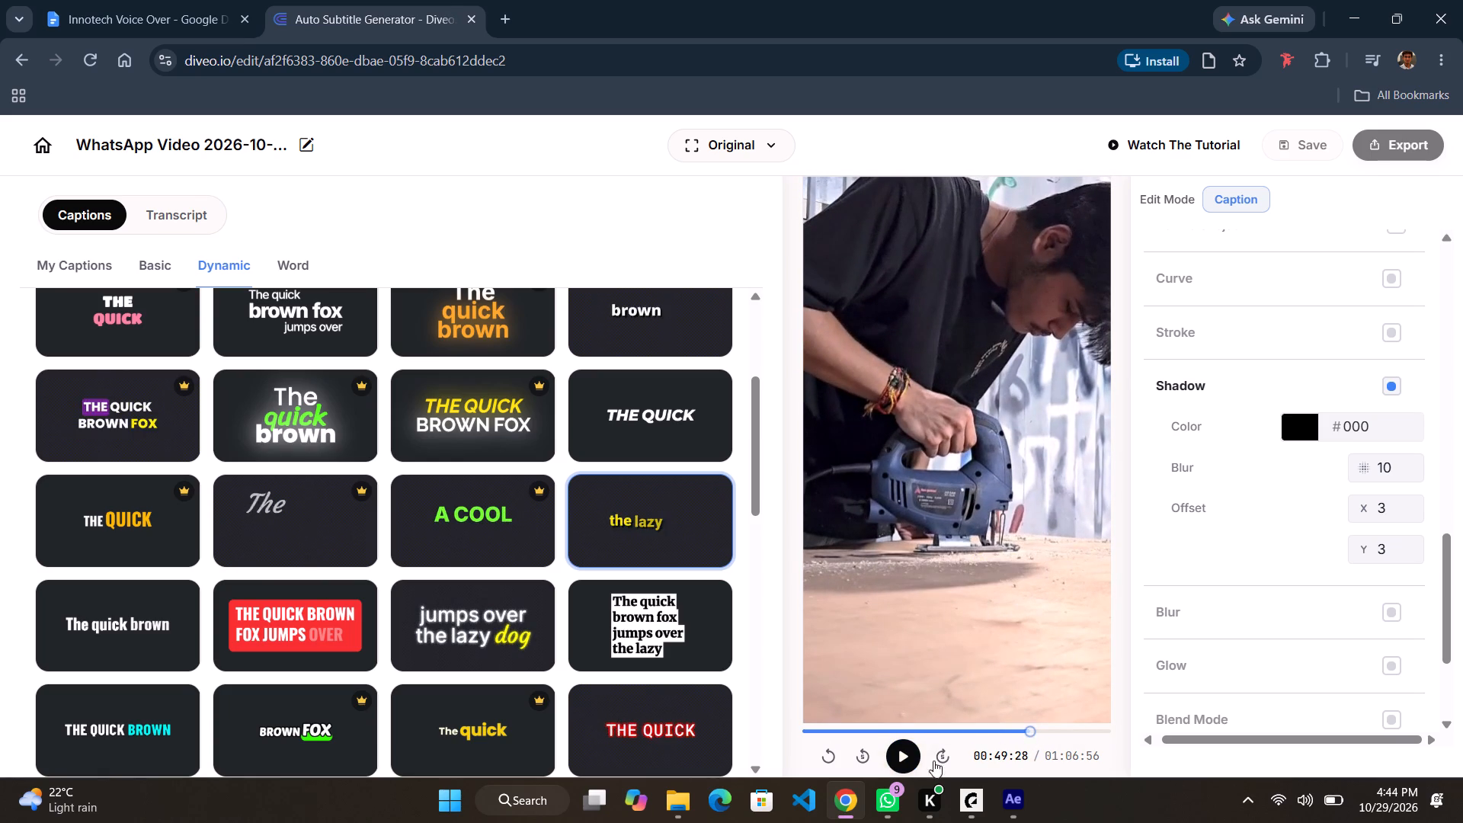
left_click(892, 747)
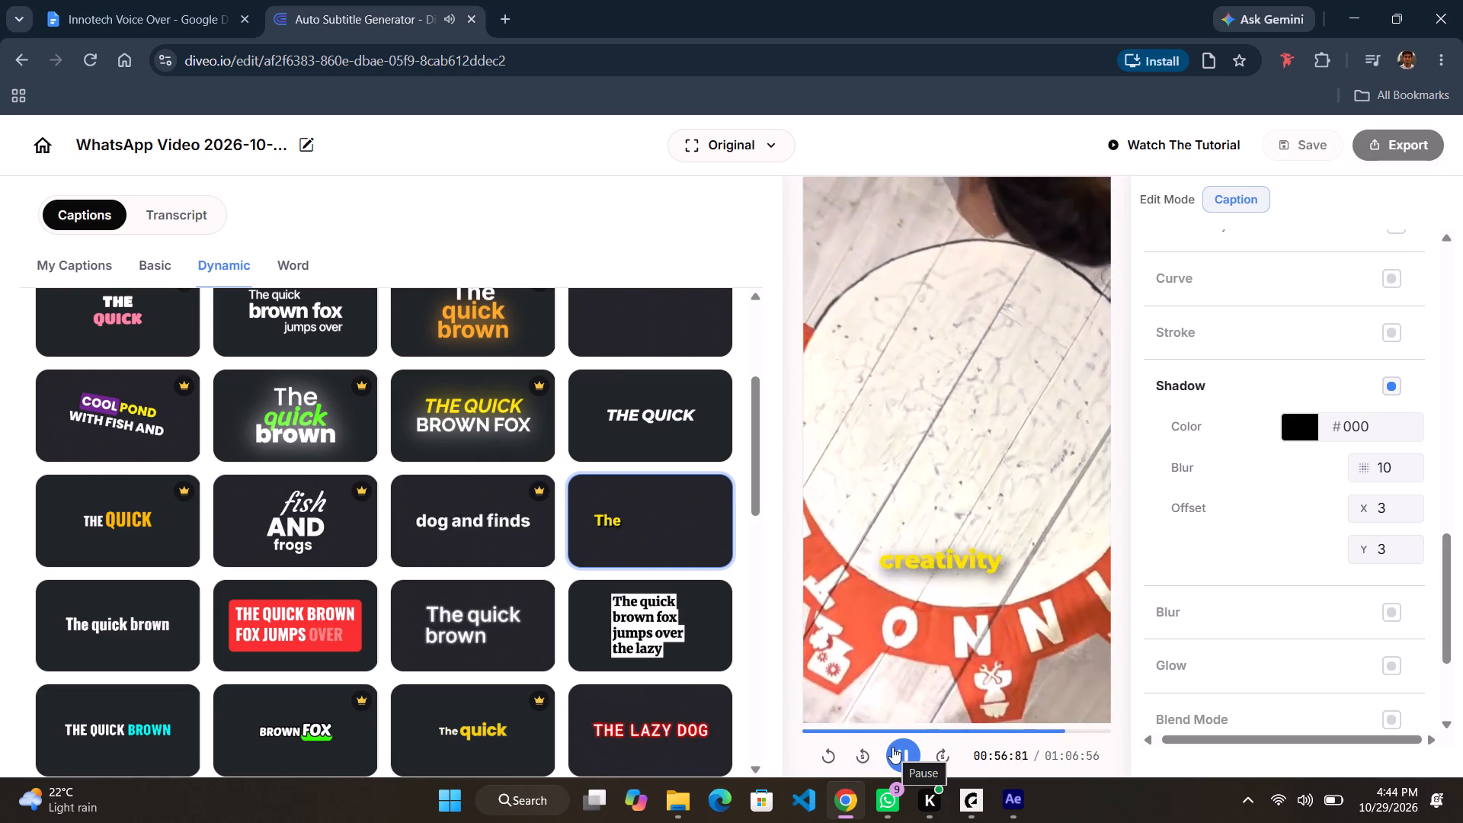
left_click(892, 747)
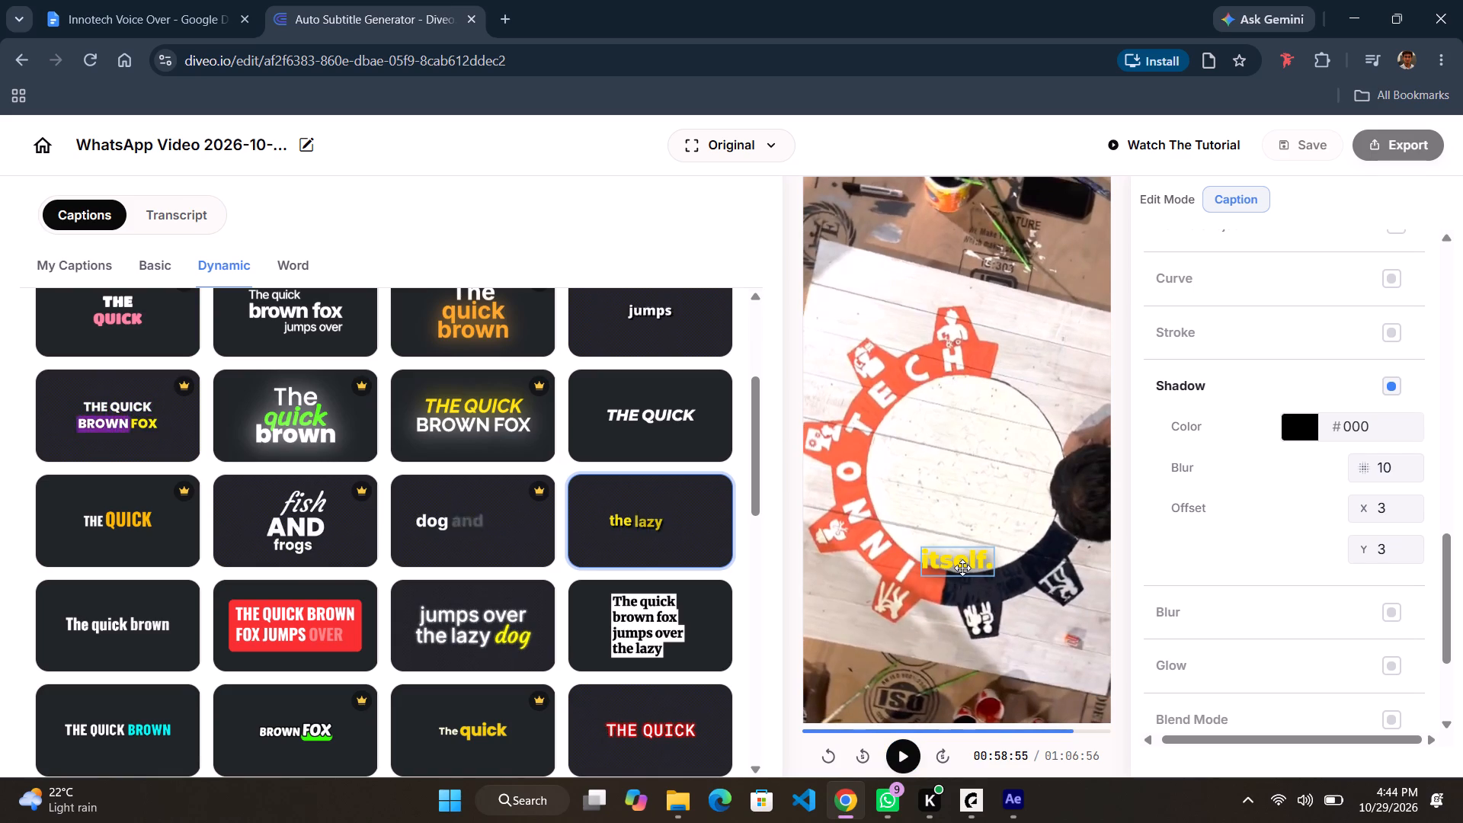
key("Left")
left_click(1065, 731)
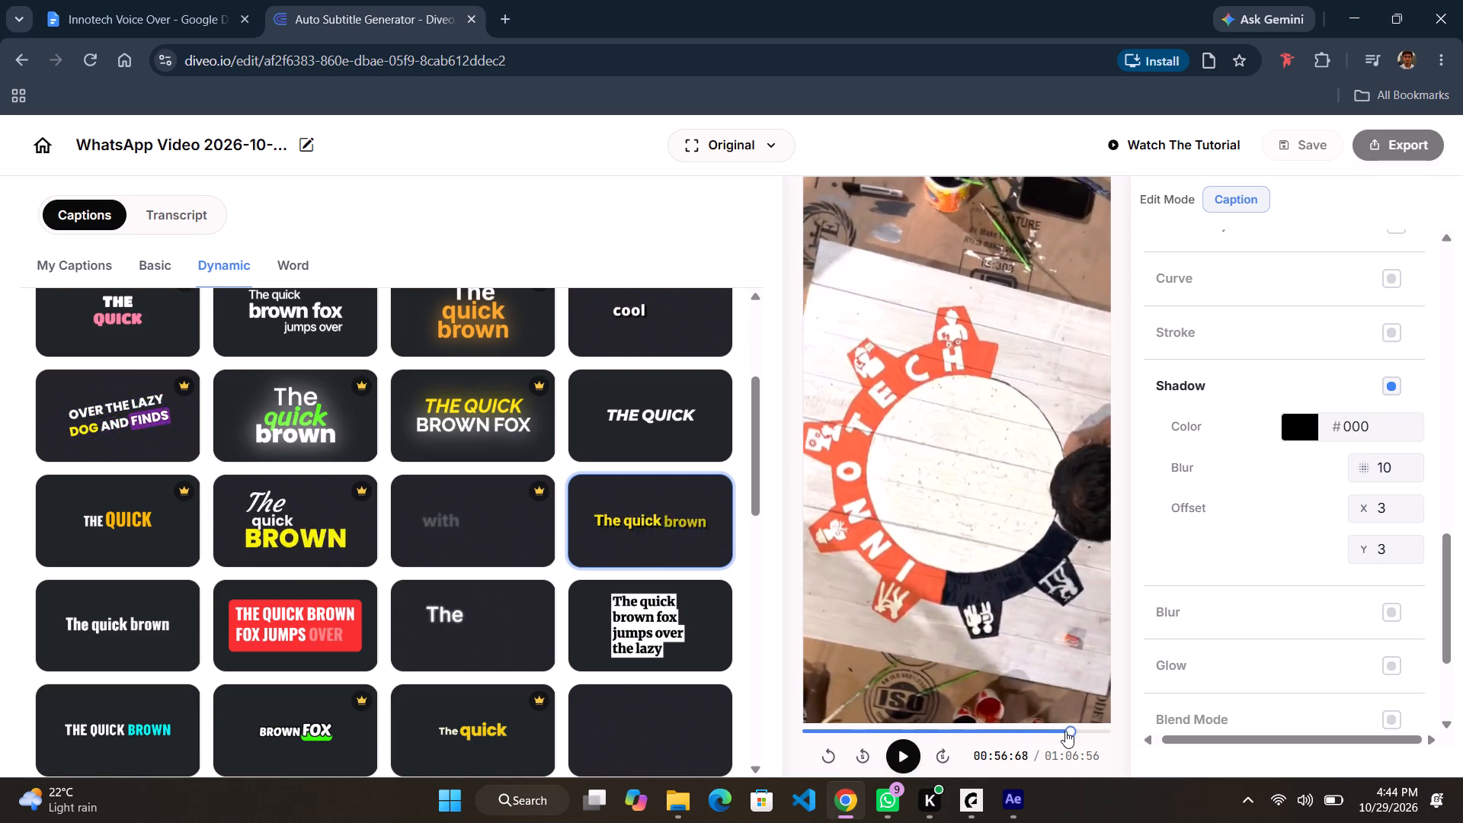
left_click(1057, 728)
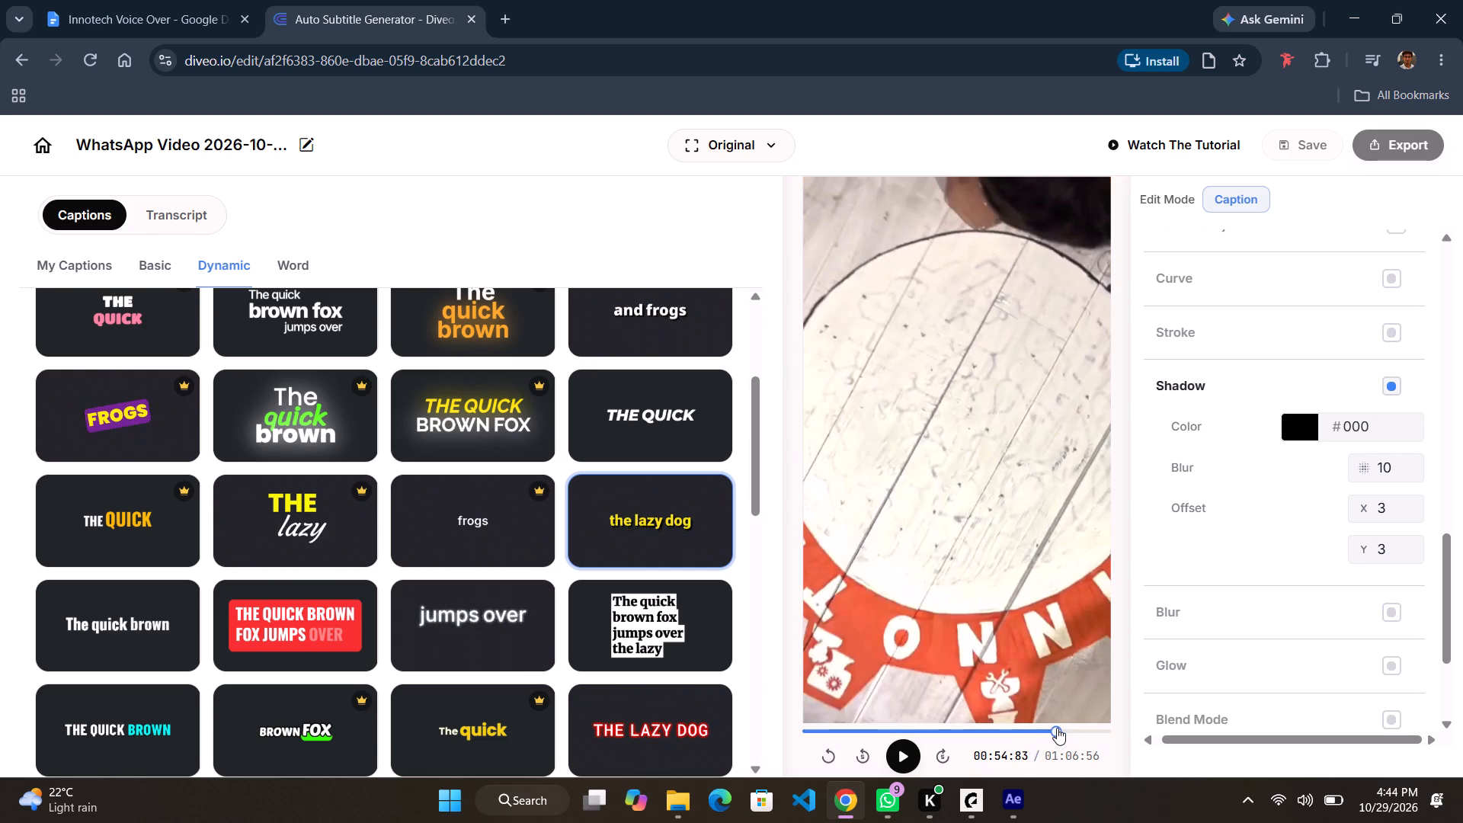
left_click(1034, 733)
key("space")
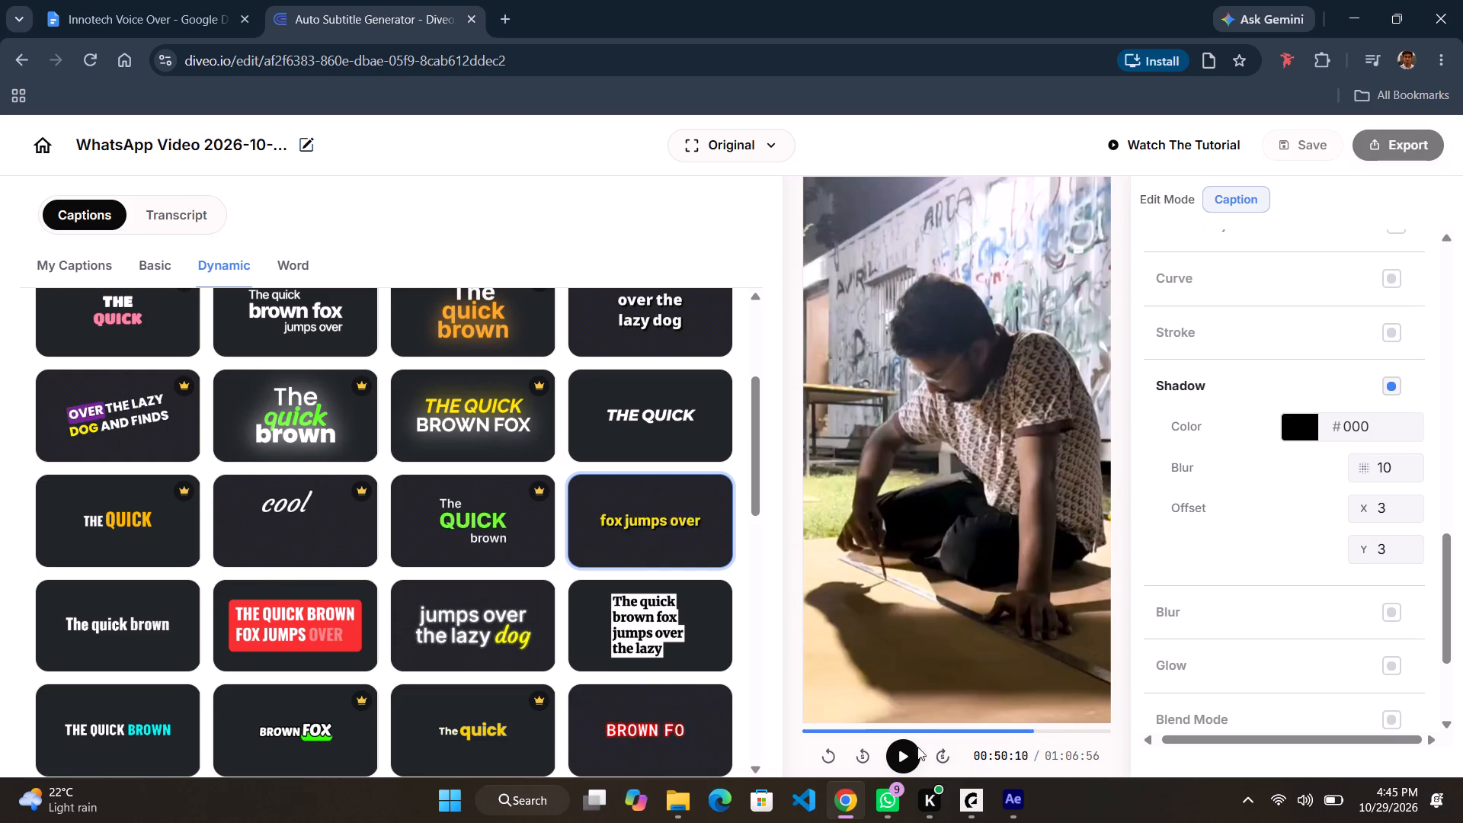
Play the video in short bursts from about 0:50 and pause it on the caption "KIH speak for".
double_click(912, 751)
left_click(912, 751)
left_click(912, 751)
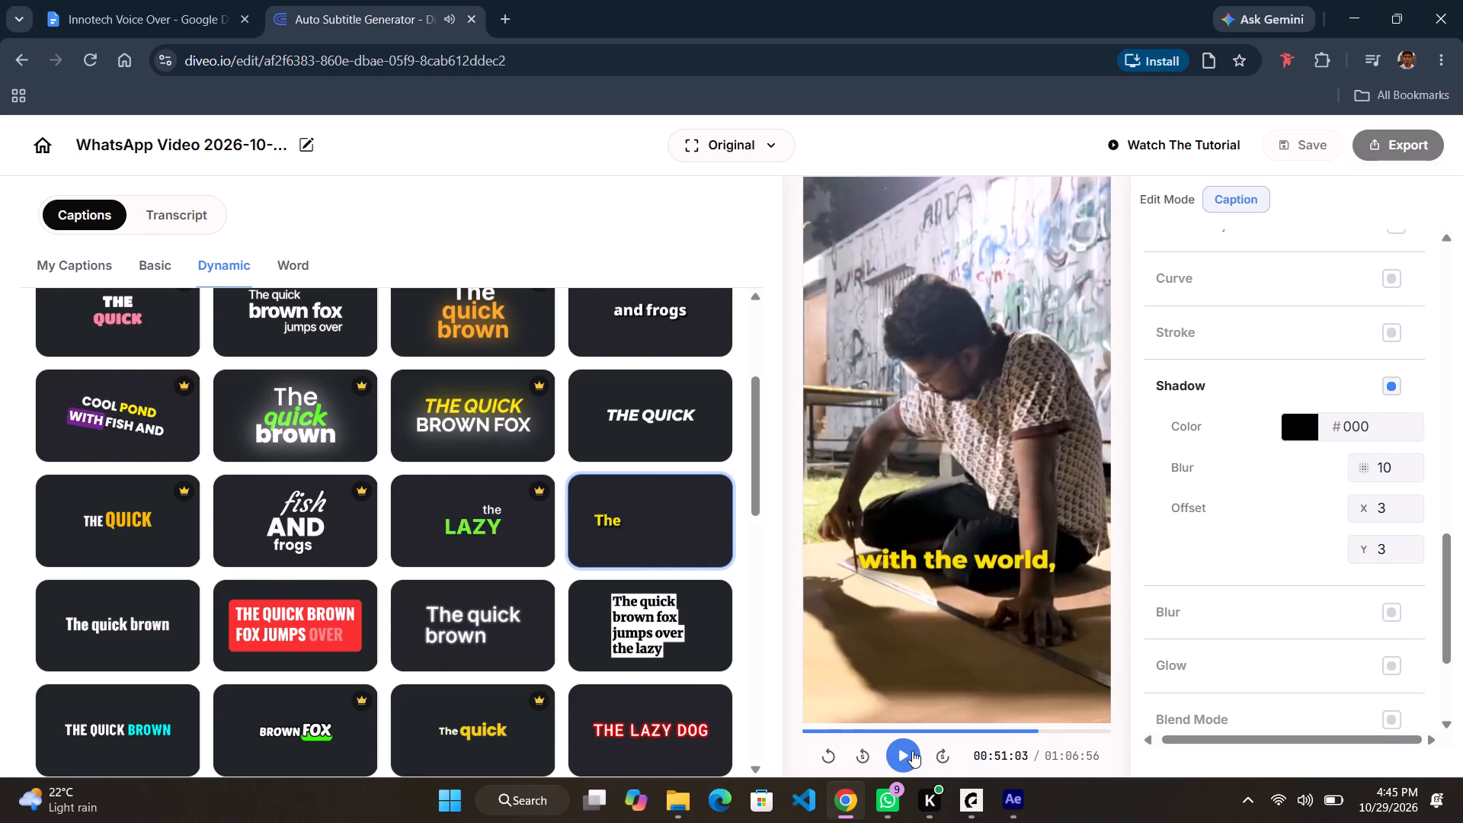
left_click(912, 751)
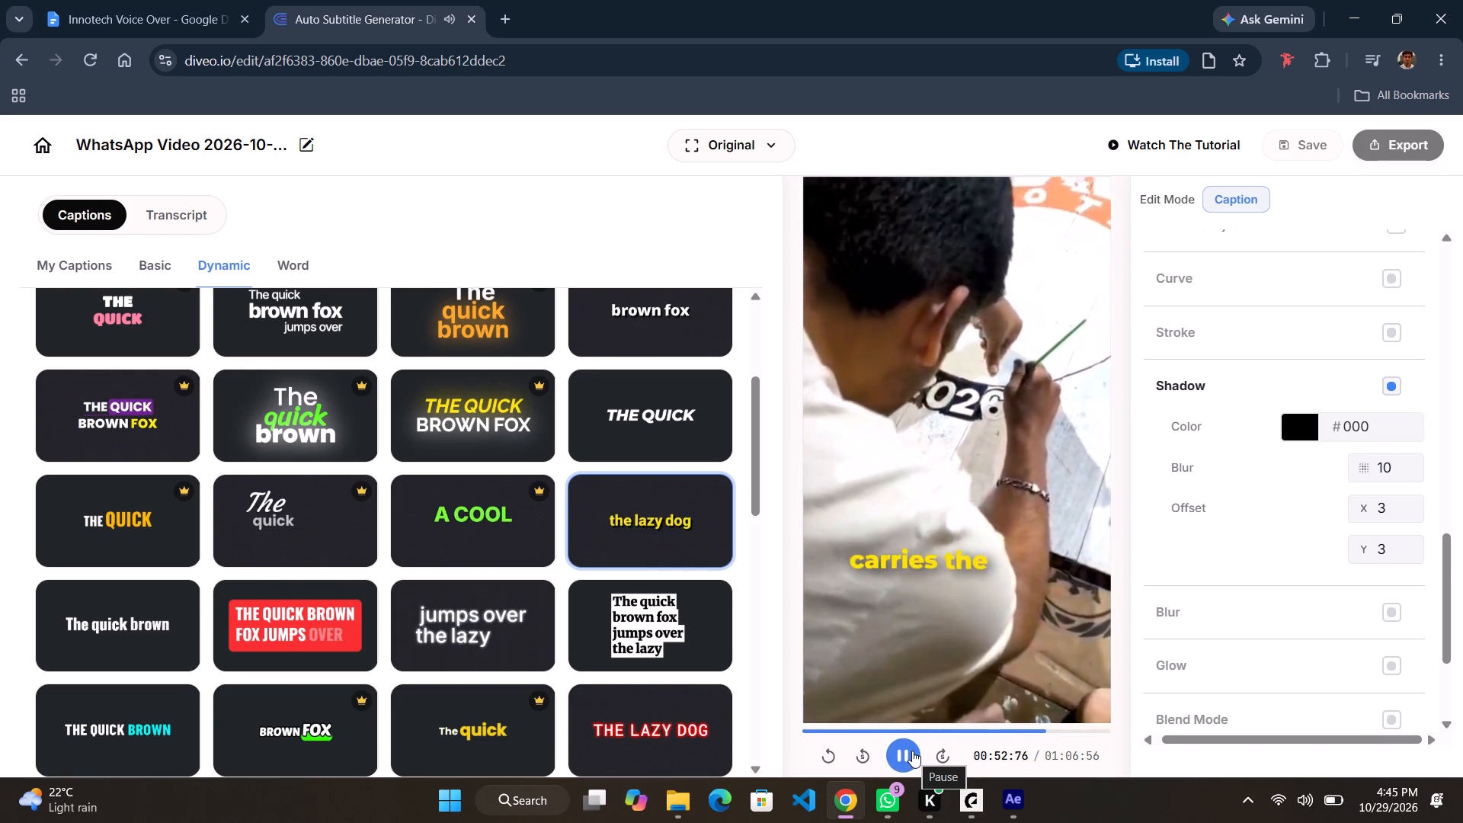
left_click(912, 751)
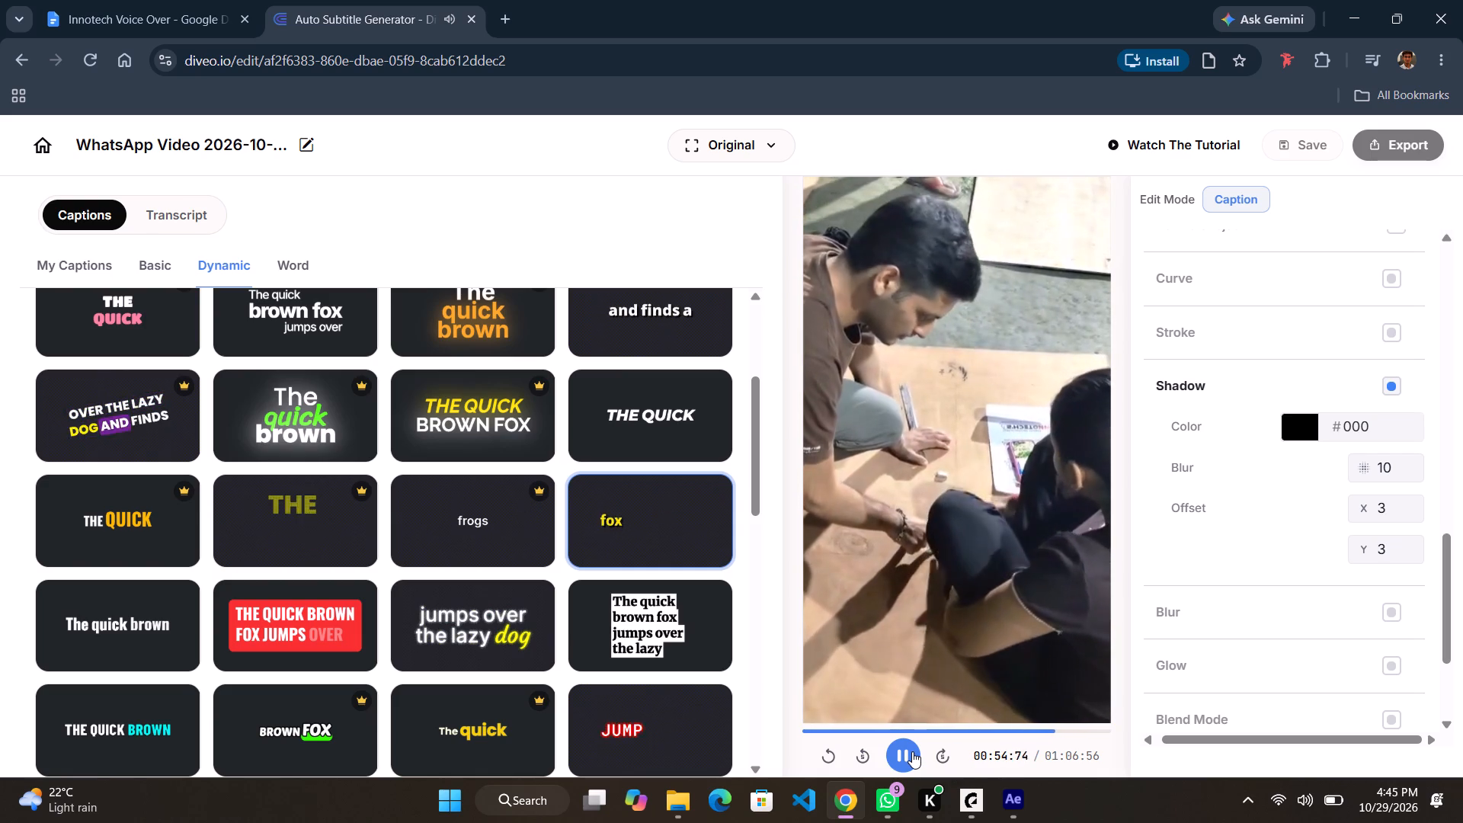
left_click(912, 751)
left_click(912, 751)
left_click(912, 751)
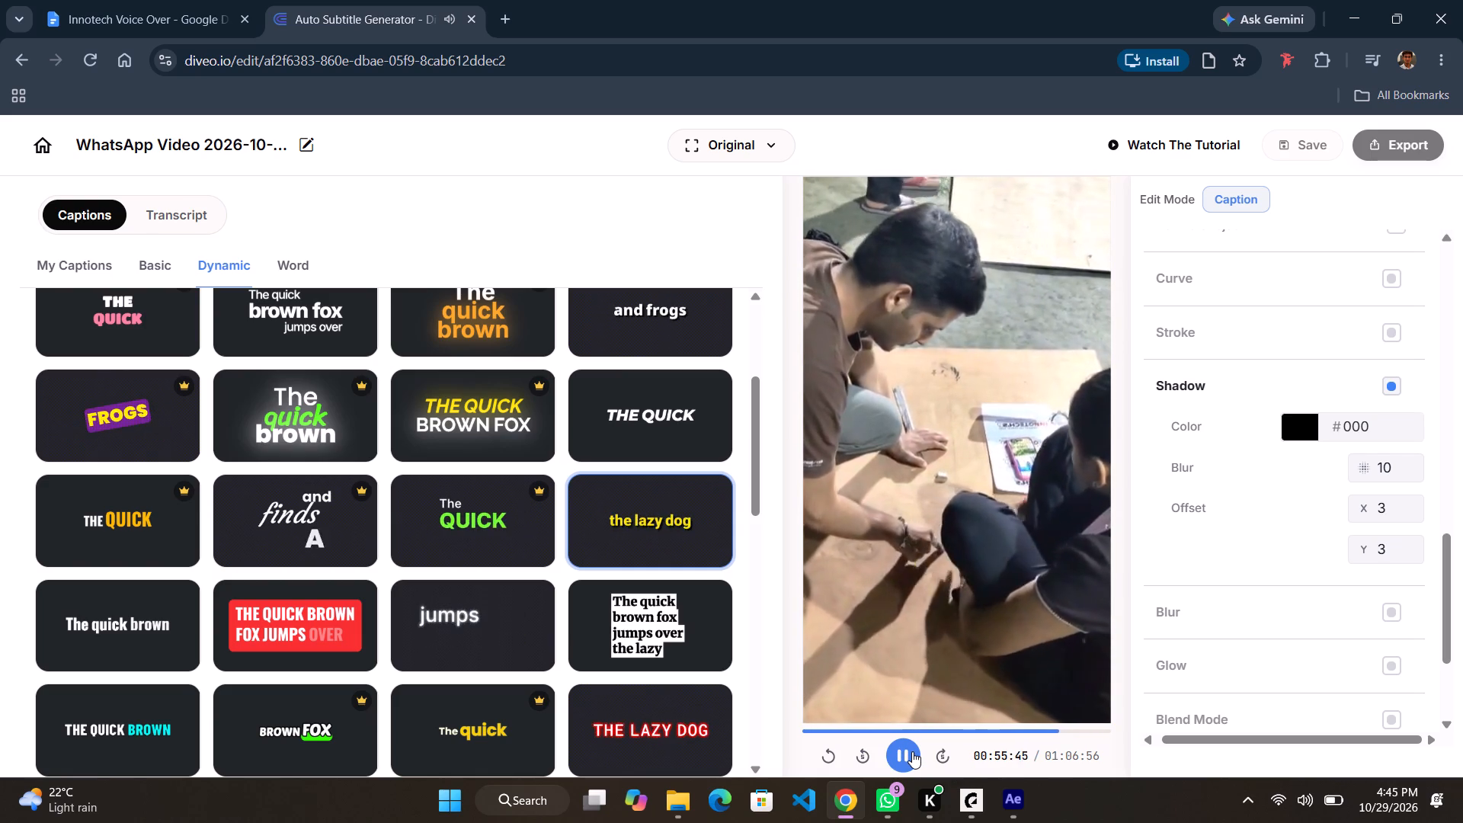
left_click(912, 751)
left_click(912, 751)
left_click(912, 751)
left_click(912, 751)
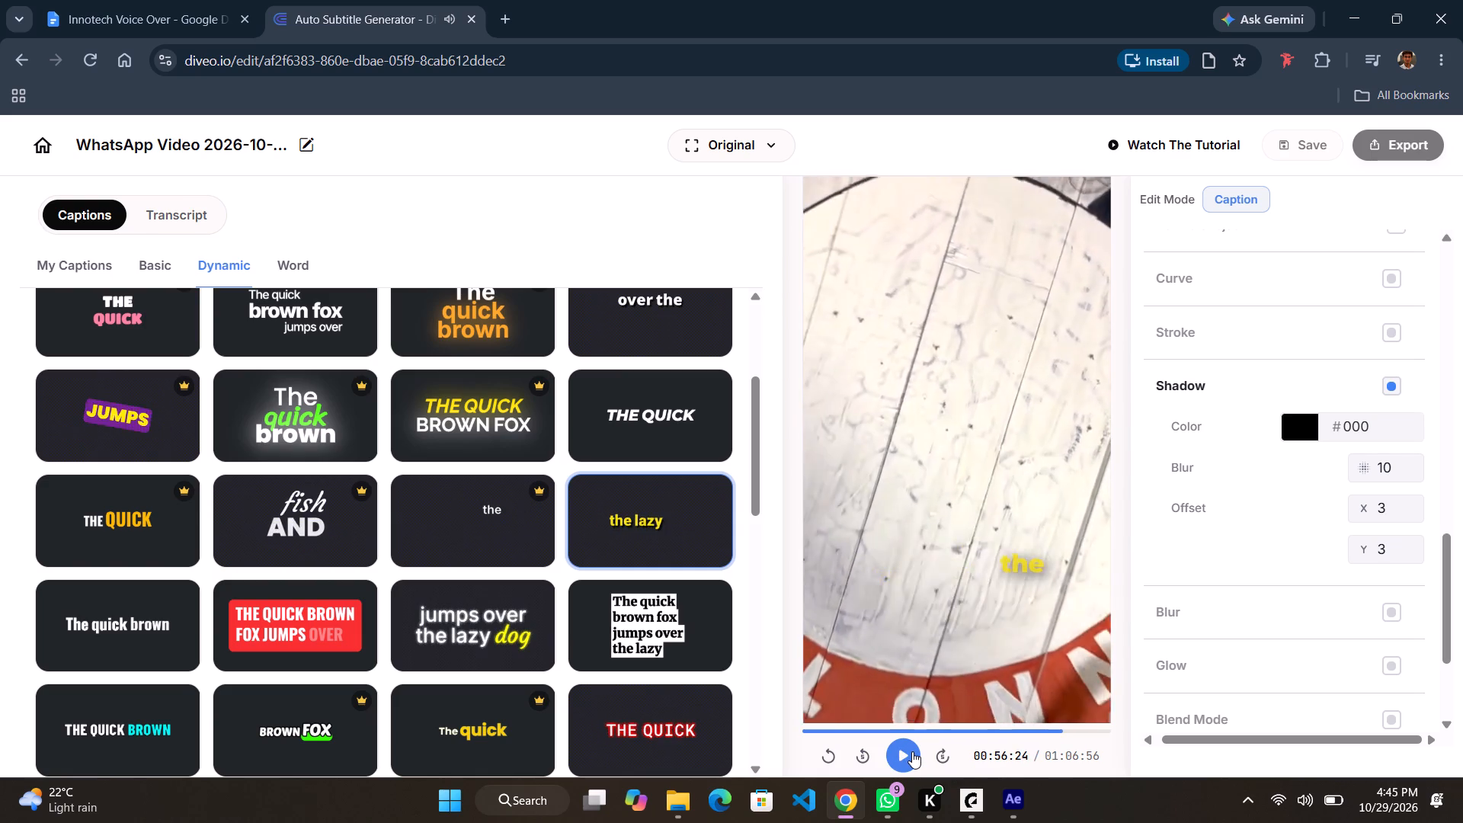
left_click(912, 751)
left_click(912, 751)
left_click(912, 751)
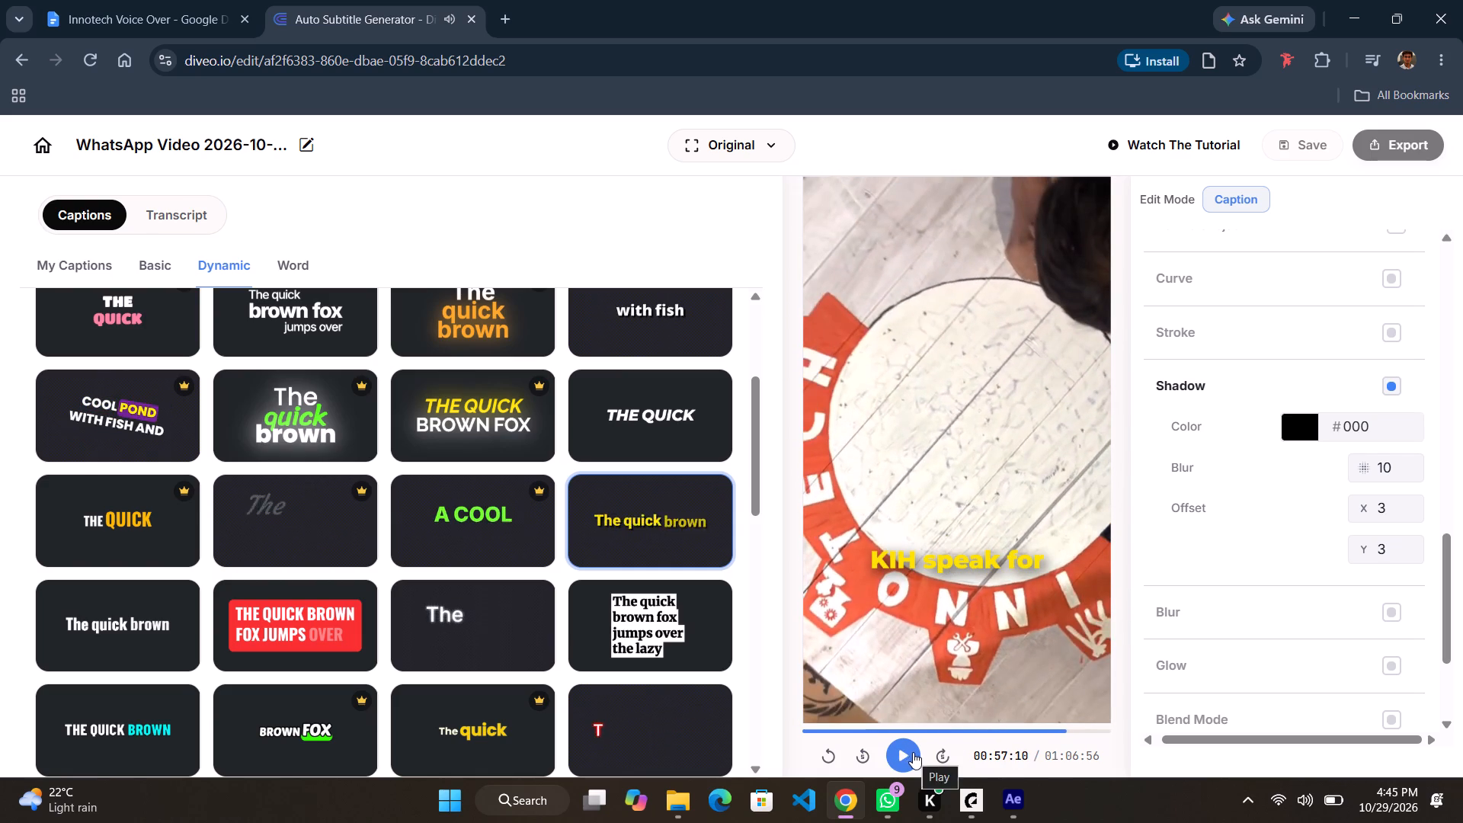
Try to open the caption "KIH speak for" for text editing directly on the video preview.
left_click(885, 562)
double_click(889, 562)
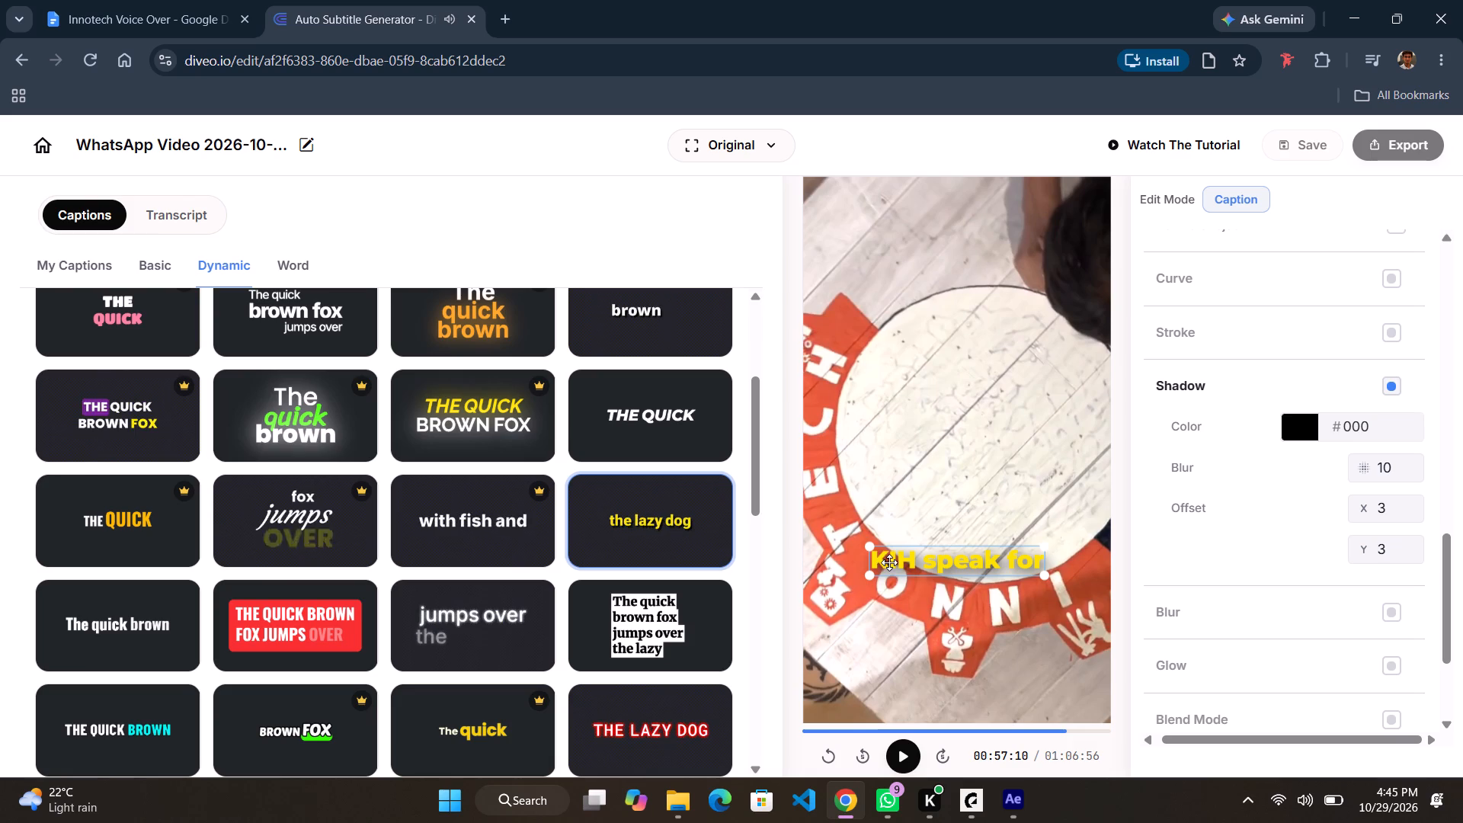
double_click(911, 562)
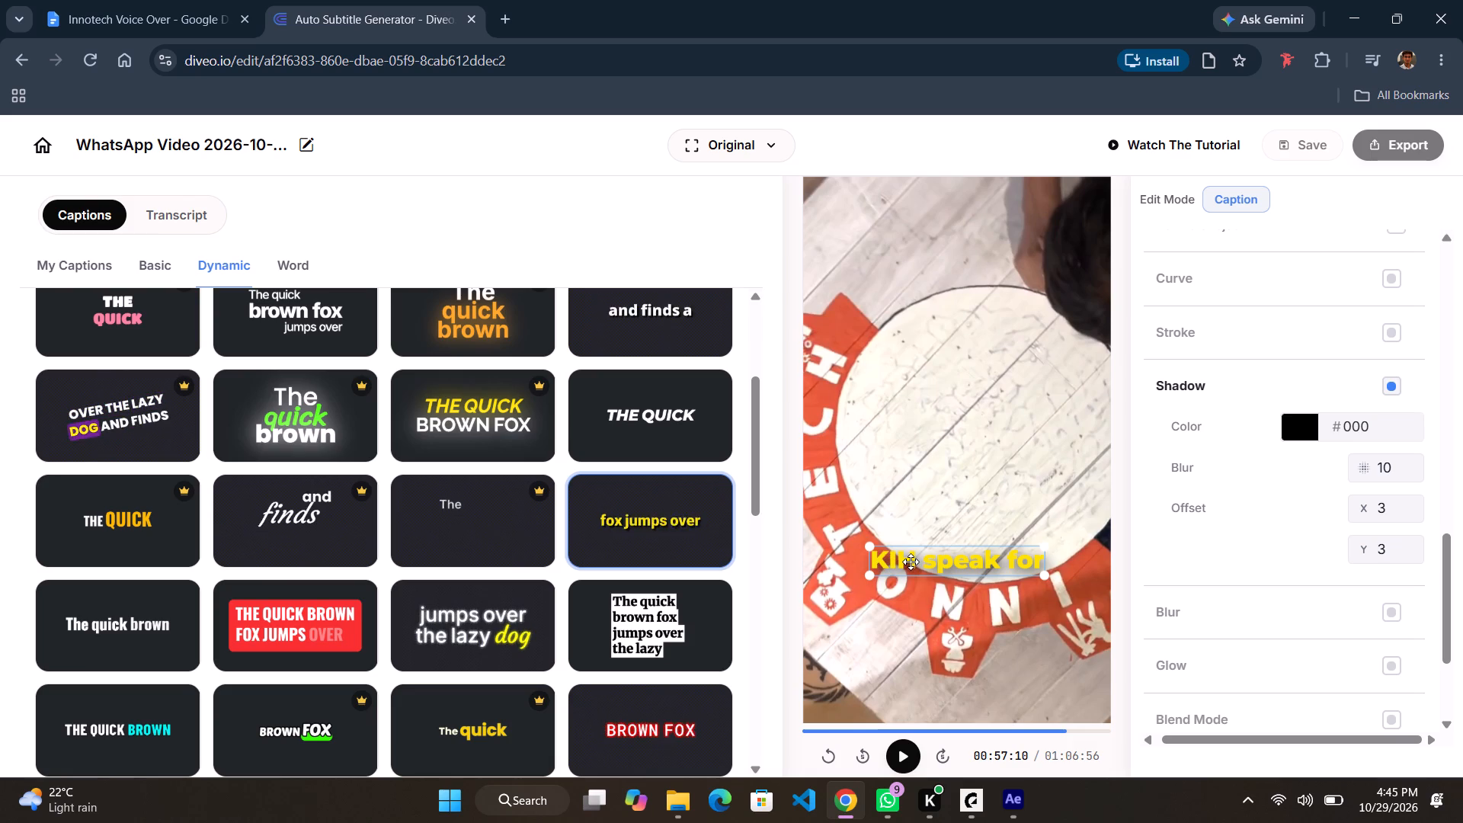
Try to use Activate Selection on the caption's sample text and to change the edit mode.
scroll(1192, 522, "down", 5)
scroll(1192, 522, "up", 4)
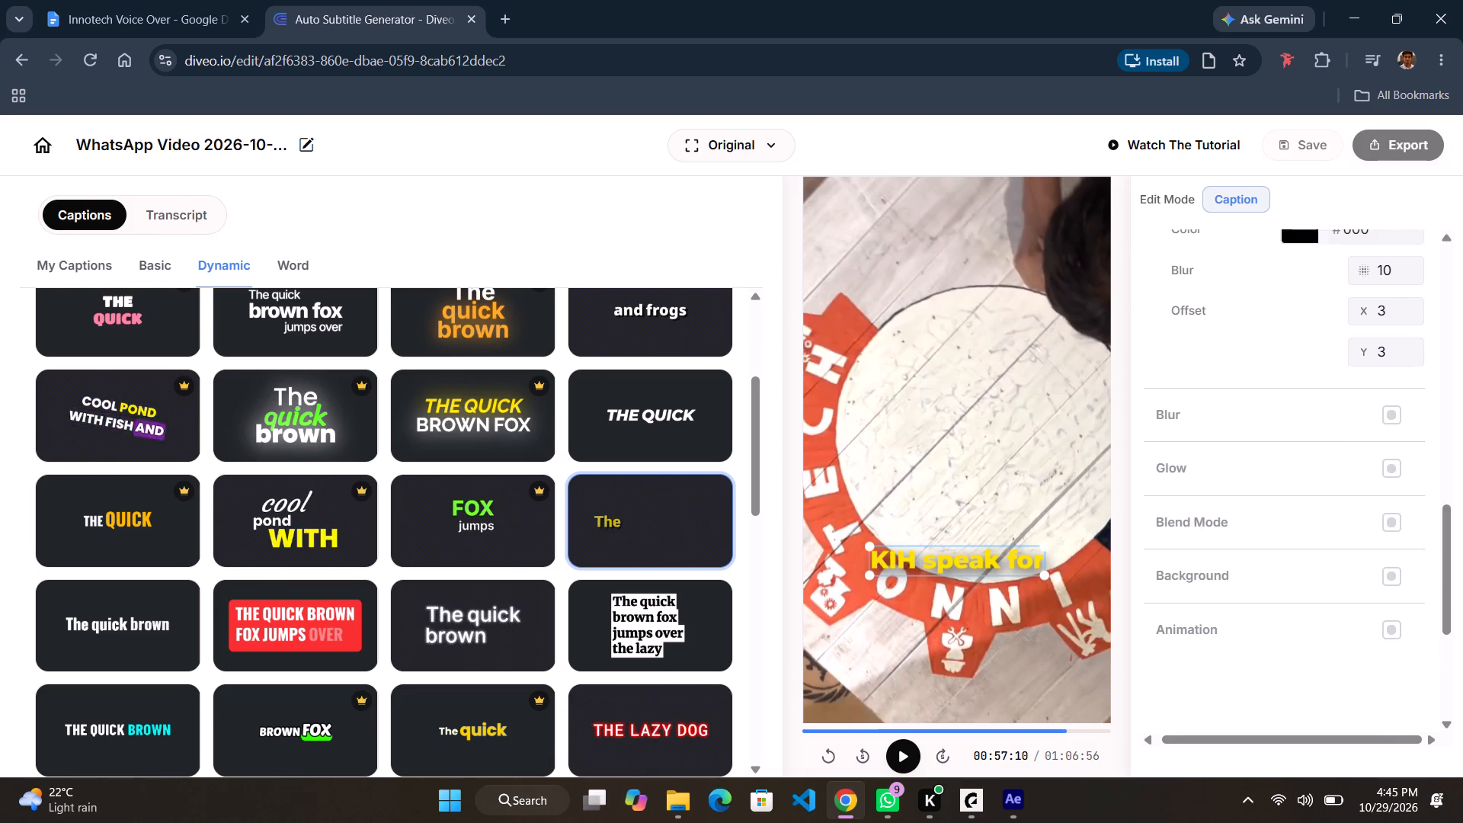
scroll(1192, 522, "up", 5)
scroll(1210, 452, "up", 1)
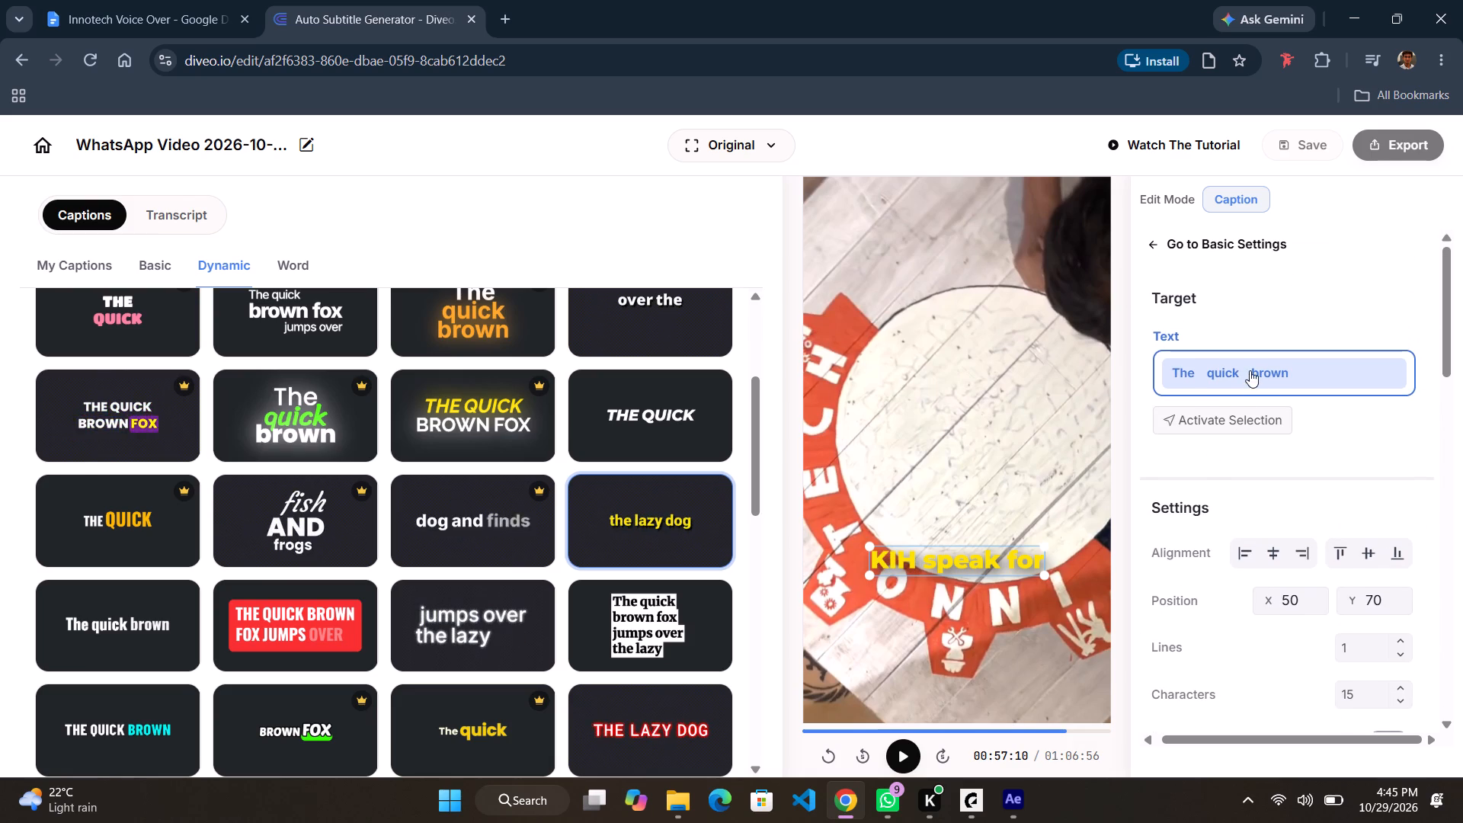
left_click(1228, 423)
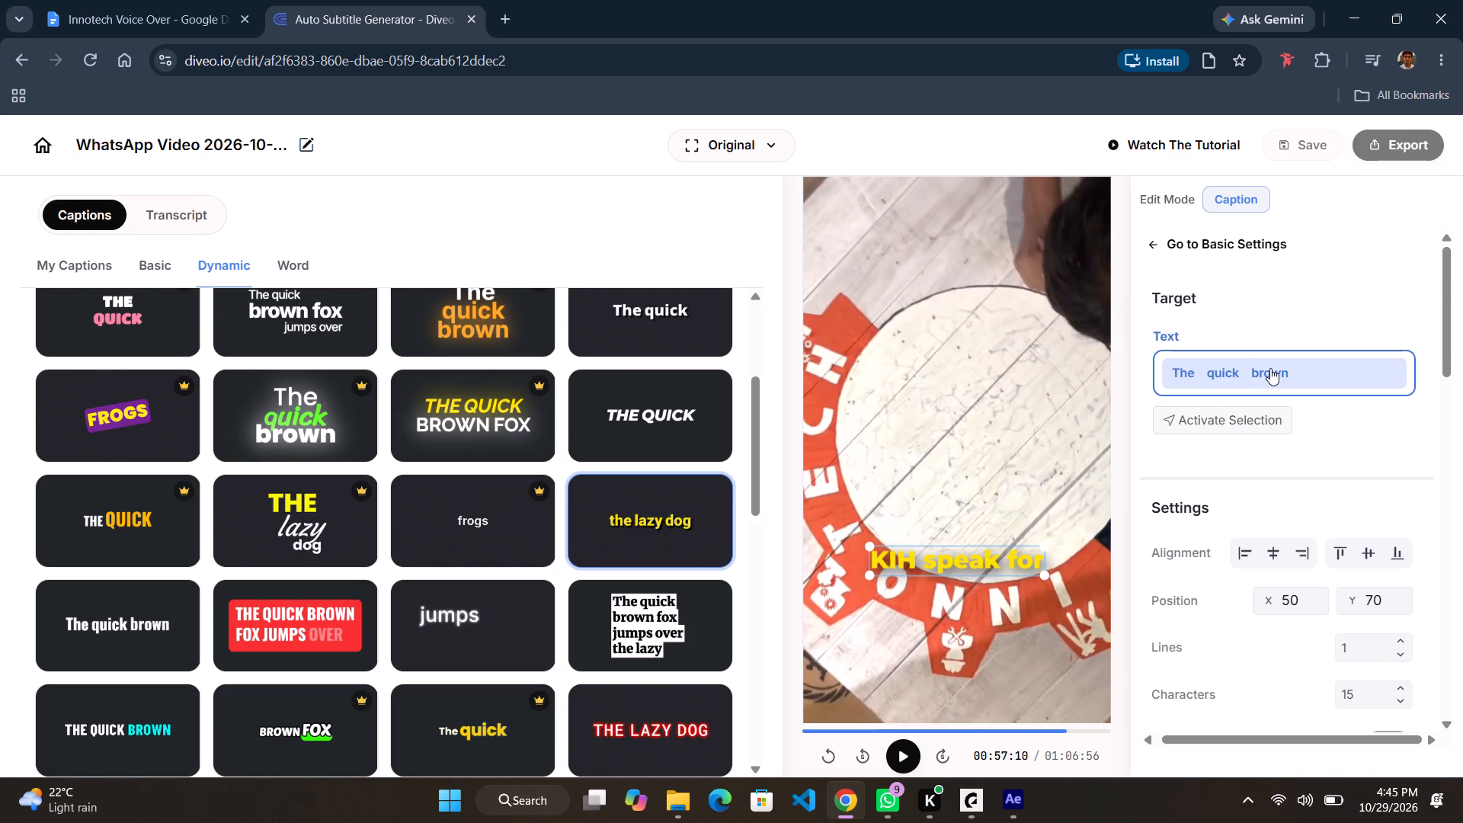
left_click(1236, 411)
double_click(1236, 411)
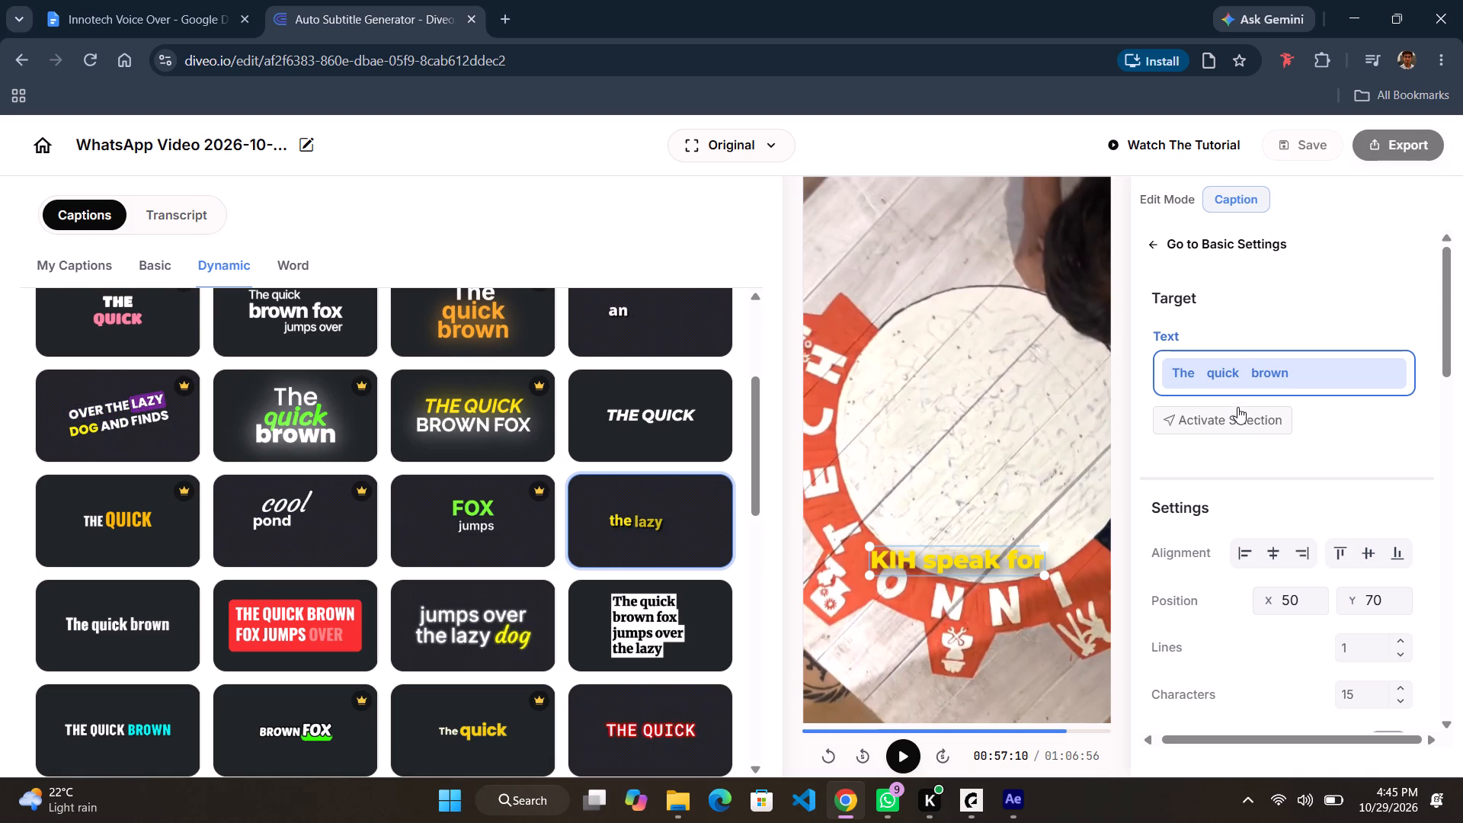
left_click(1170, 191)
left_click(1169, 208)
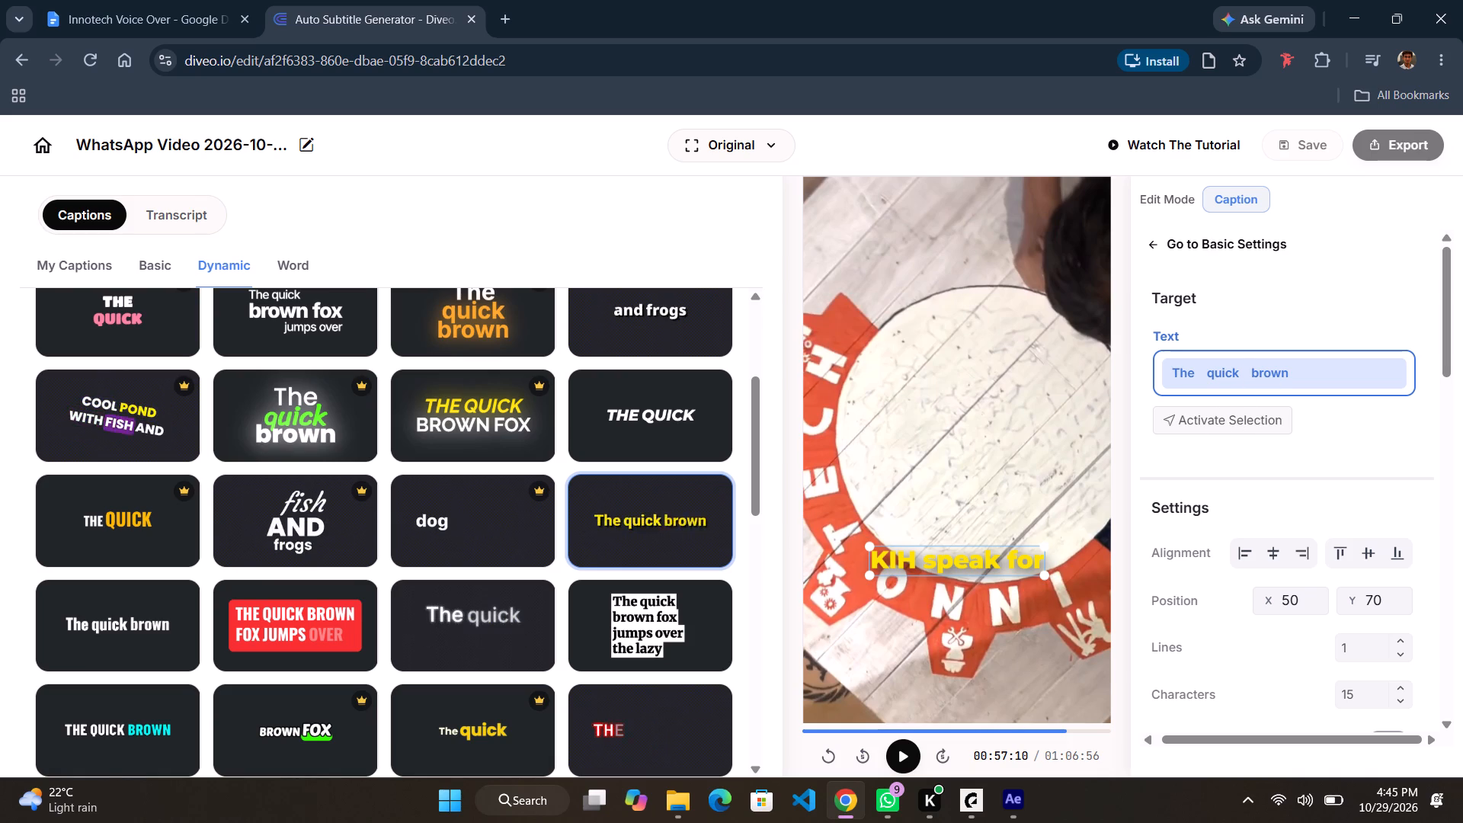
Look at the Active word settings for the sample words "quick" and "The", and return to the basic caption settings.
scroll(1221, 335, "down", 1)
left_click(1221, 335)
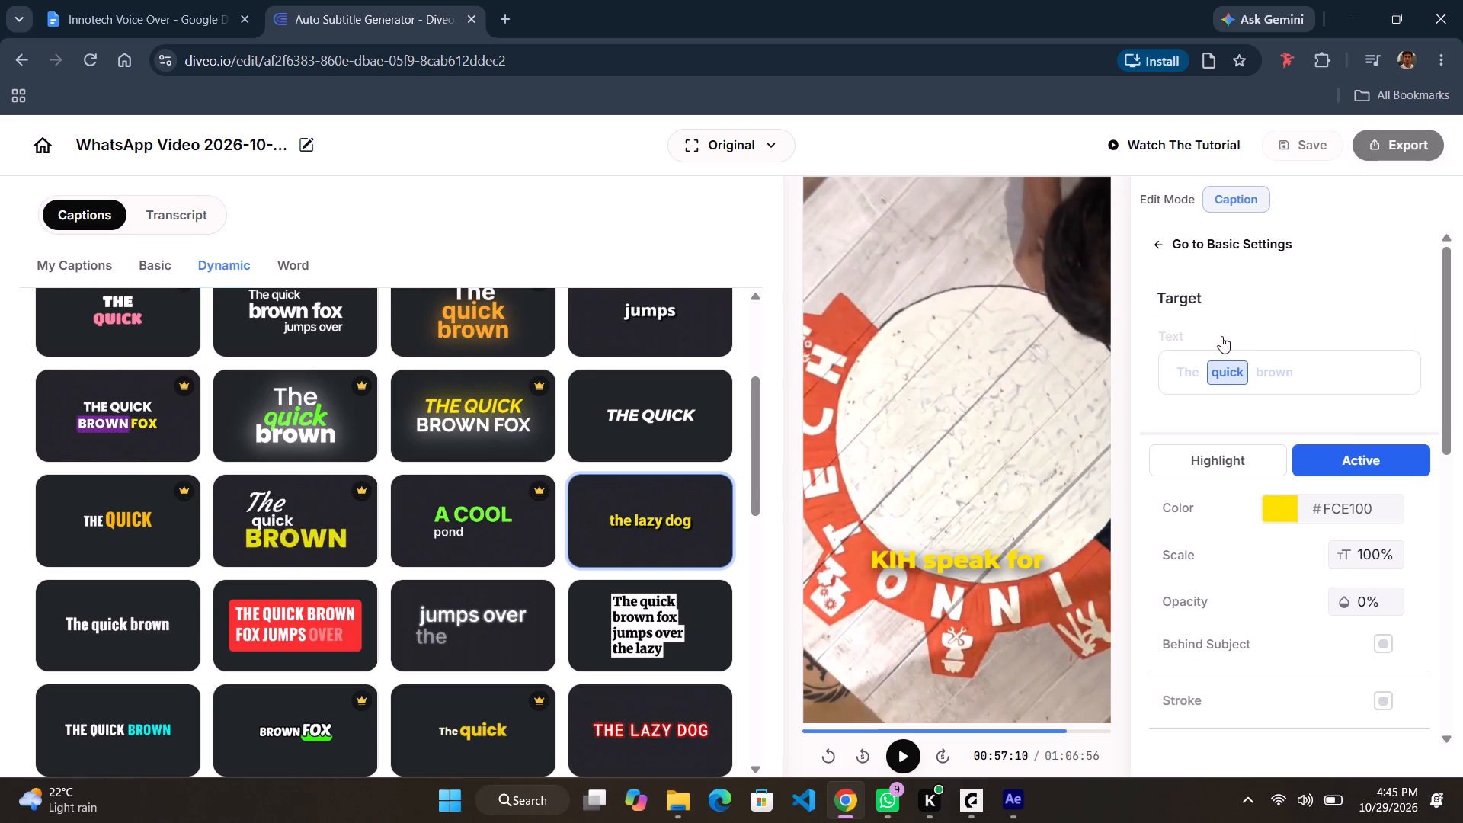
left_click(1257, 365)
left_click(1202, 375)
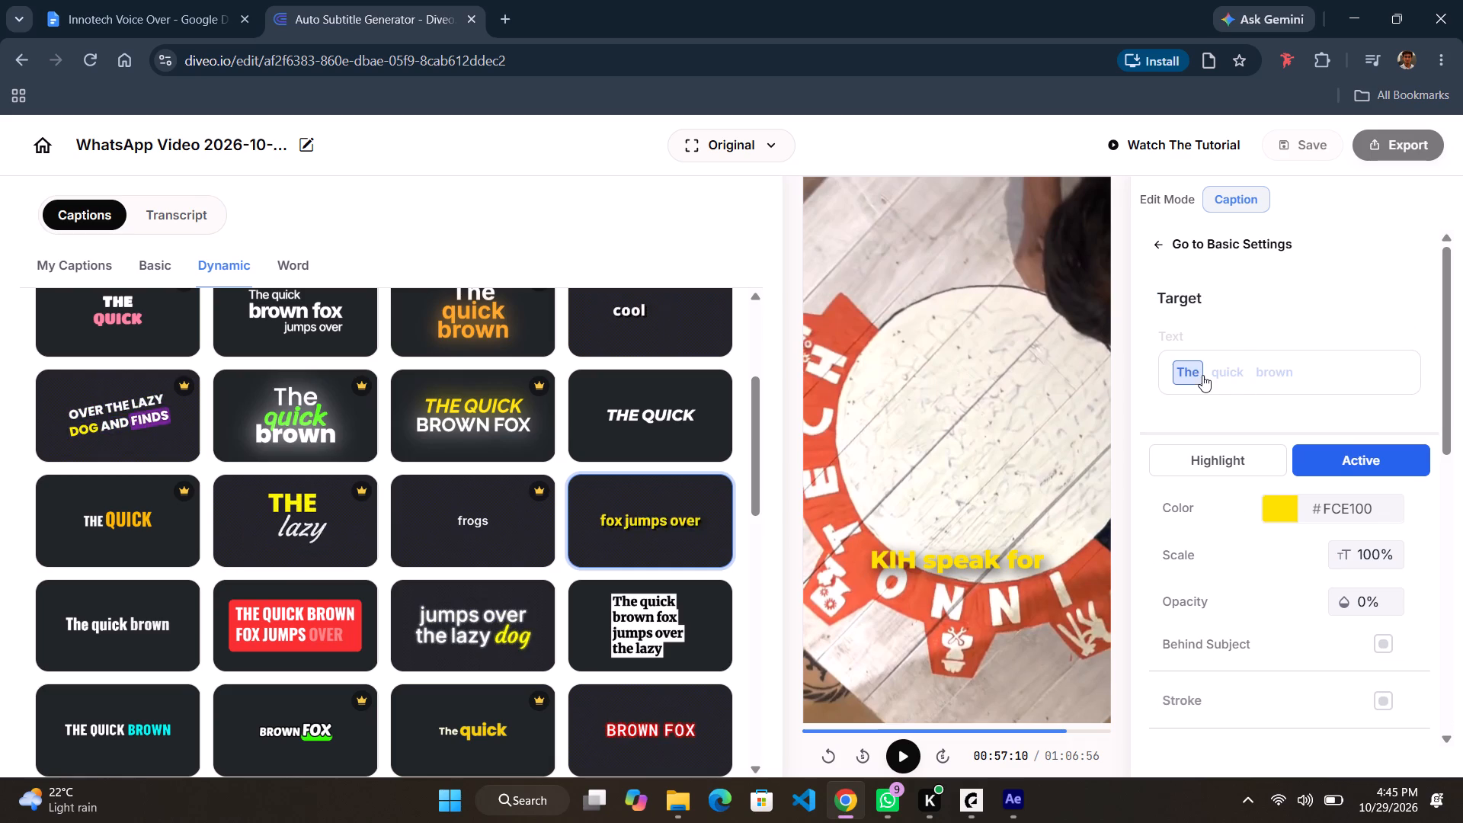
left_click(1250, 325)
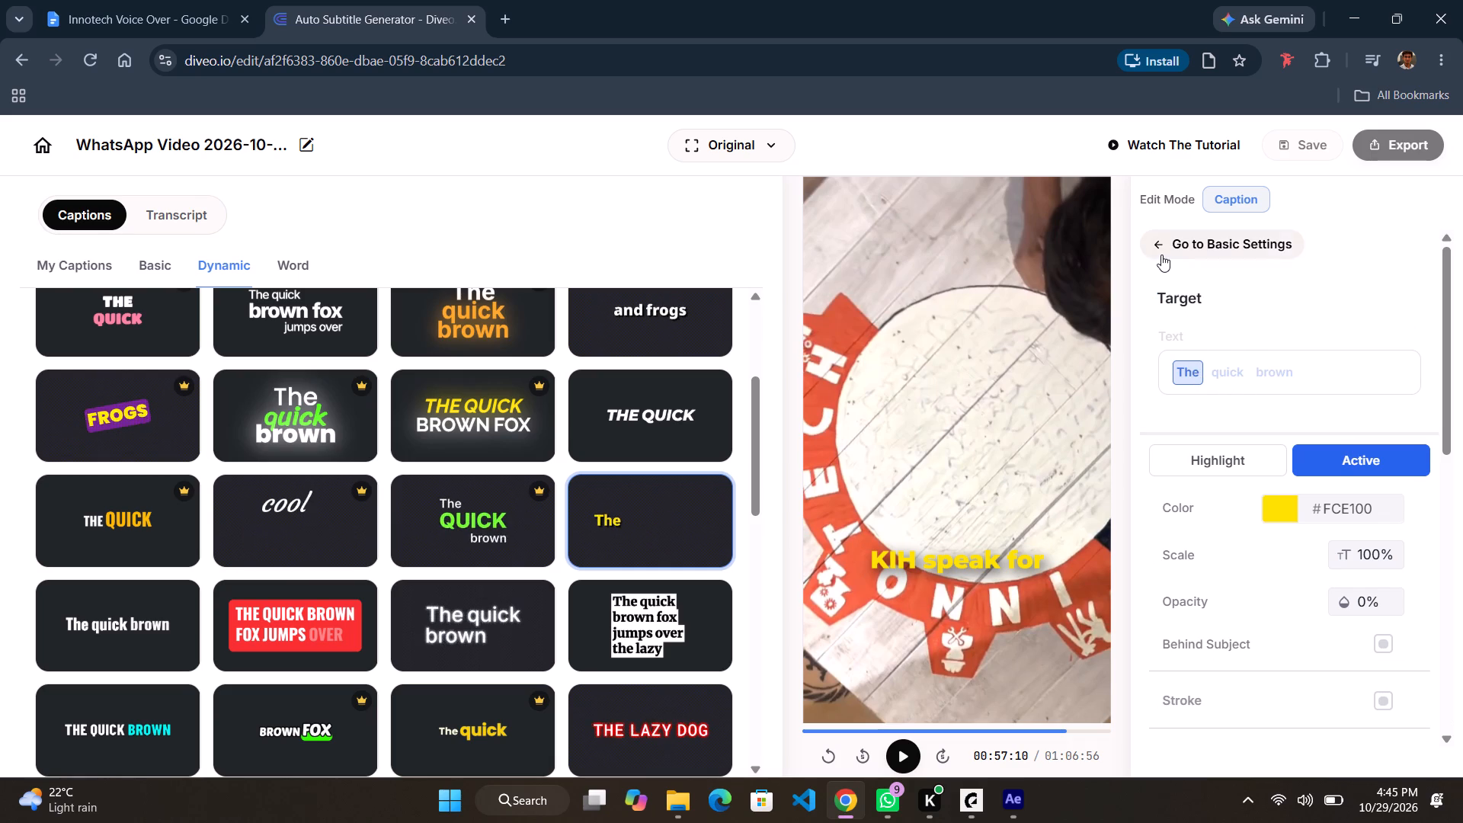
scroll(1181, 306, "down", 1)
left_click(950, 557)
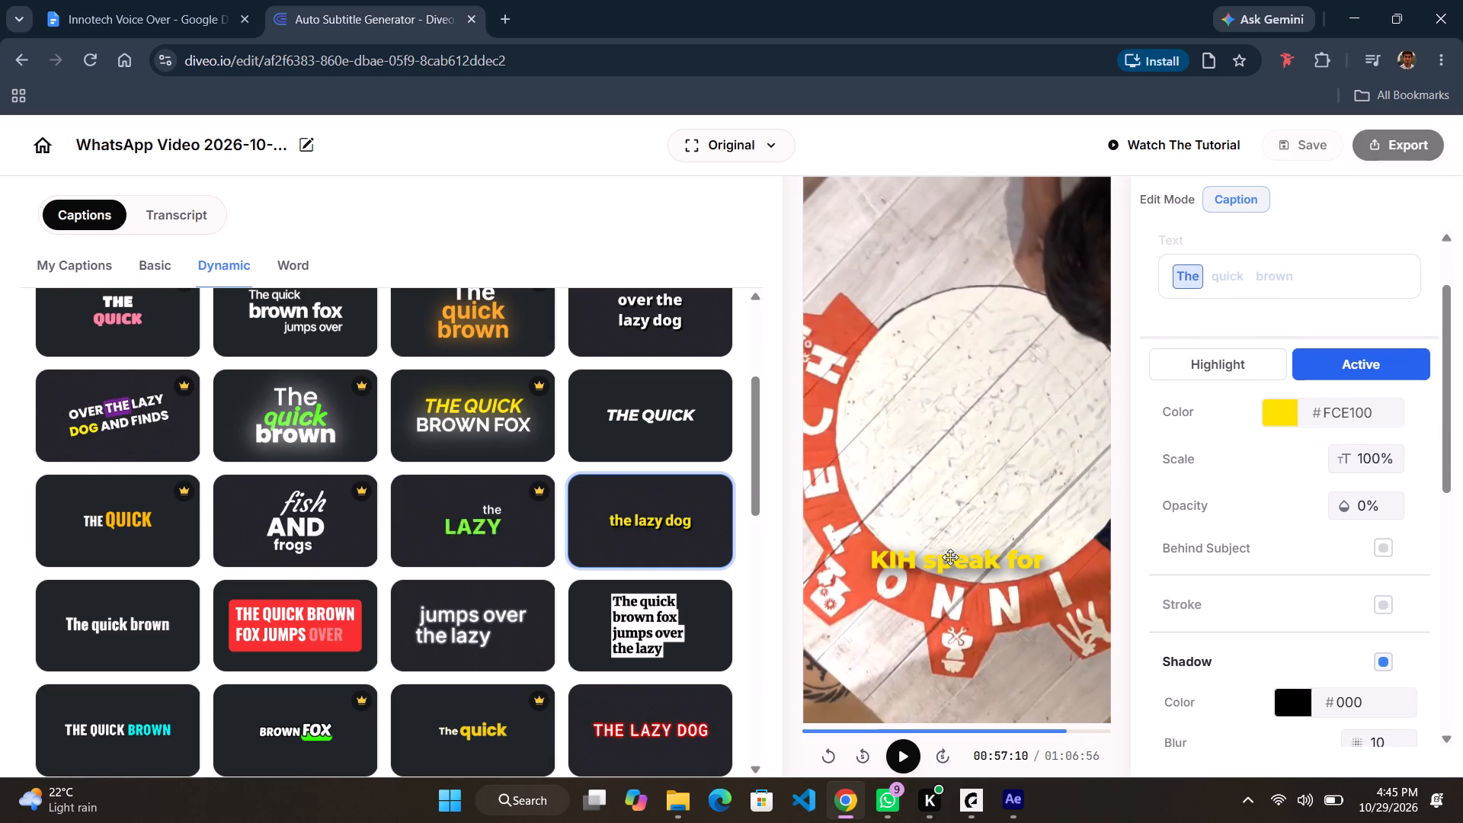
scroll(1176, 316, "up", 3)
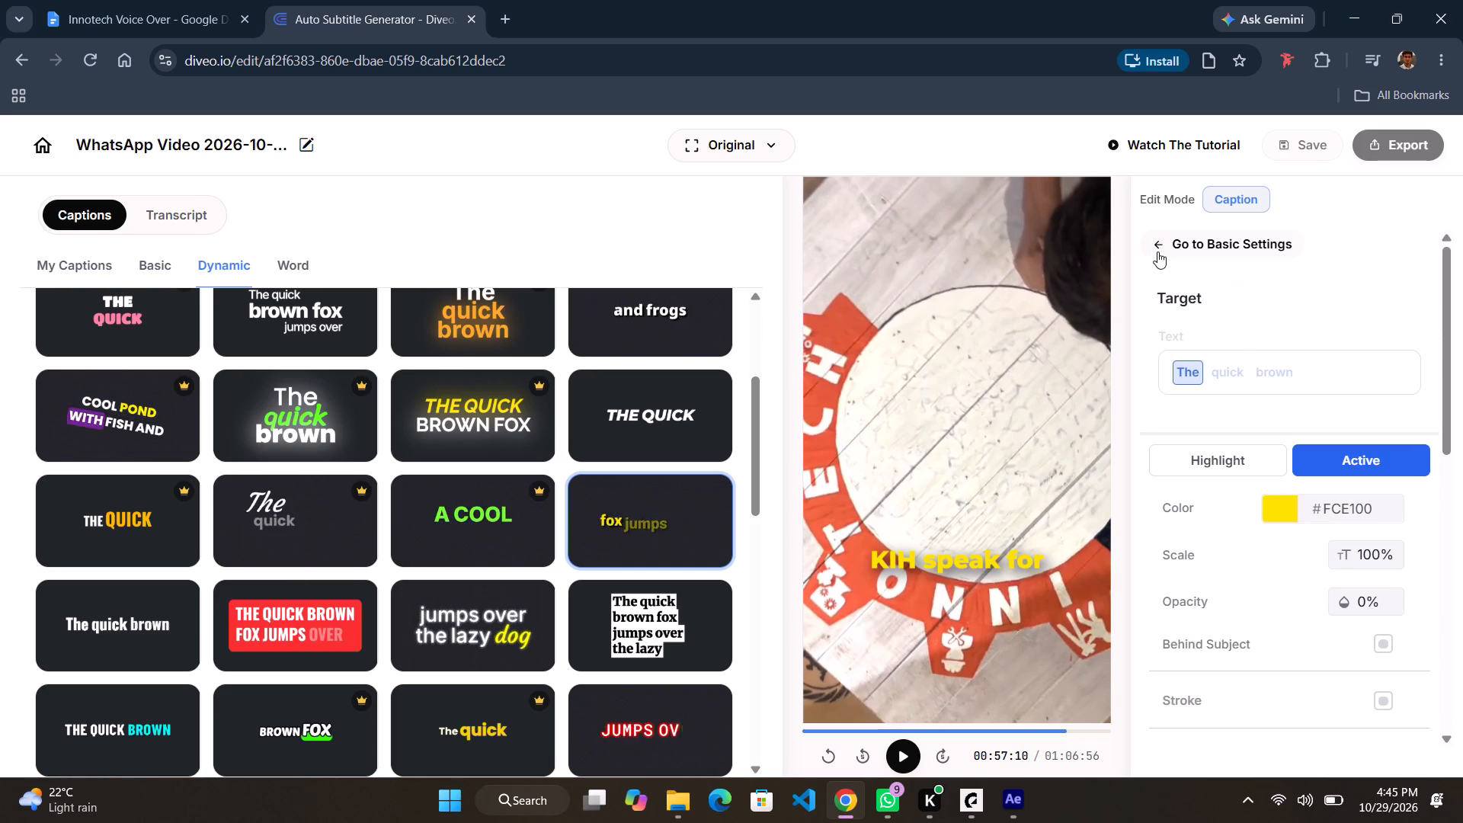
left_click(1157, 251)
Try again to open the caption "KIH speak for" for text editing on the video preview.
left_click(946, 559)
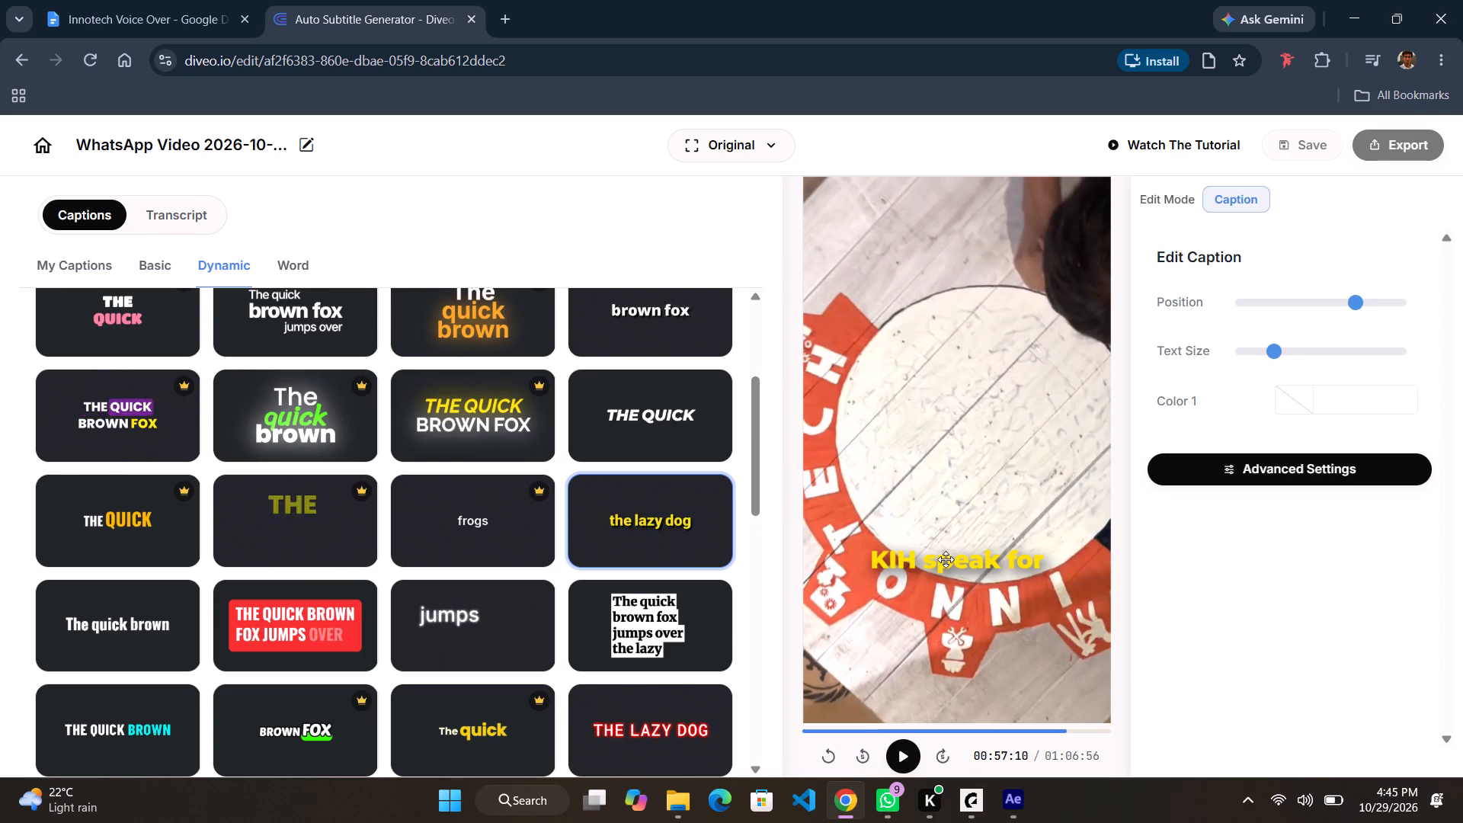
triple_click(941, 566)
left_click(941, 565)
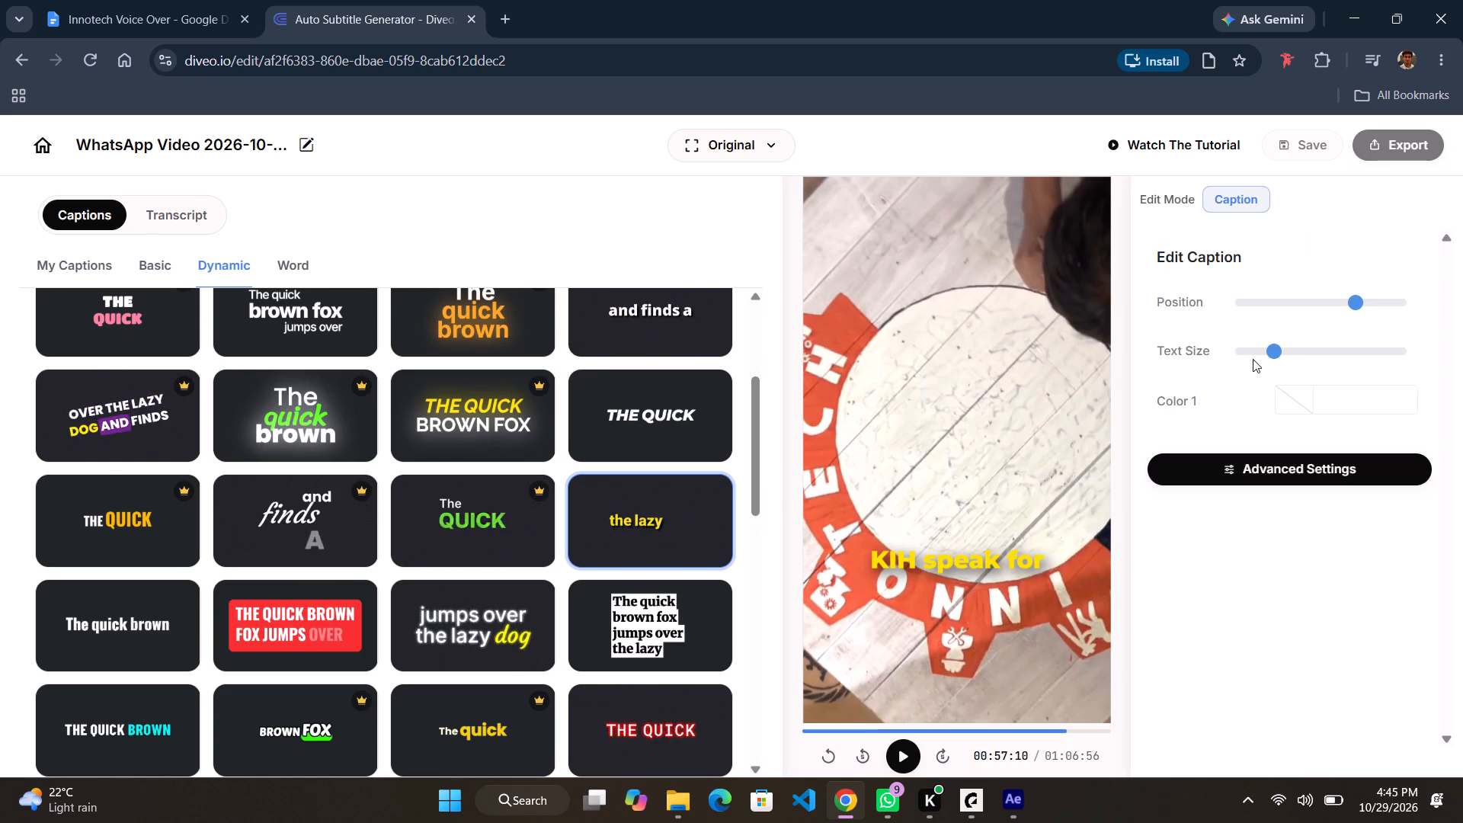
Switch the edit mode to Style to view its options and return it to Caption.
left_click(1225, 209)
left_click(1192, 203)
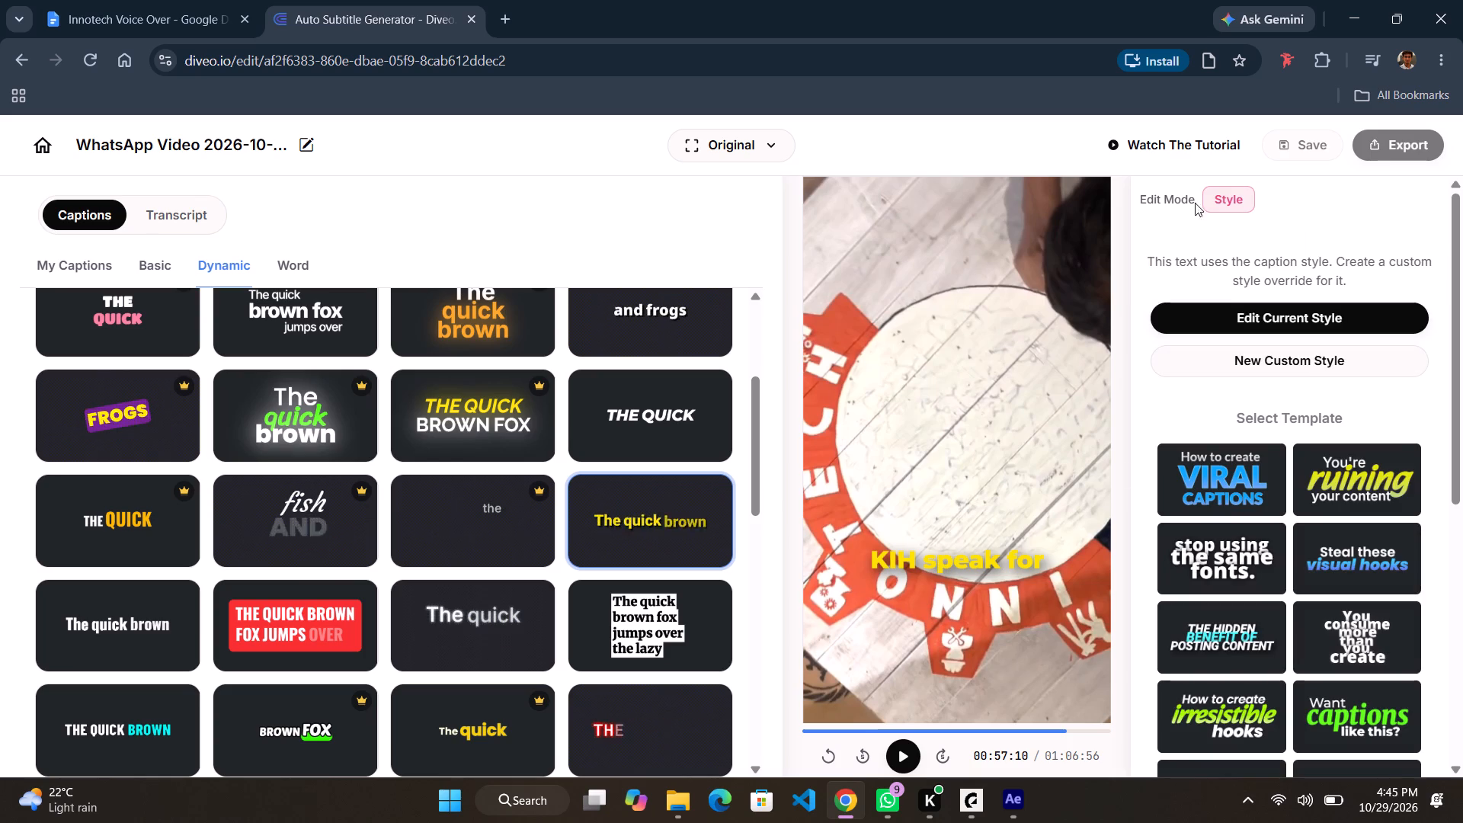
left_click(1244, 201)
left_click(1181, 200)
left_click(1166, 199)
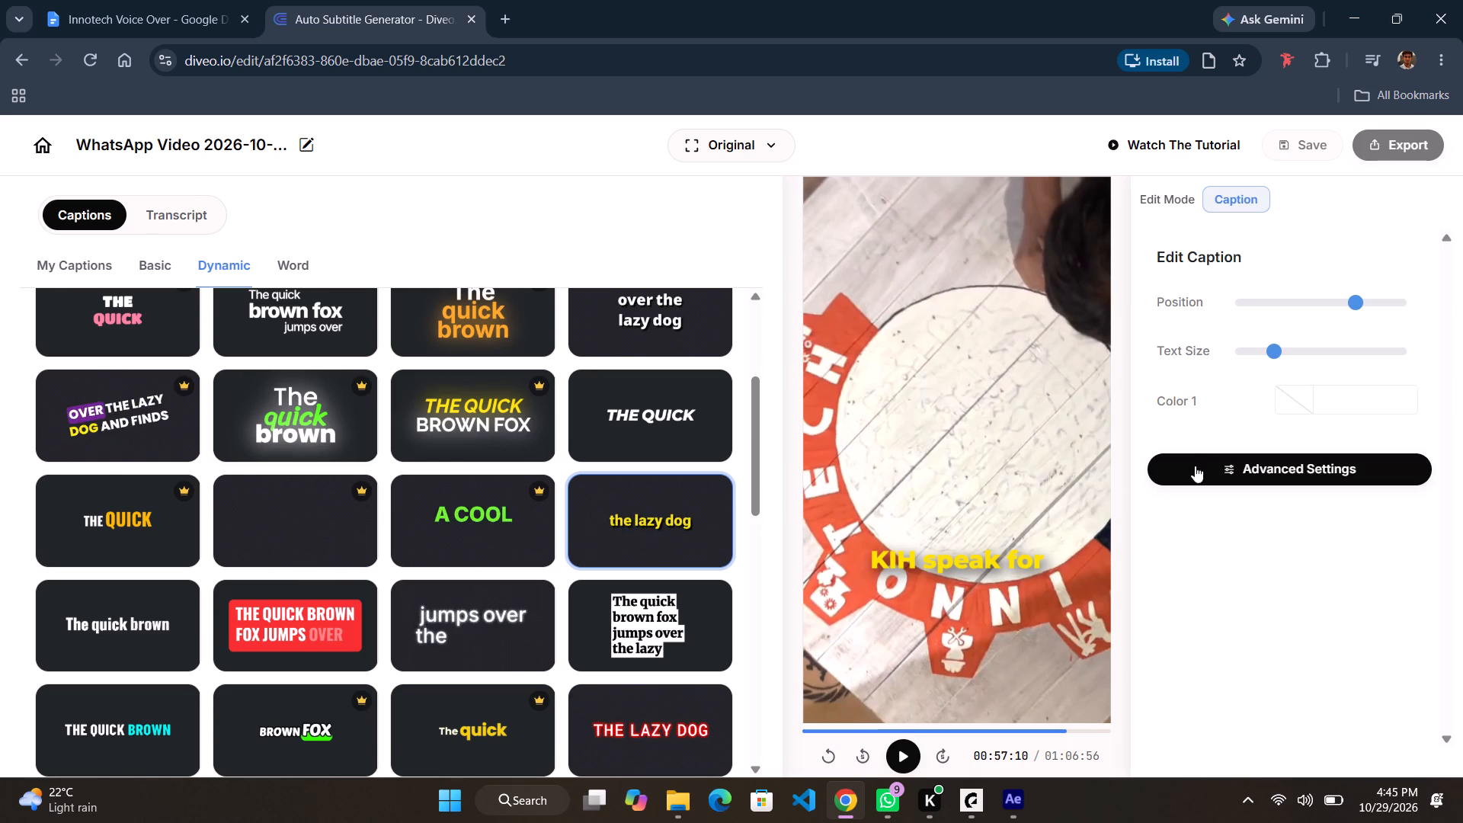
Open the advanced caption settings, try Activate Selection, and look through the options down to Shadow and the effects below it.
left_click(1197, 472)
scroll(1221, 555, "down", 1)
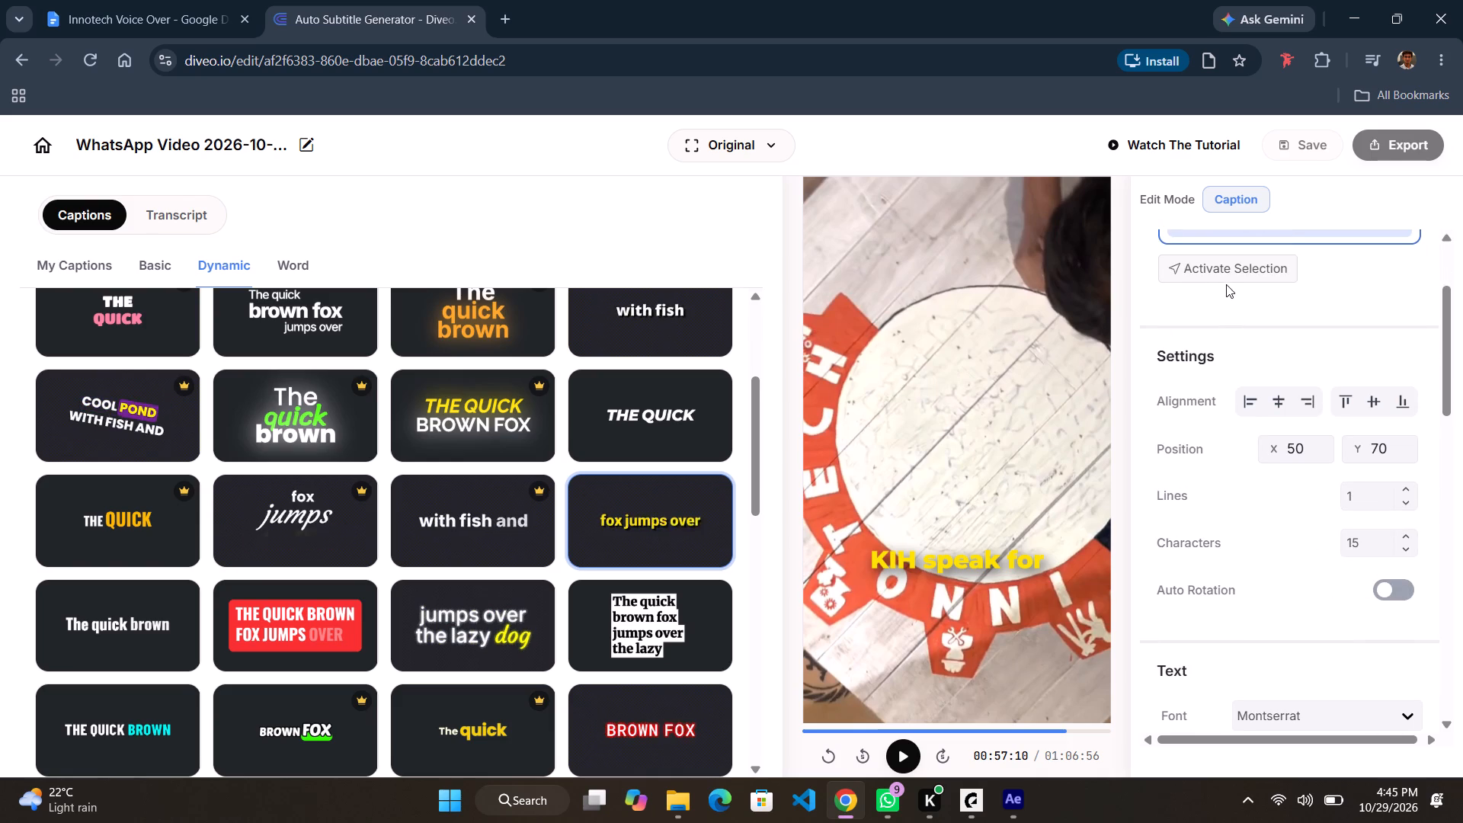
left_click(1226, 271)
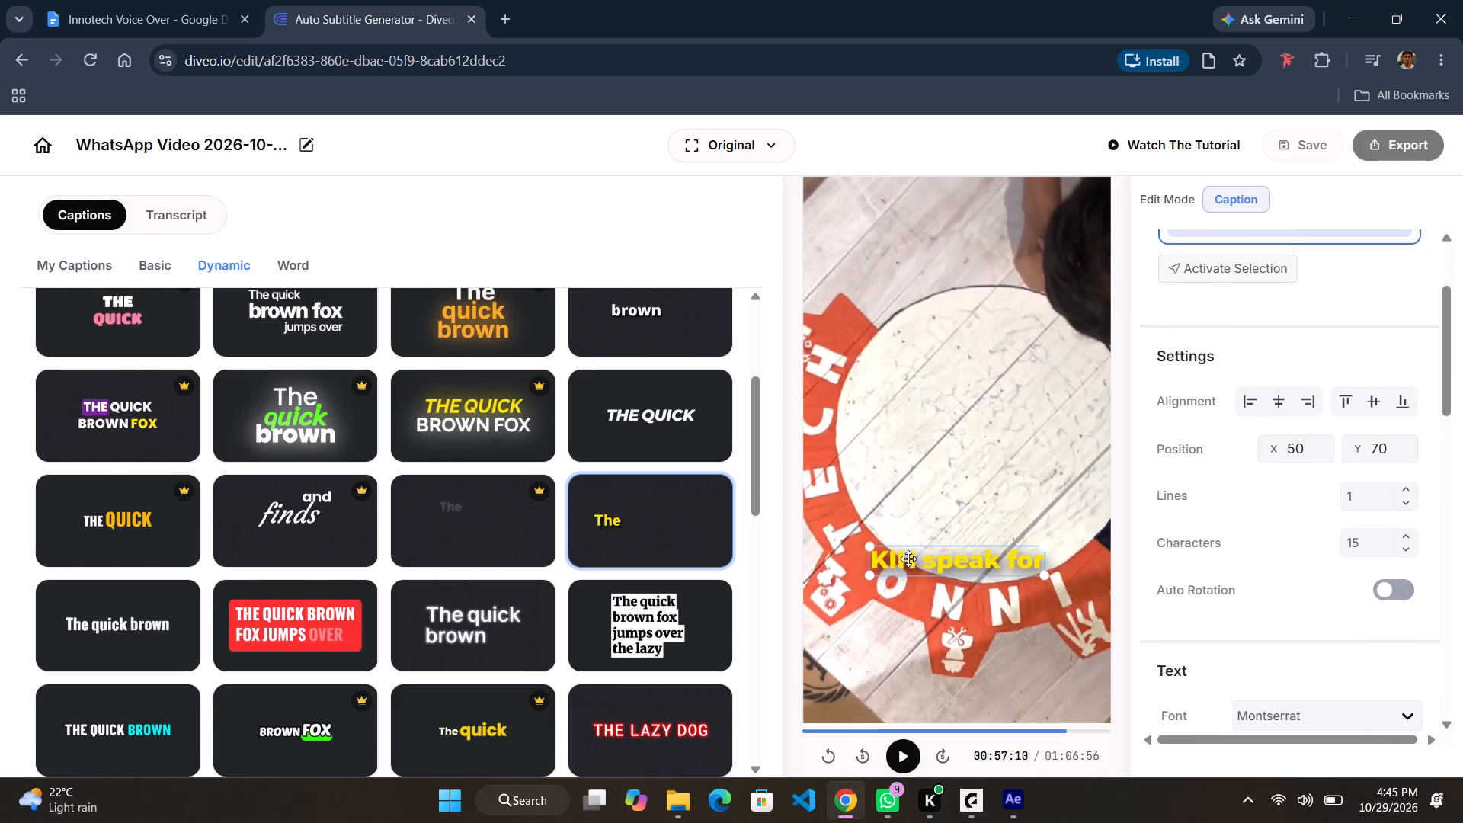
scroll(1217, 574, "down", 4)
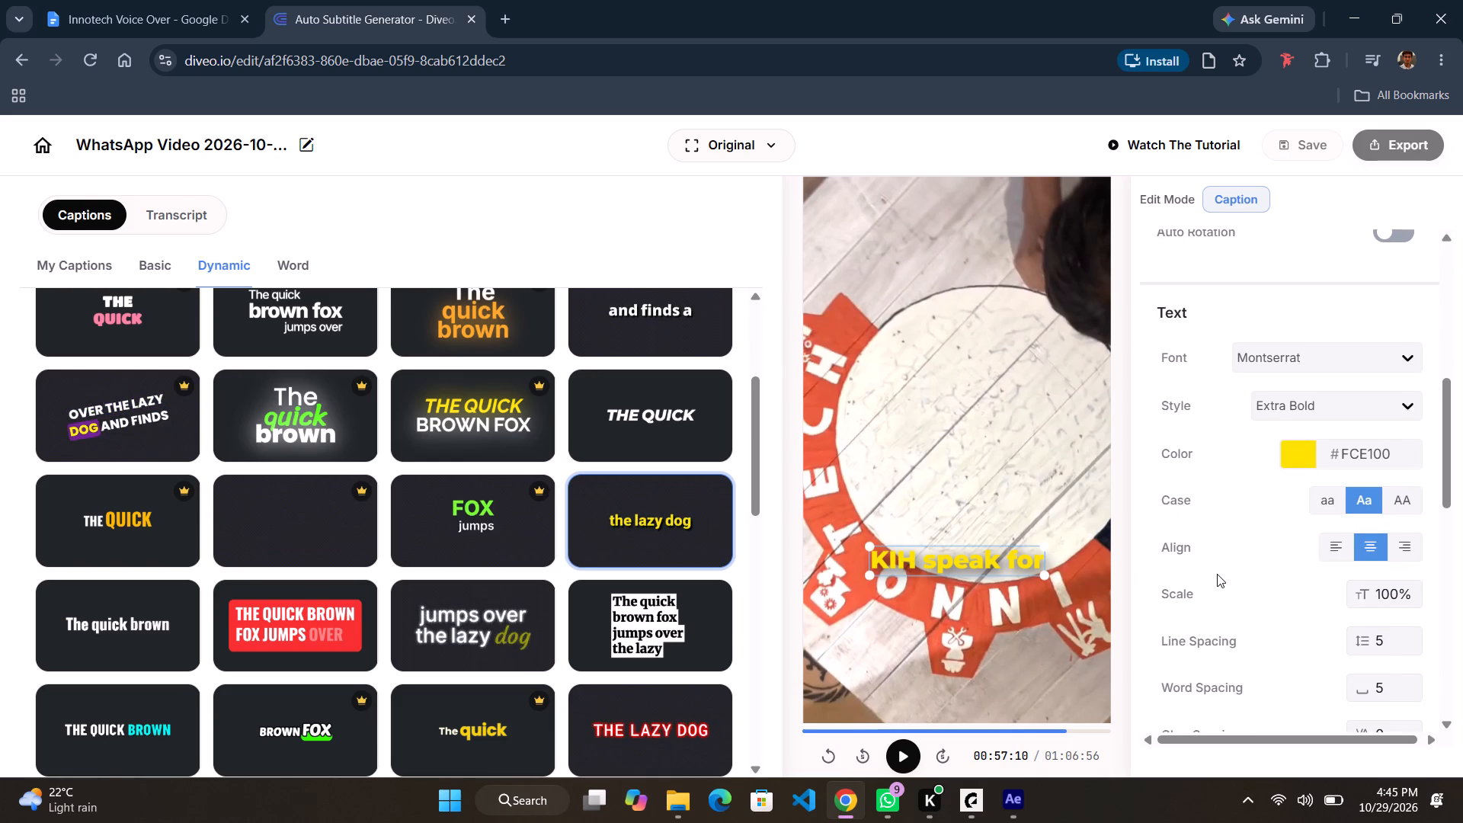
scroll(1217, 574, "down", 6)
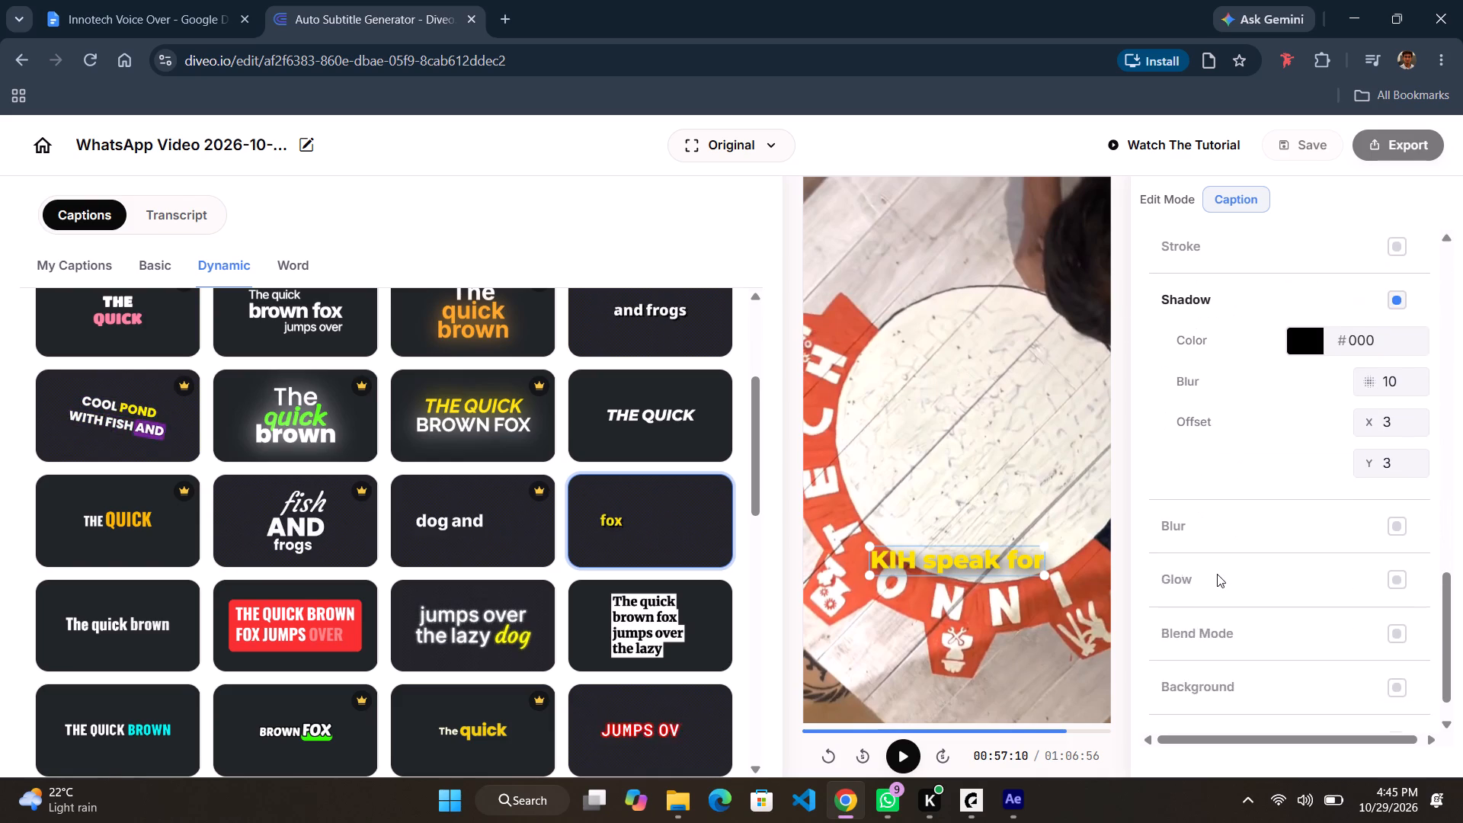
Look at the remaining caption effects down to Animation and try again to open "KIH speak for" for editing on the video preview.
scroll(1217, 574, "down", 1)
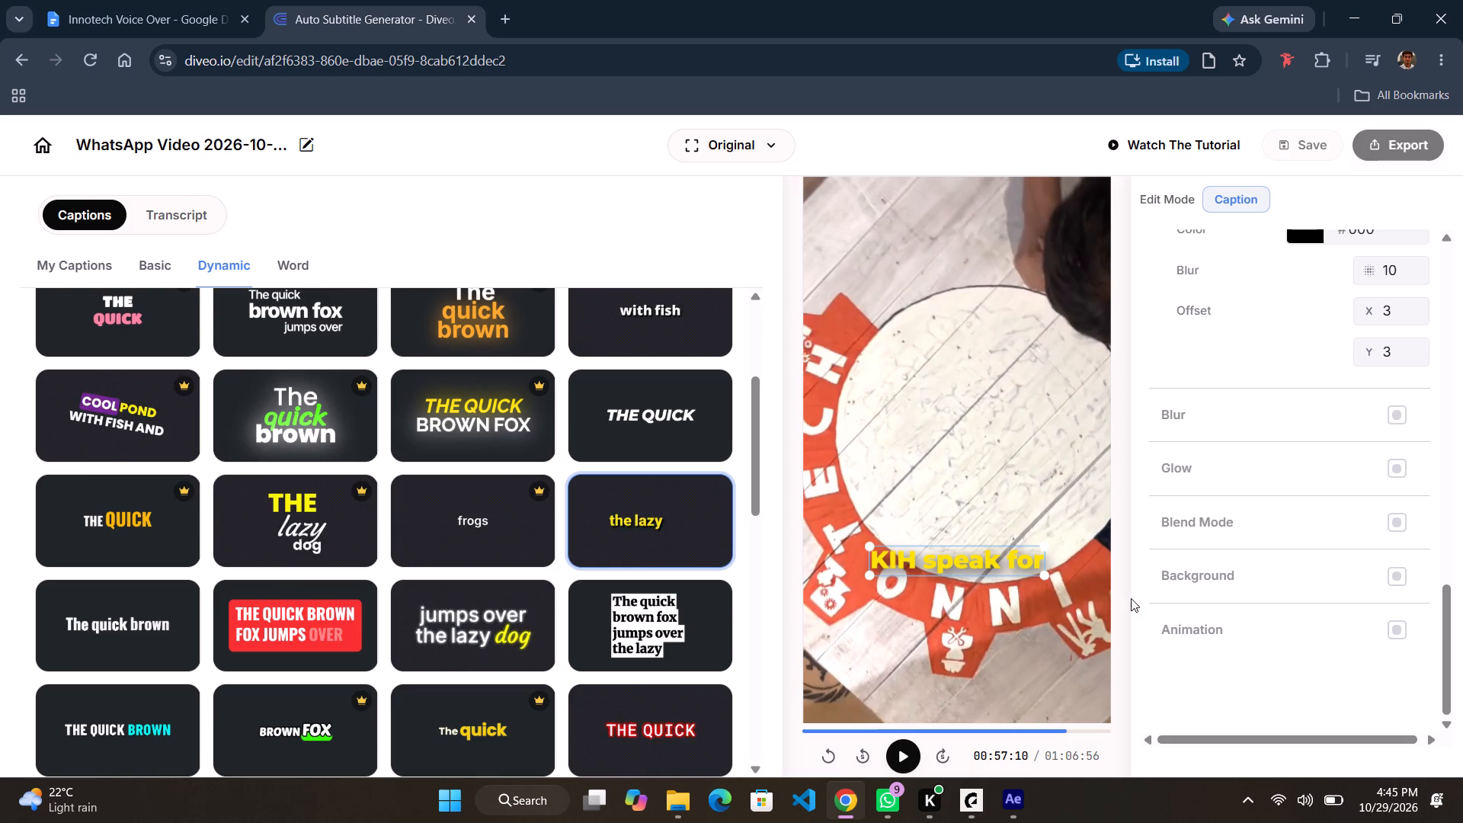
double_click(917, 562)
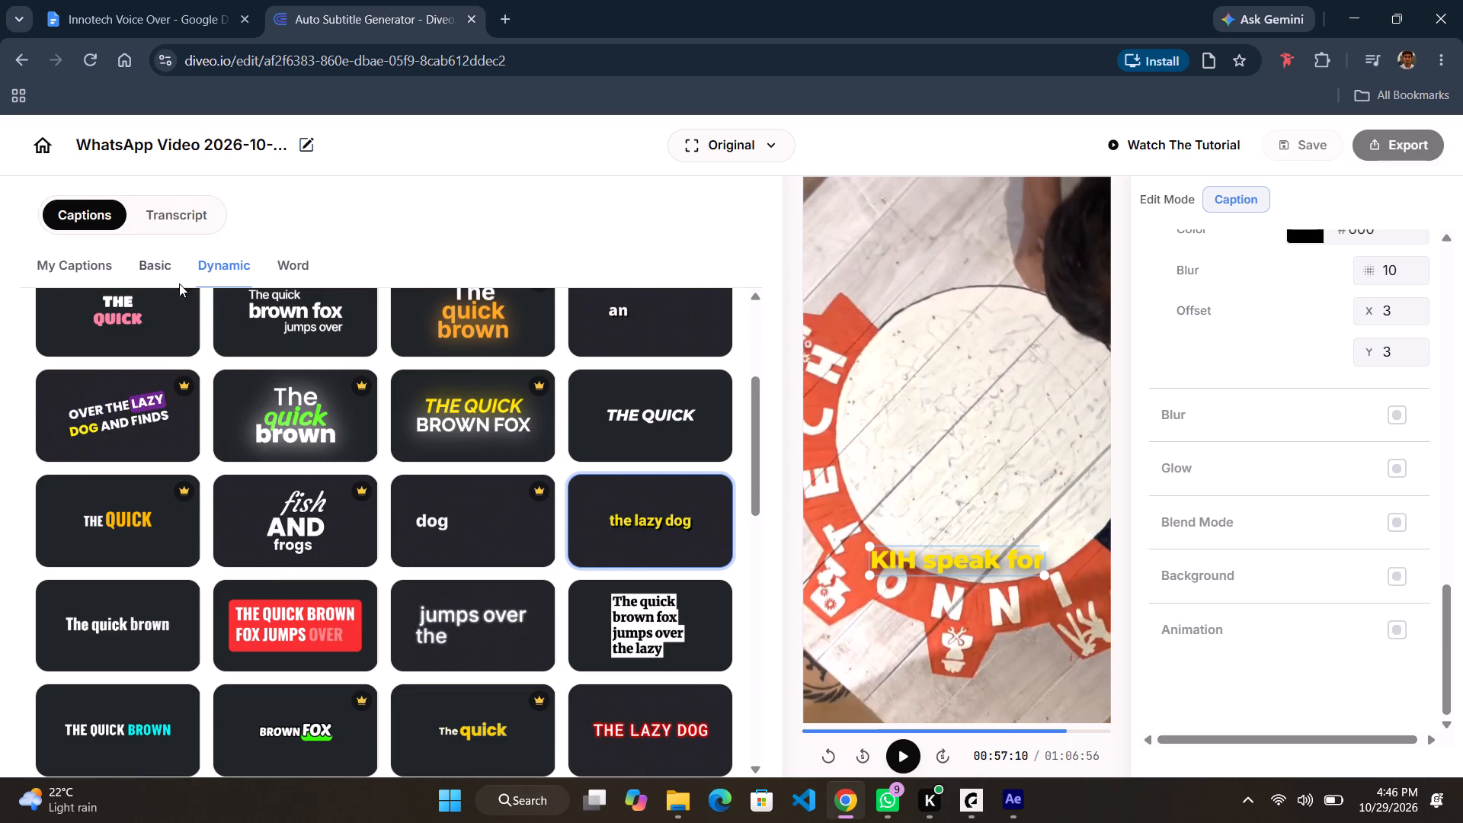
Open the transcript and read through its captions down to the line "KIH speak for".
left_click_drag(165, 237, 172, 211)
left_click(172, 211)
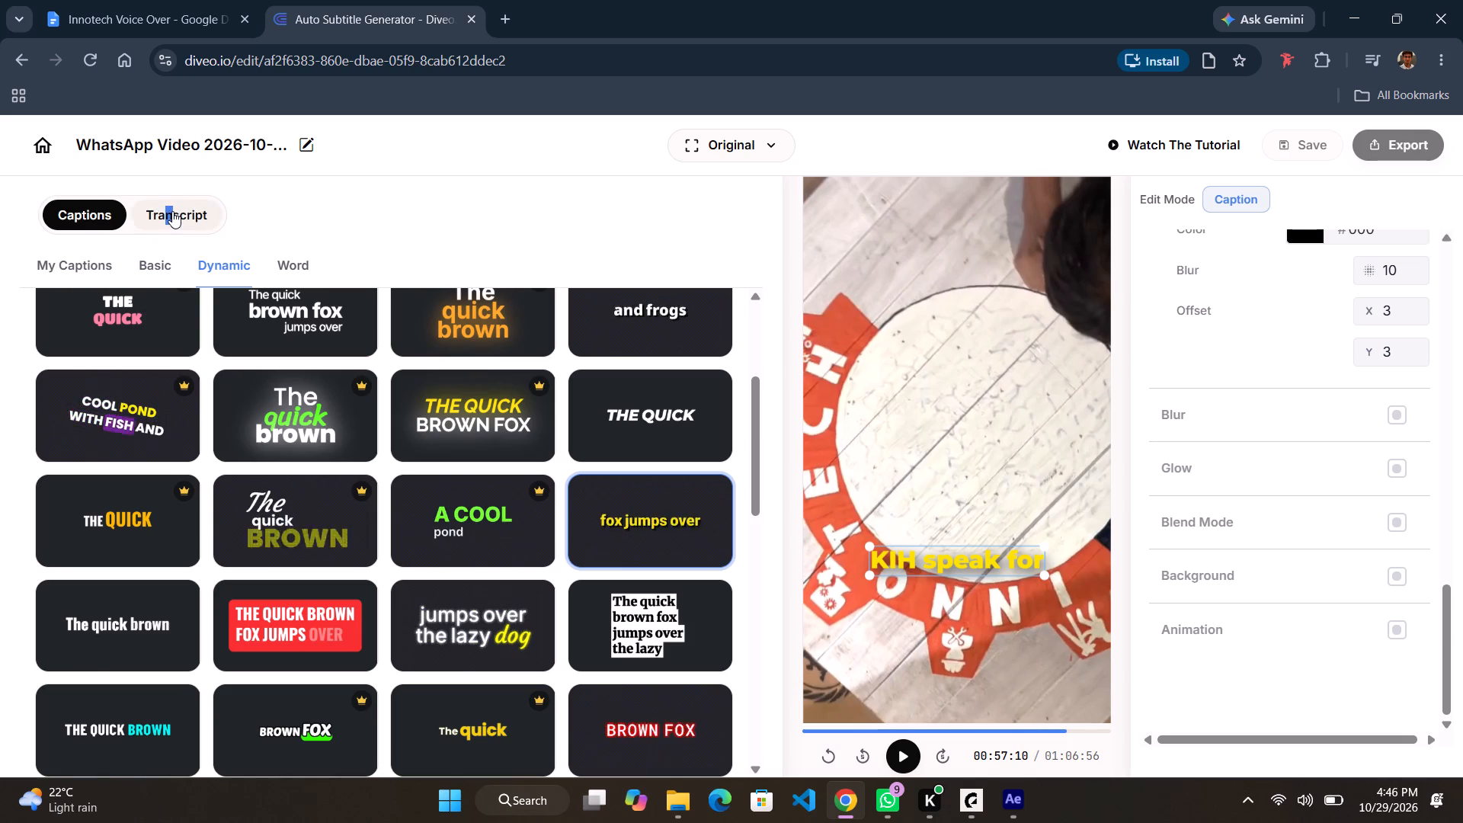
scroll(194, 391, "down", 3)
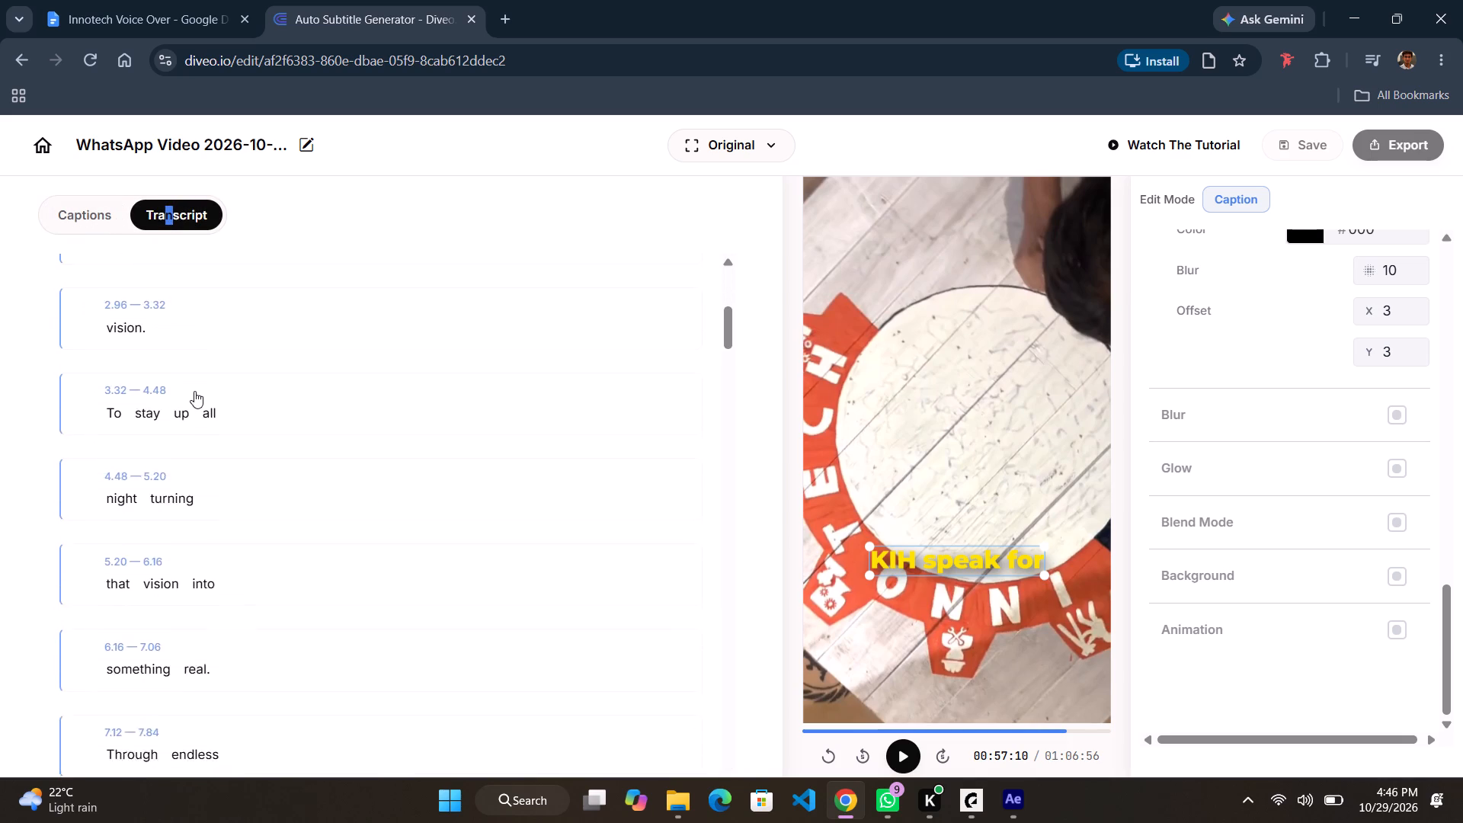
scroll(194, 391, "down", 8)
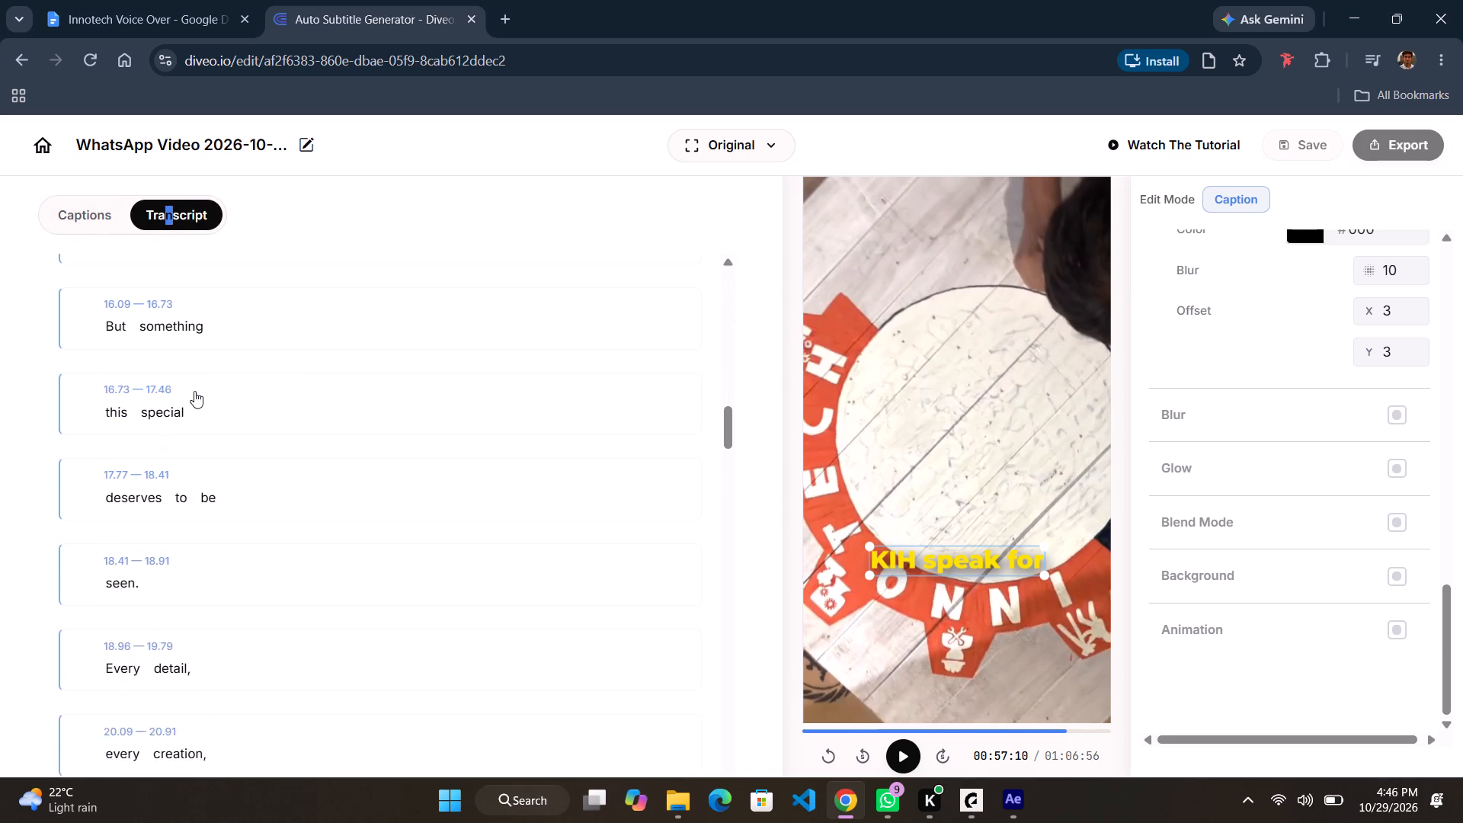
scroll(194, 391, "down", 7)
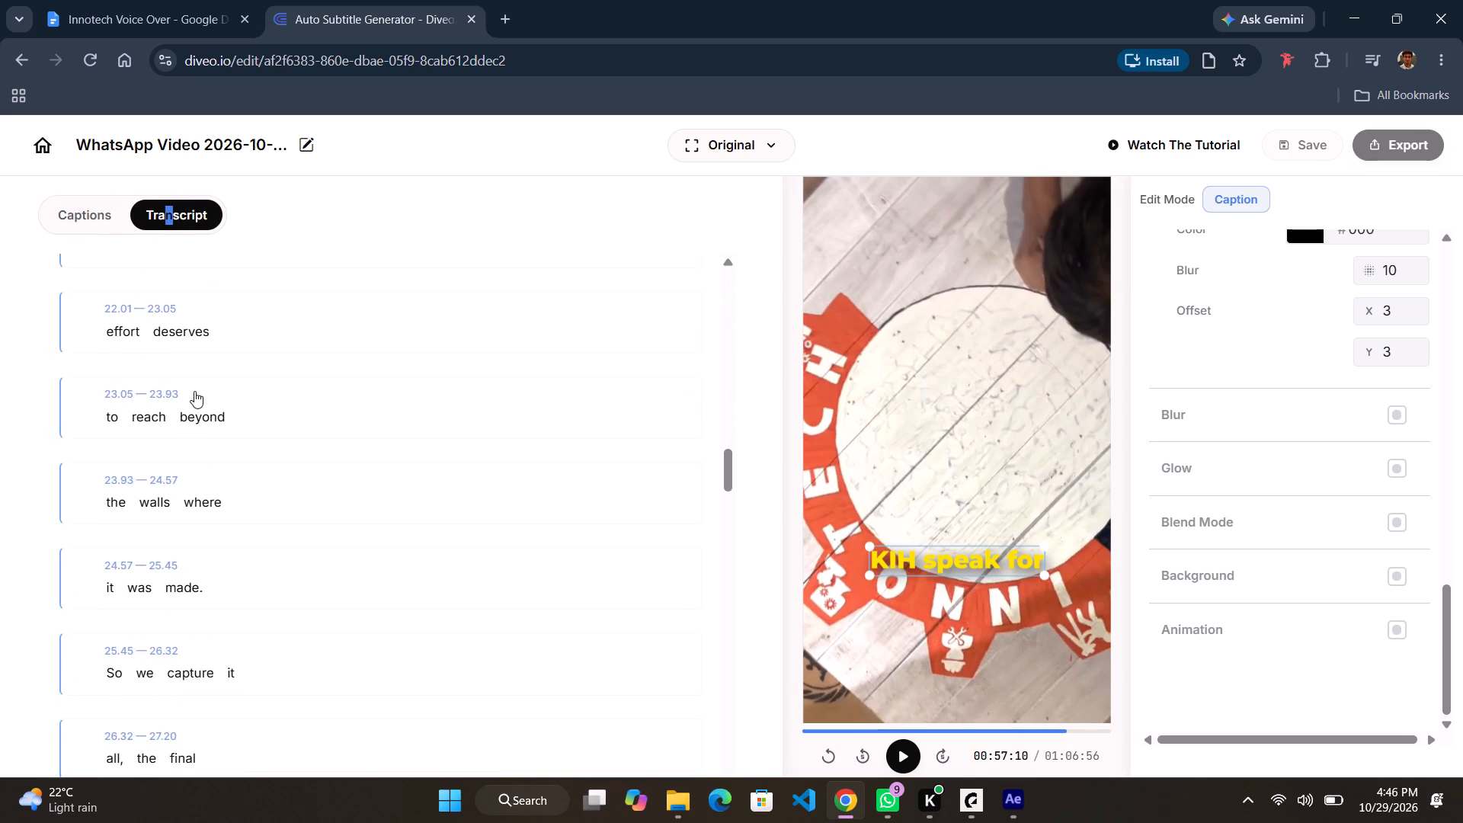
scroll(194, 391, "down", 7)
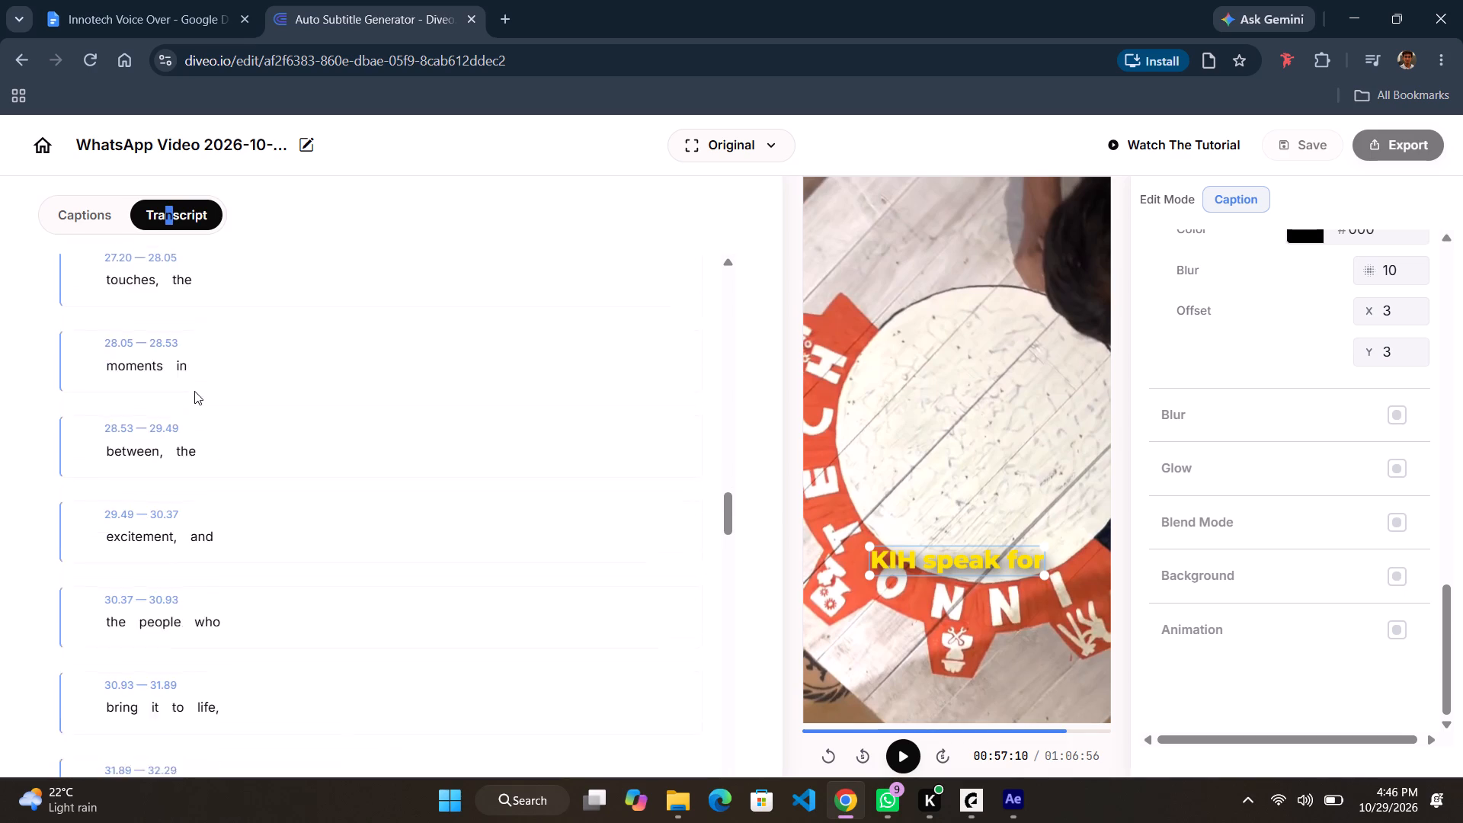
scroll(194, 391, "down", 7)
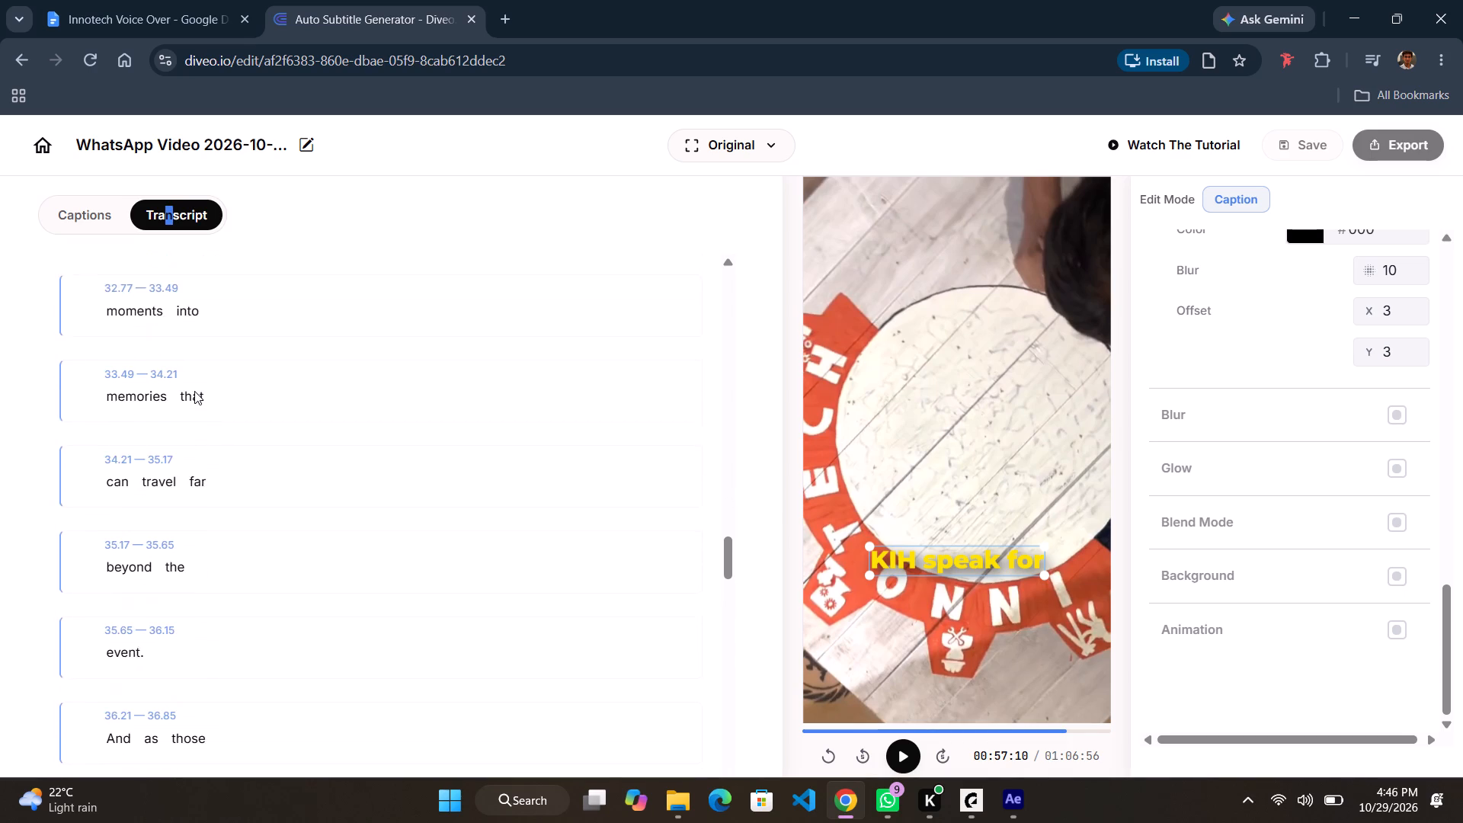
scroll(194, 391, "down", 7)
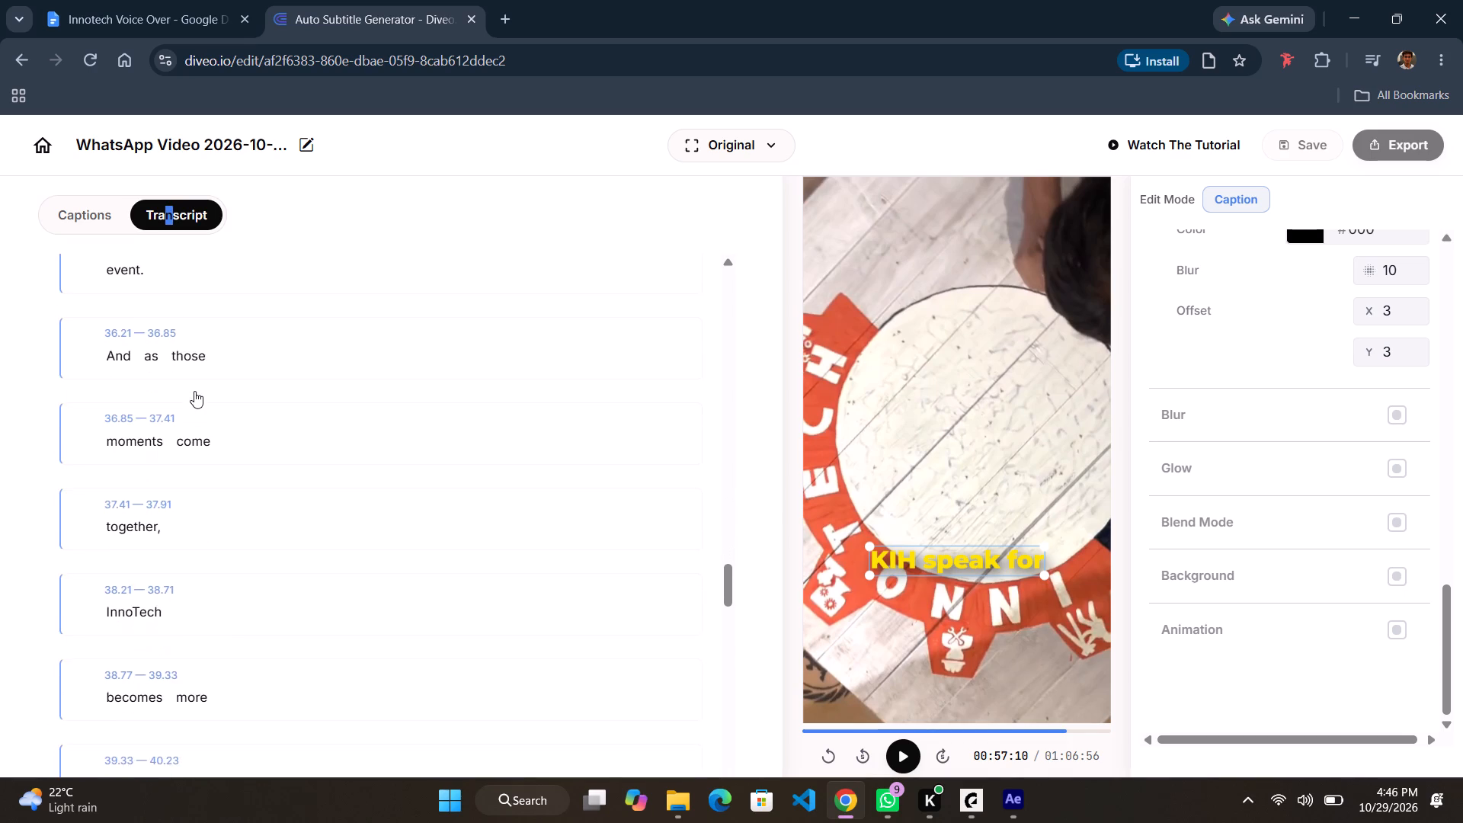
scroll(194, 391, "down", 3)
scroll(169, 616, "down", 1)
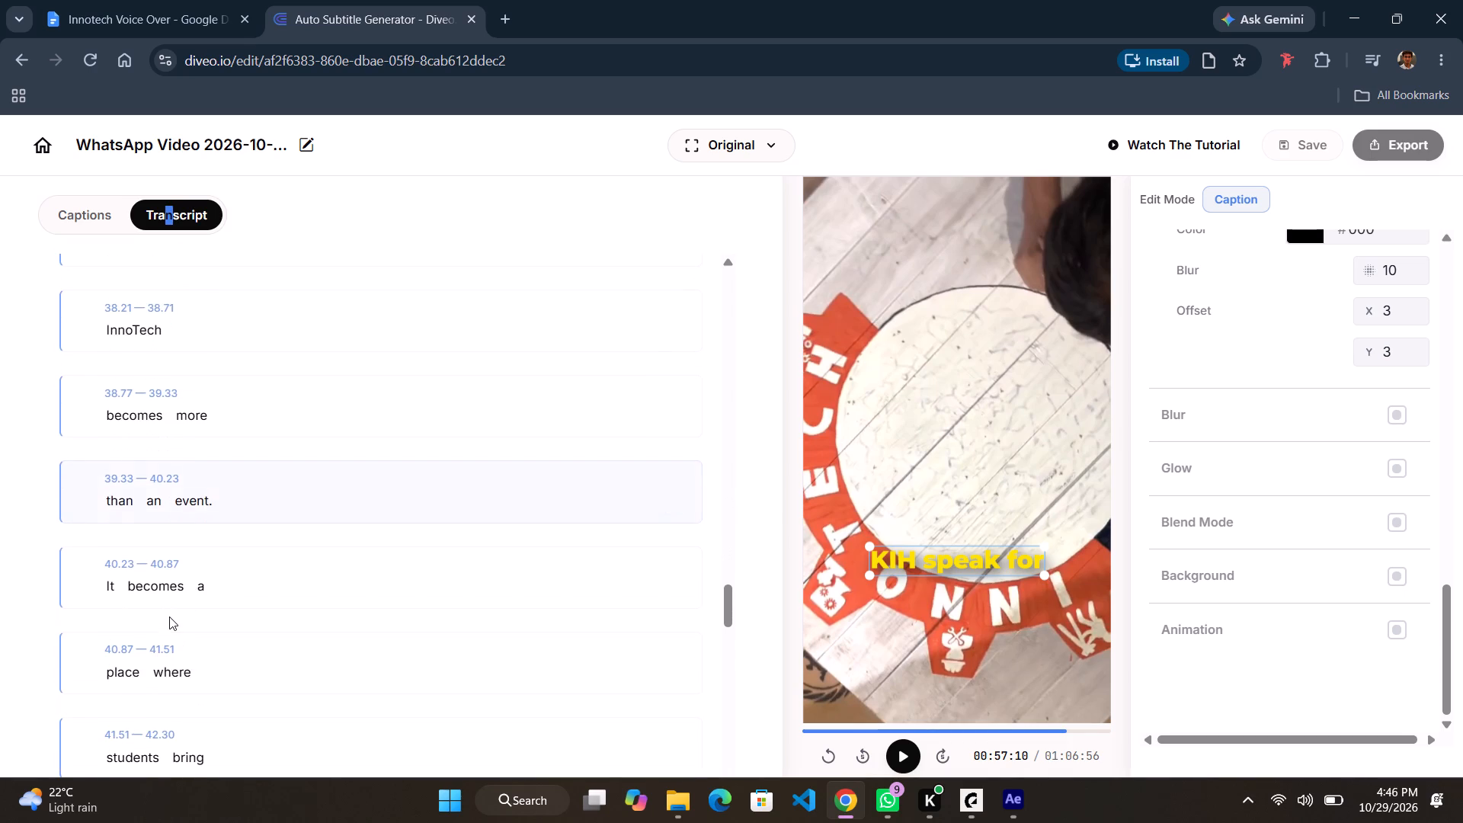
scroll(169, 616, "down", 1)
scroll(169, 616, "up", 1)
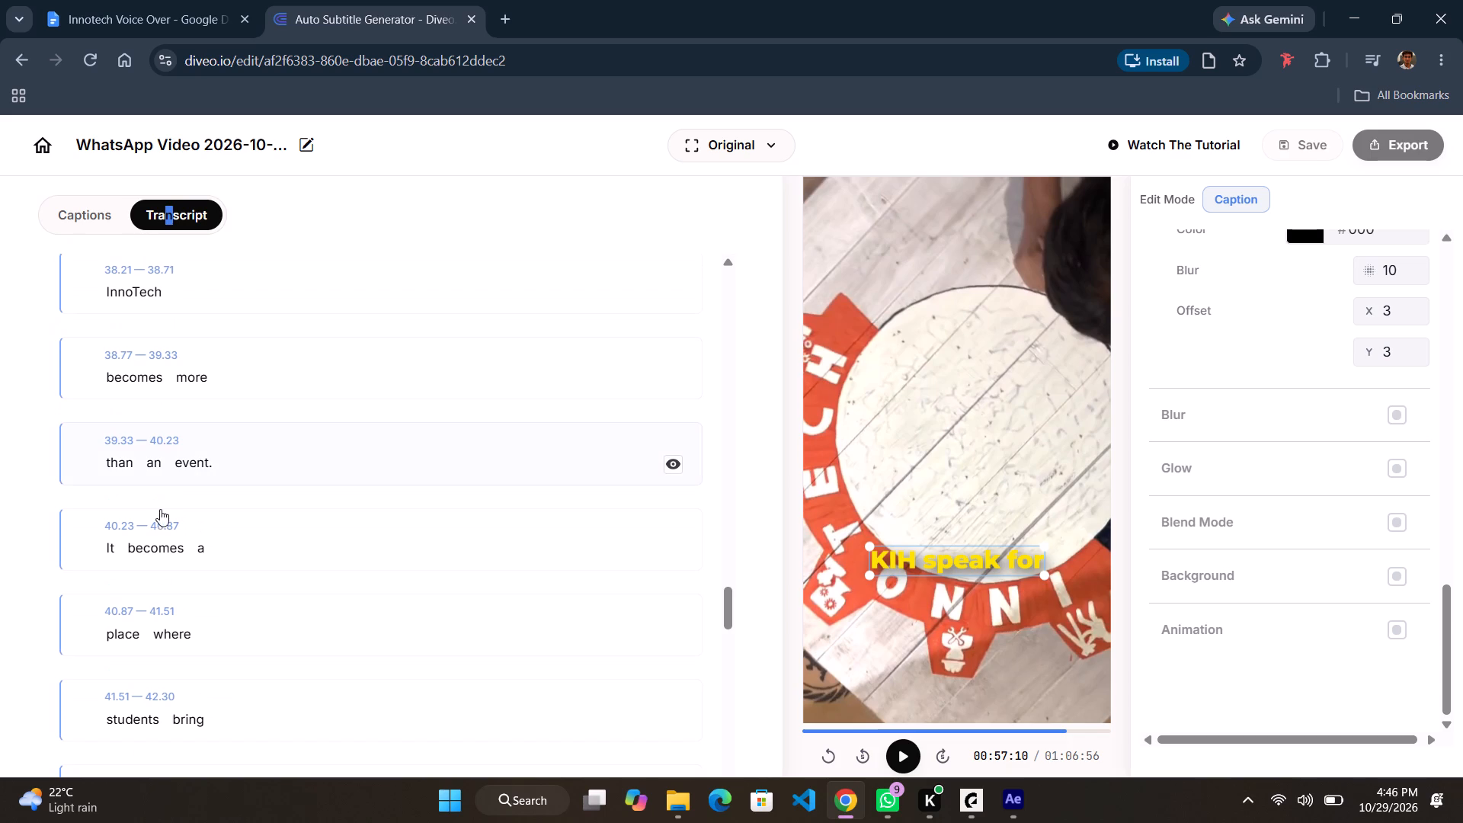
scroll(195, 504, "up", 1)
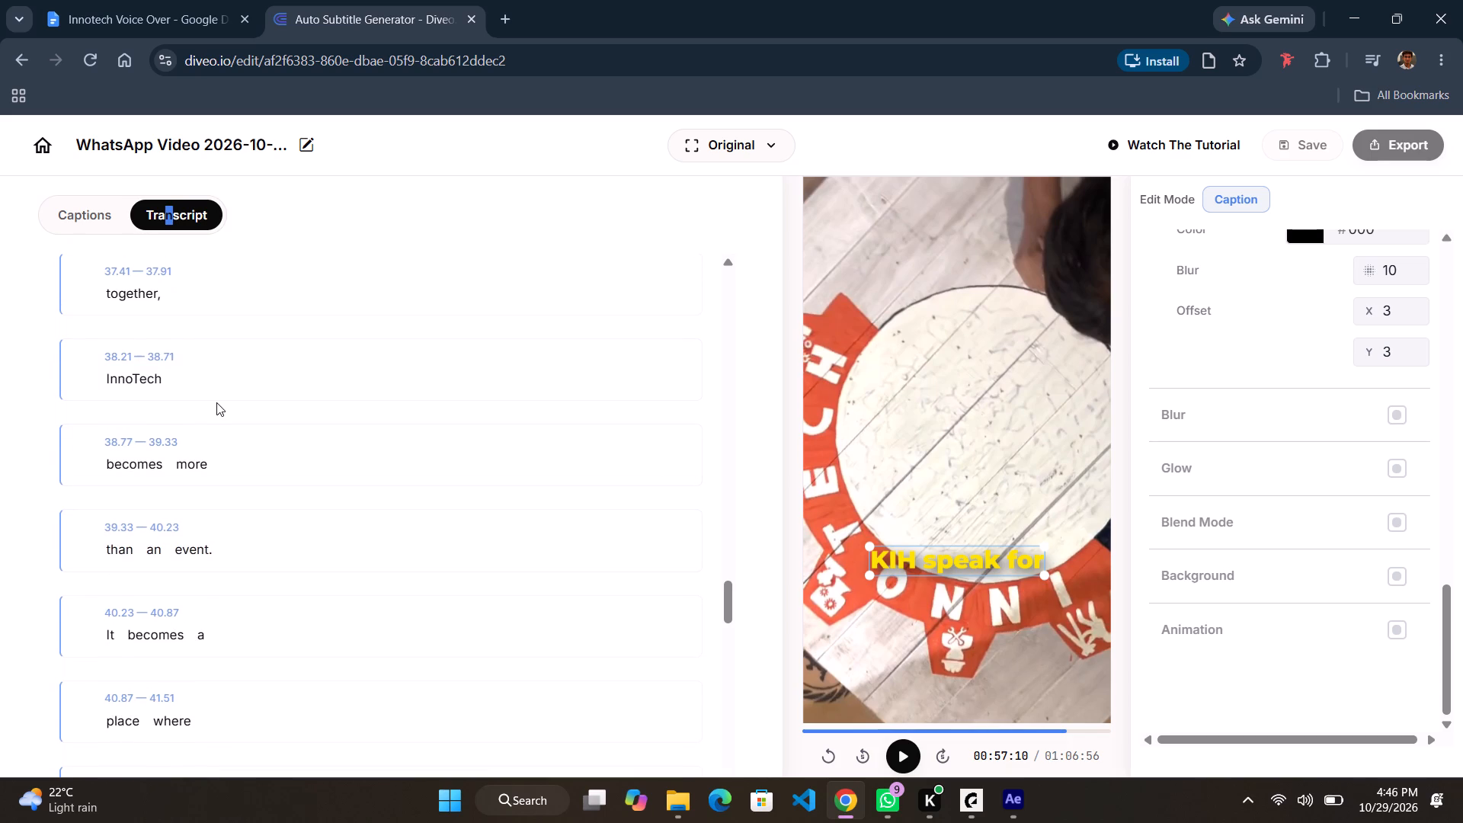
scroll(216, 402, "down", 4)
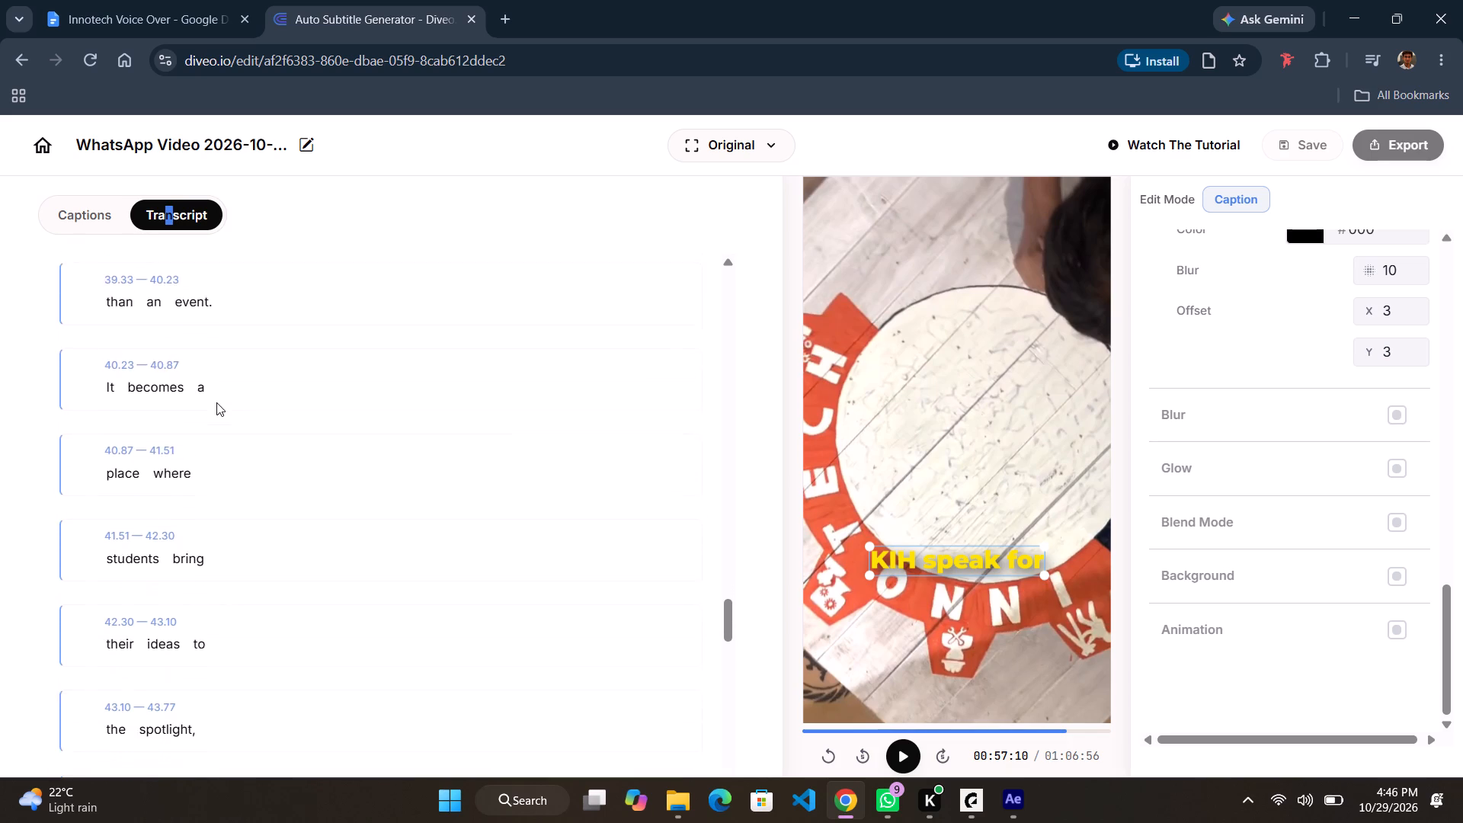
scroll(216, 402, "down", 5)
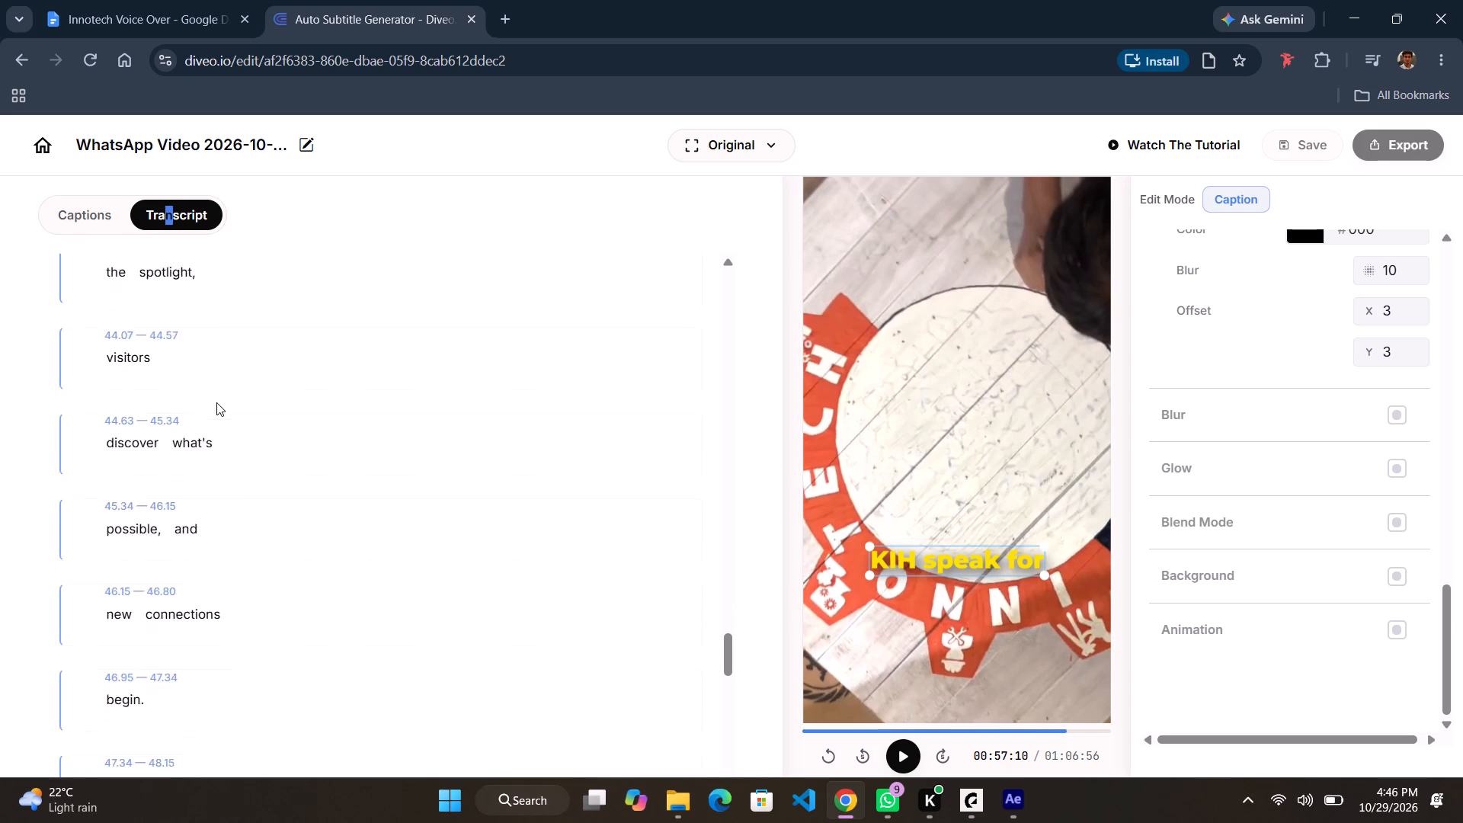
scroll(216, 402, "down", 1)
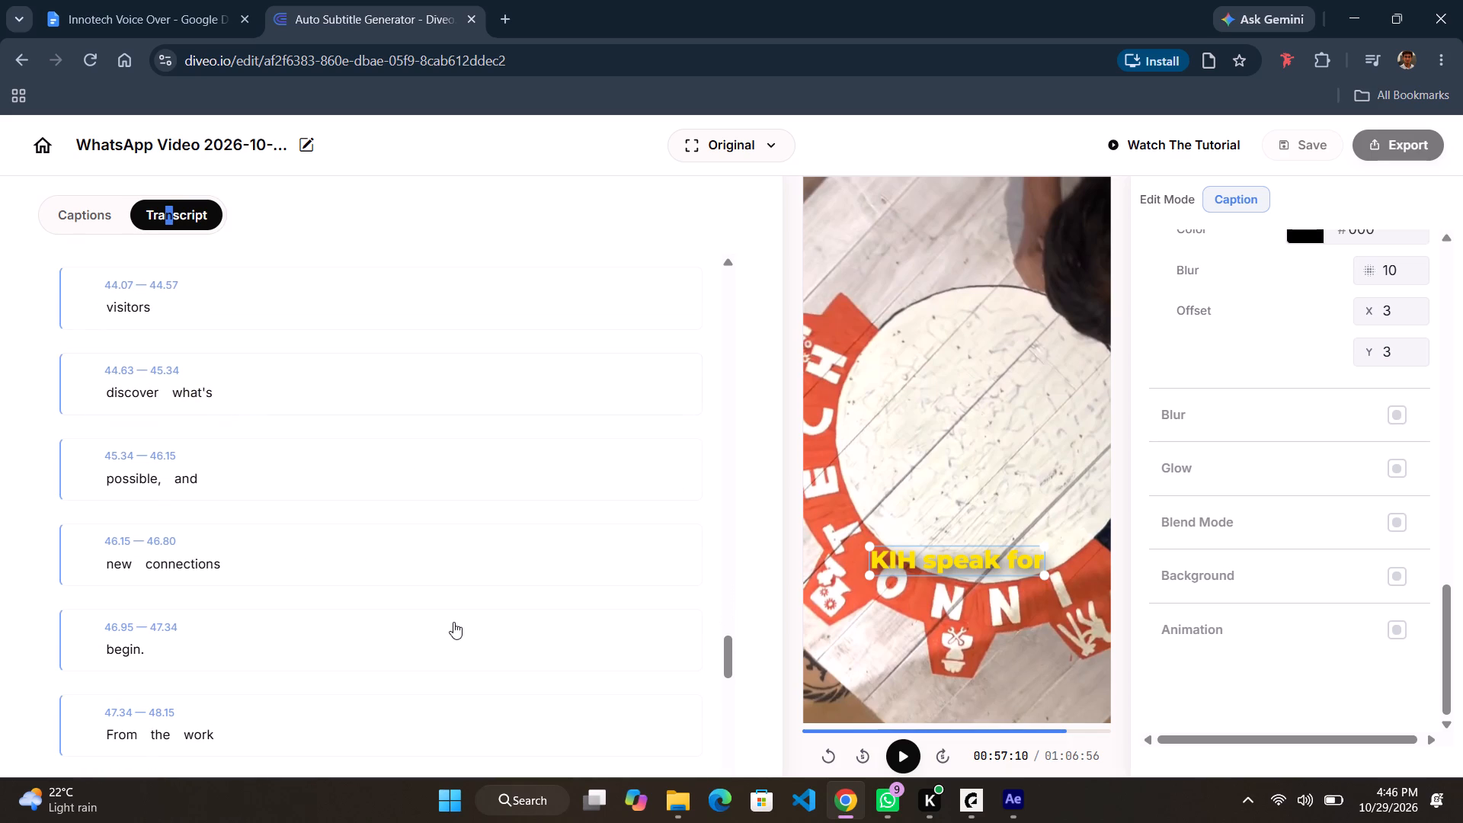
scroll(453, 622, "down", 7)
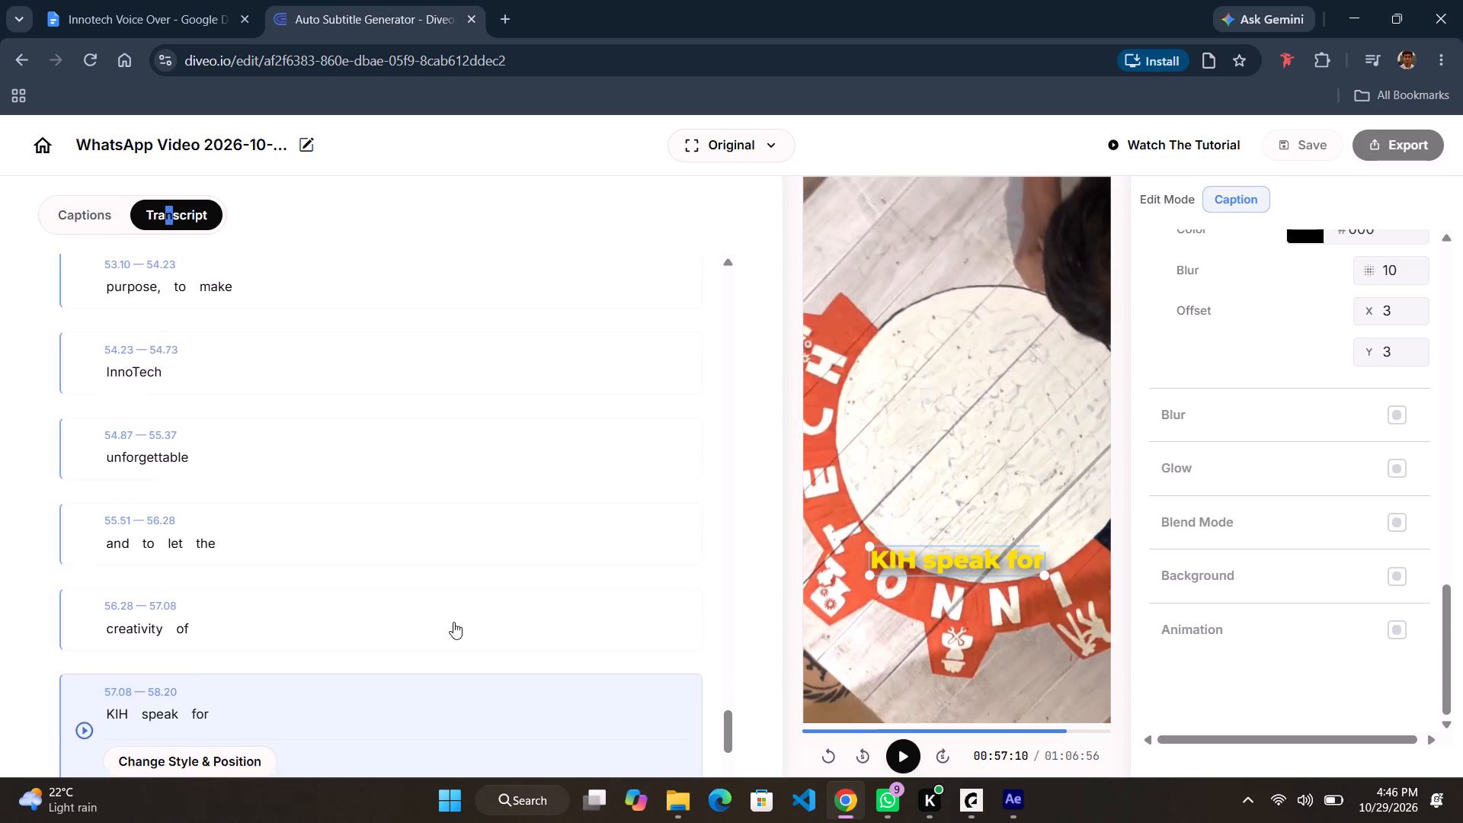
scroll(453, 622, "down", 2)
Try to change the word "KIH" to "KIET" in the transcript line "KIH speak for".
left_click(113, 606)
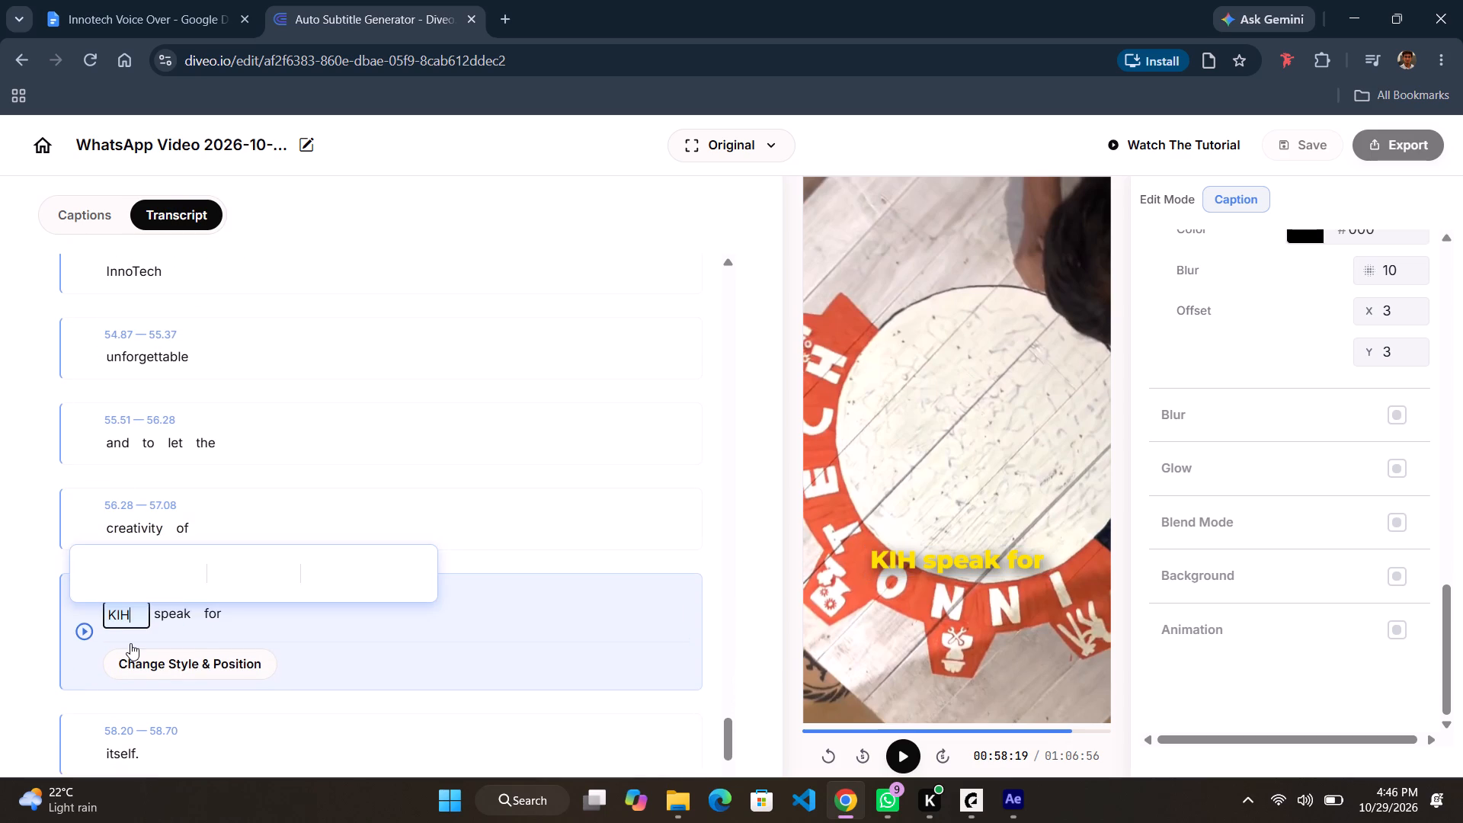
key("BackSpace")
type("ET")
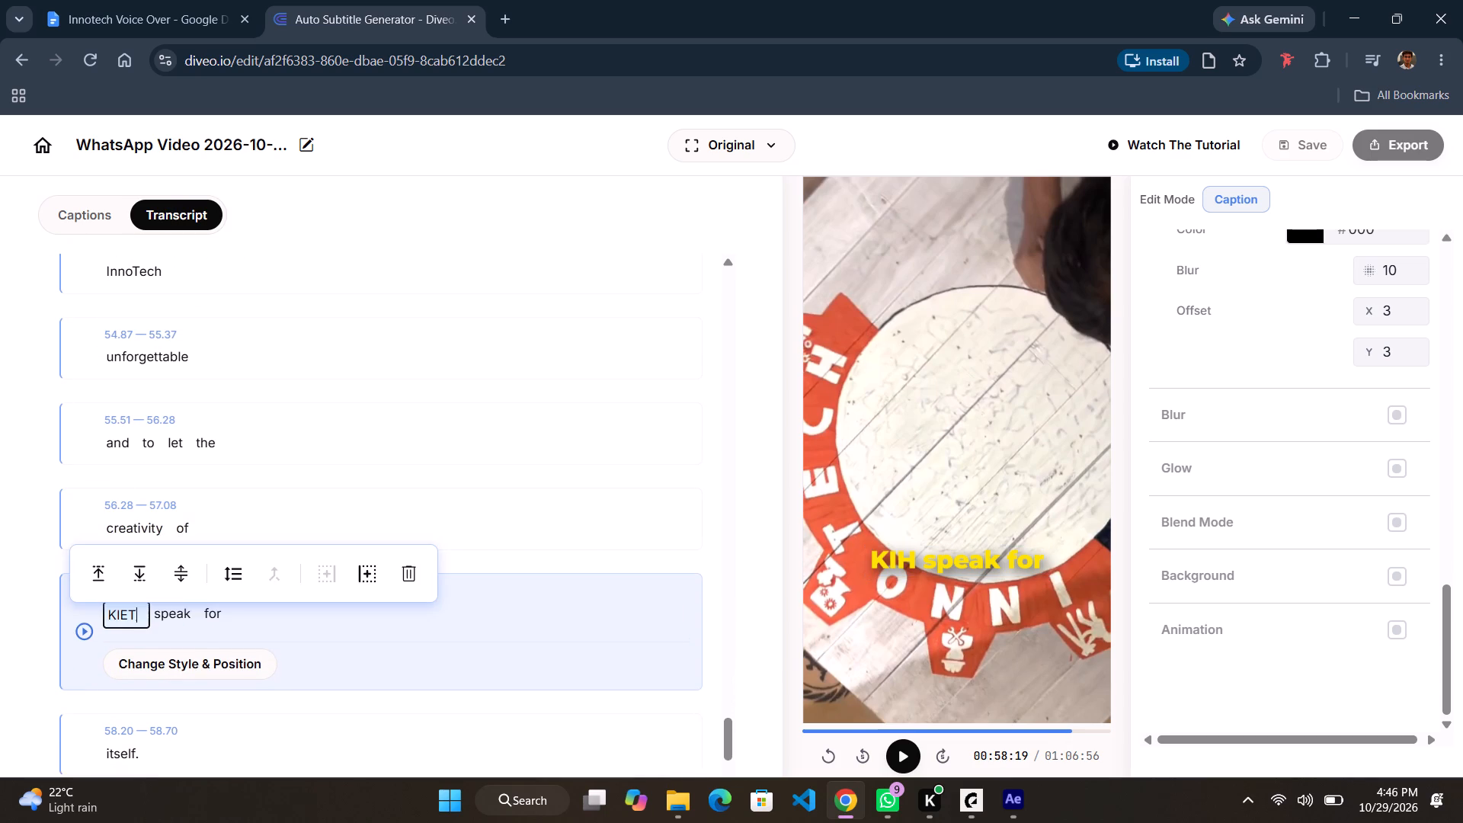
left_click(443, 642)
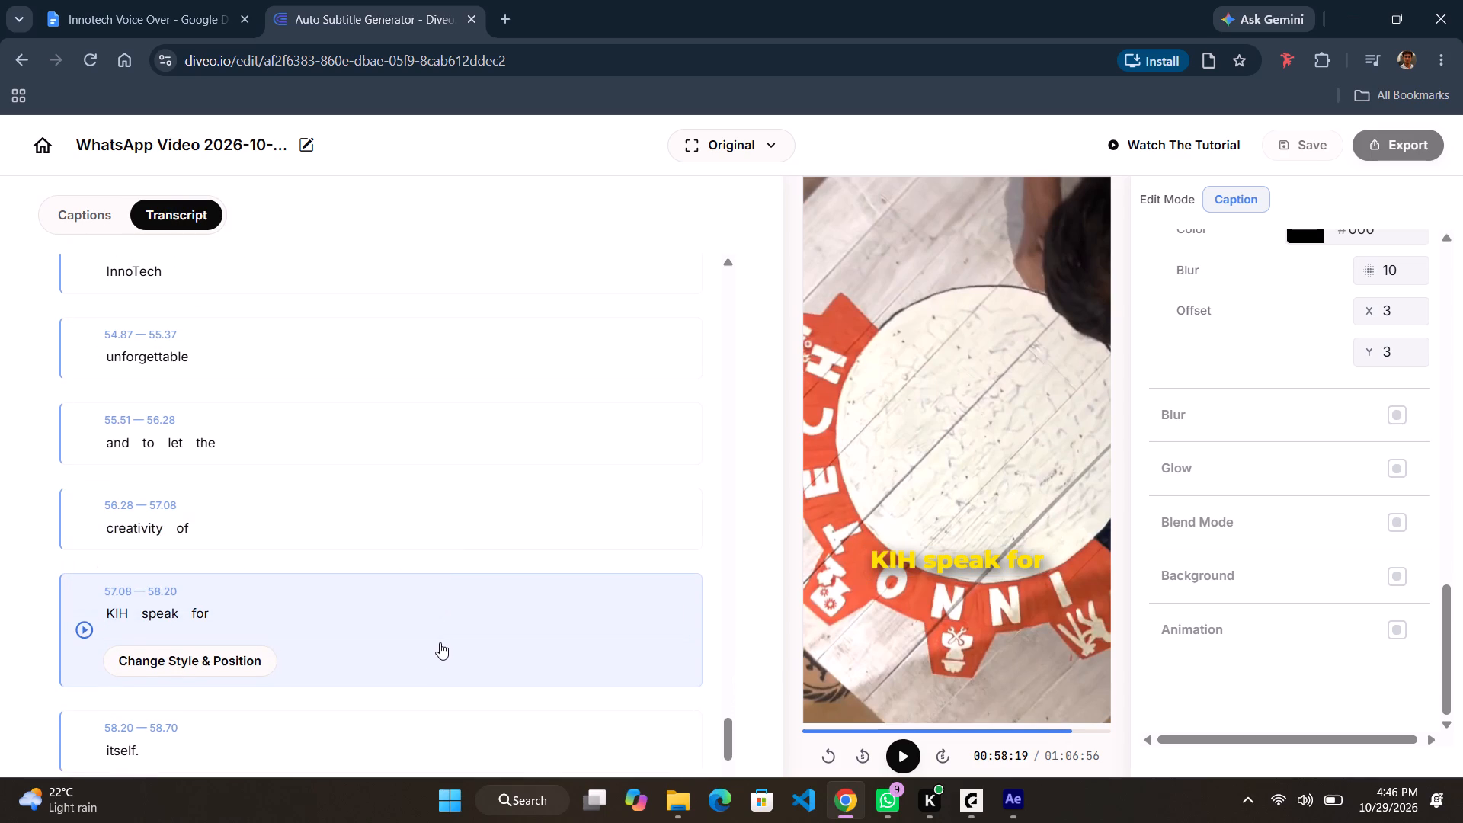
Correct the word "KIH" to "KIET" in the transcript line "KIH speak for".
left_click(126, 618)
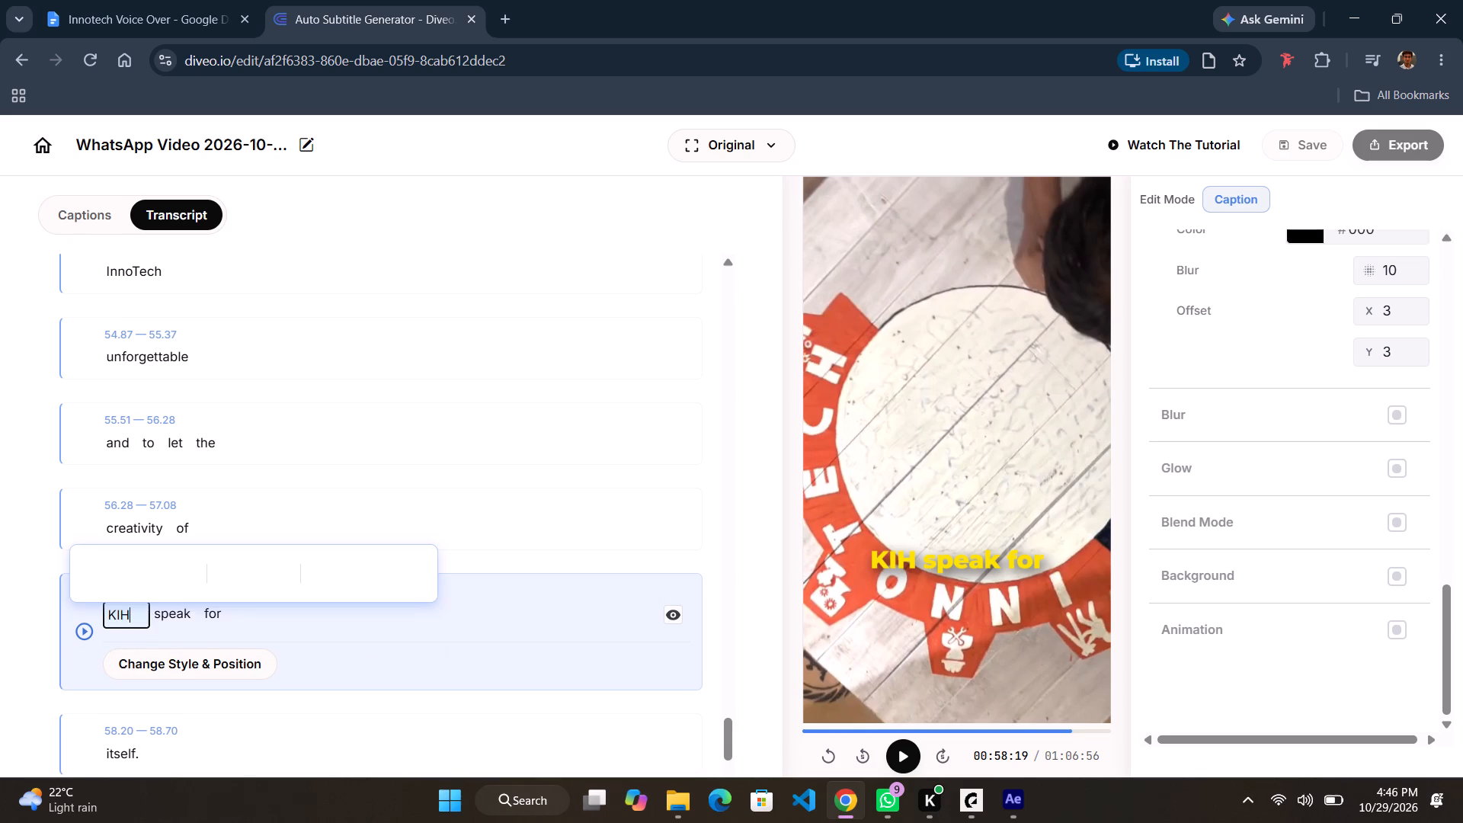
key("BackSpace")
type("ET")
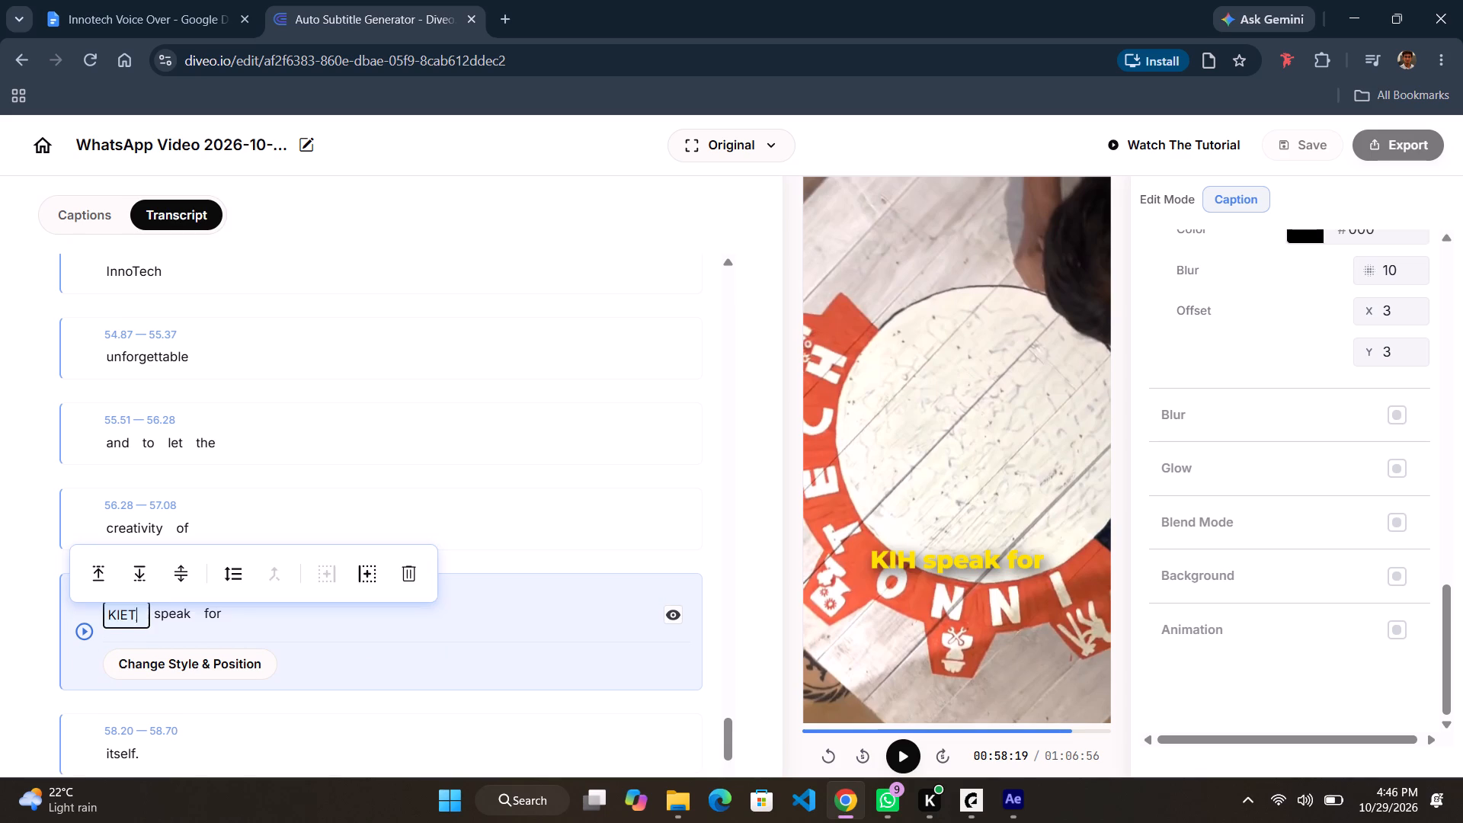
key("Return")
left_click(707, 566)
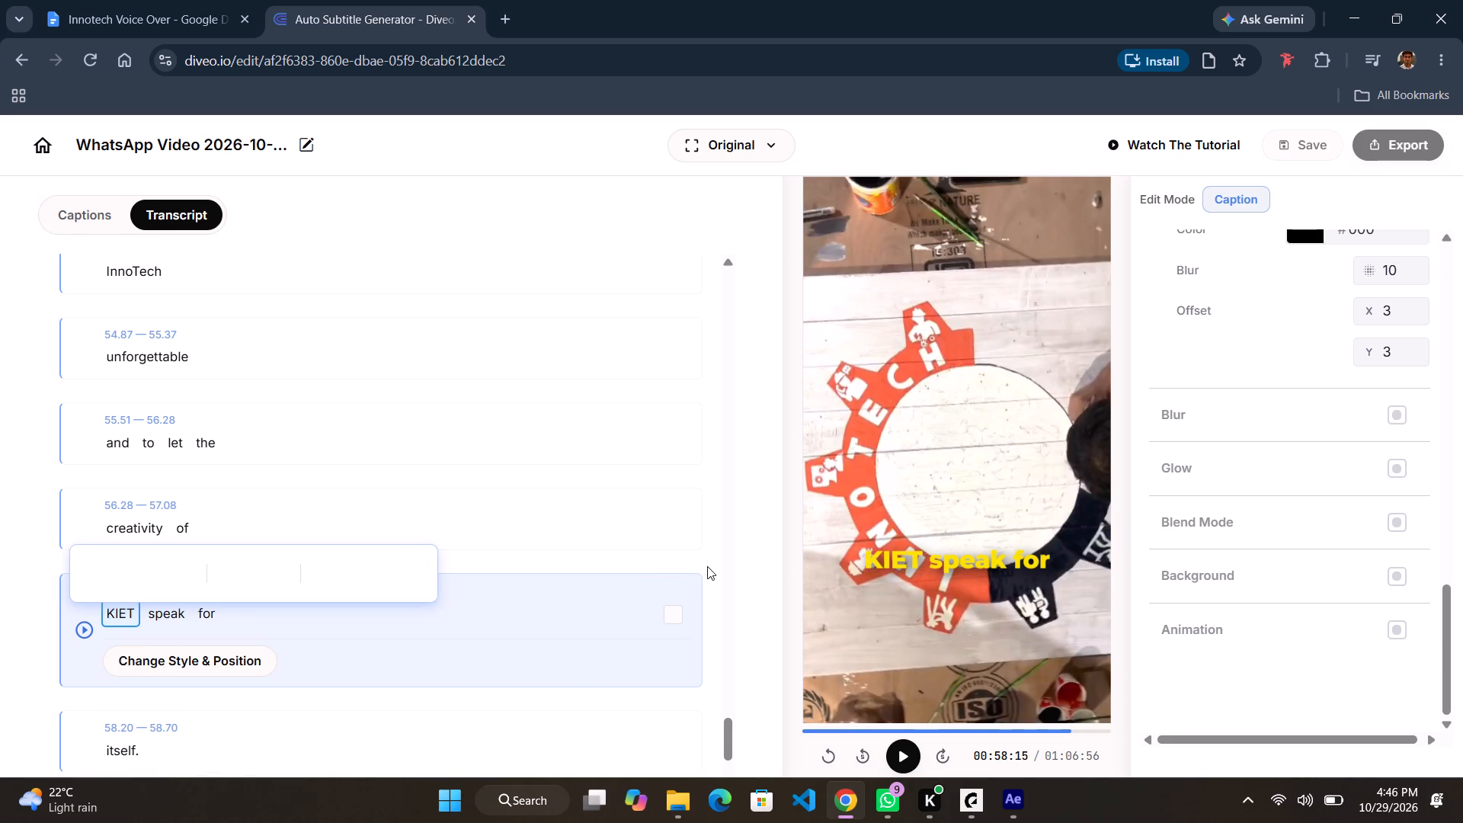
Play the video from the corrected caption, and replay it from about 0:50 to the end to check the captions.
left_click(901, 757)
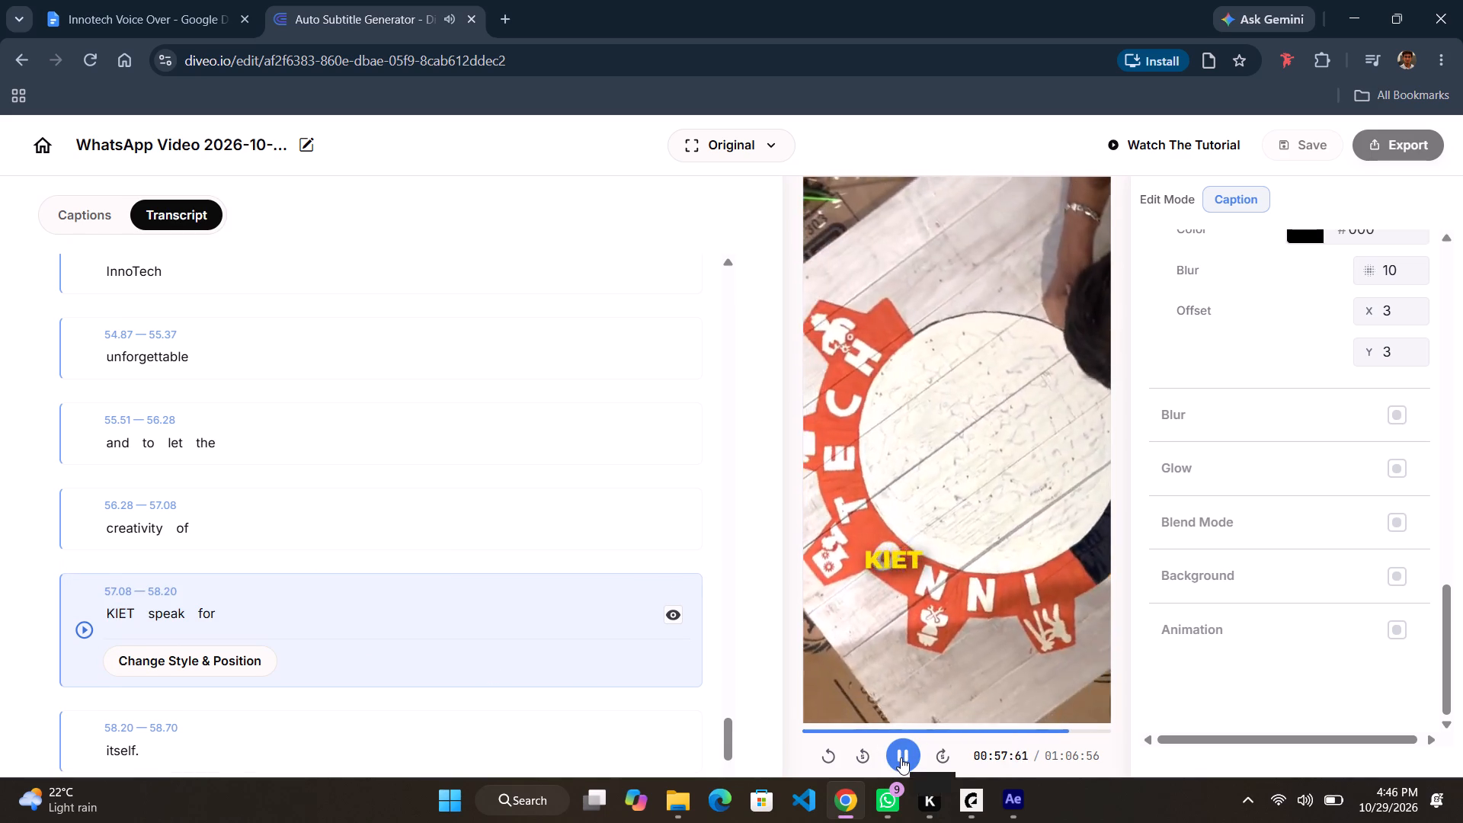
left_click(901, 757)
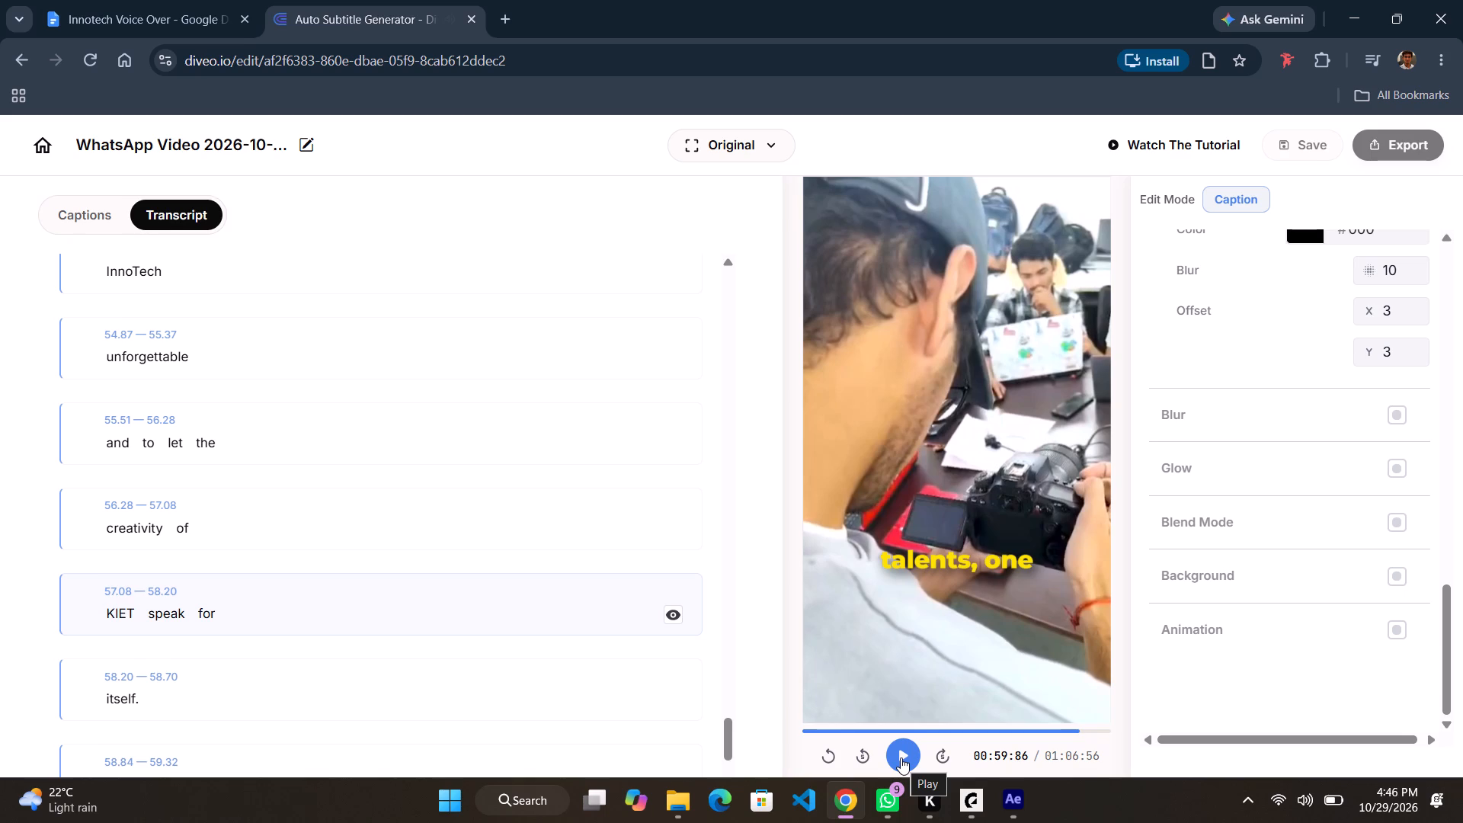
left_click(1039, 729)
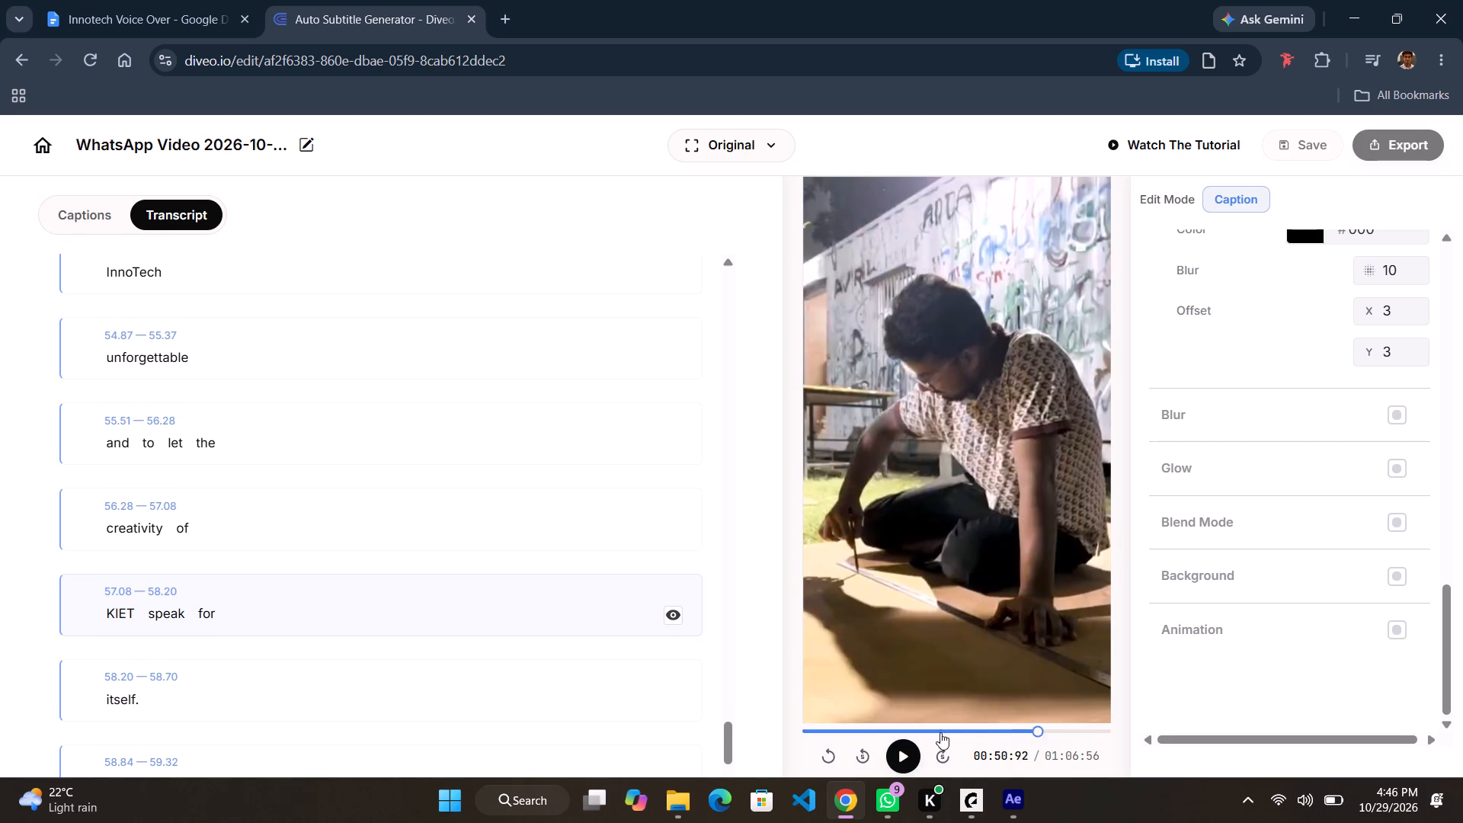
left_click(913, 748)
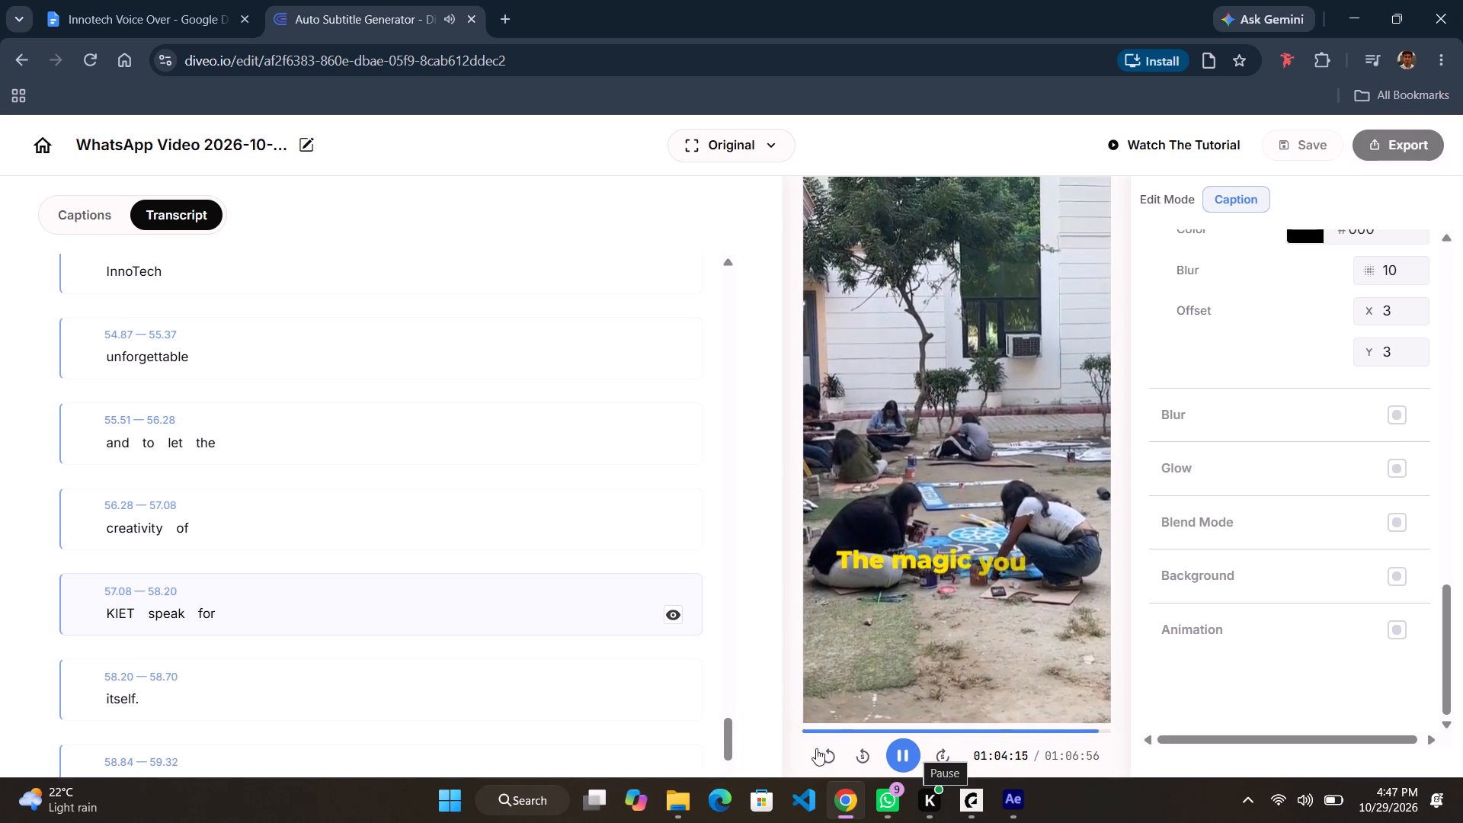
scroll(295, 659, "down", 2)
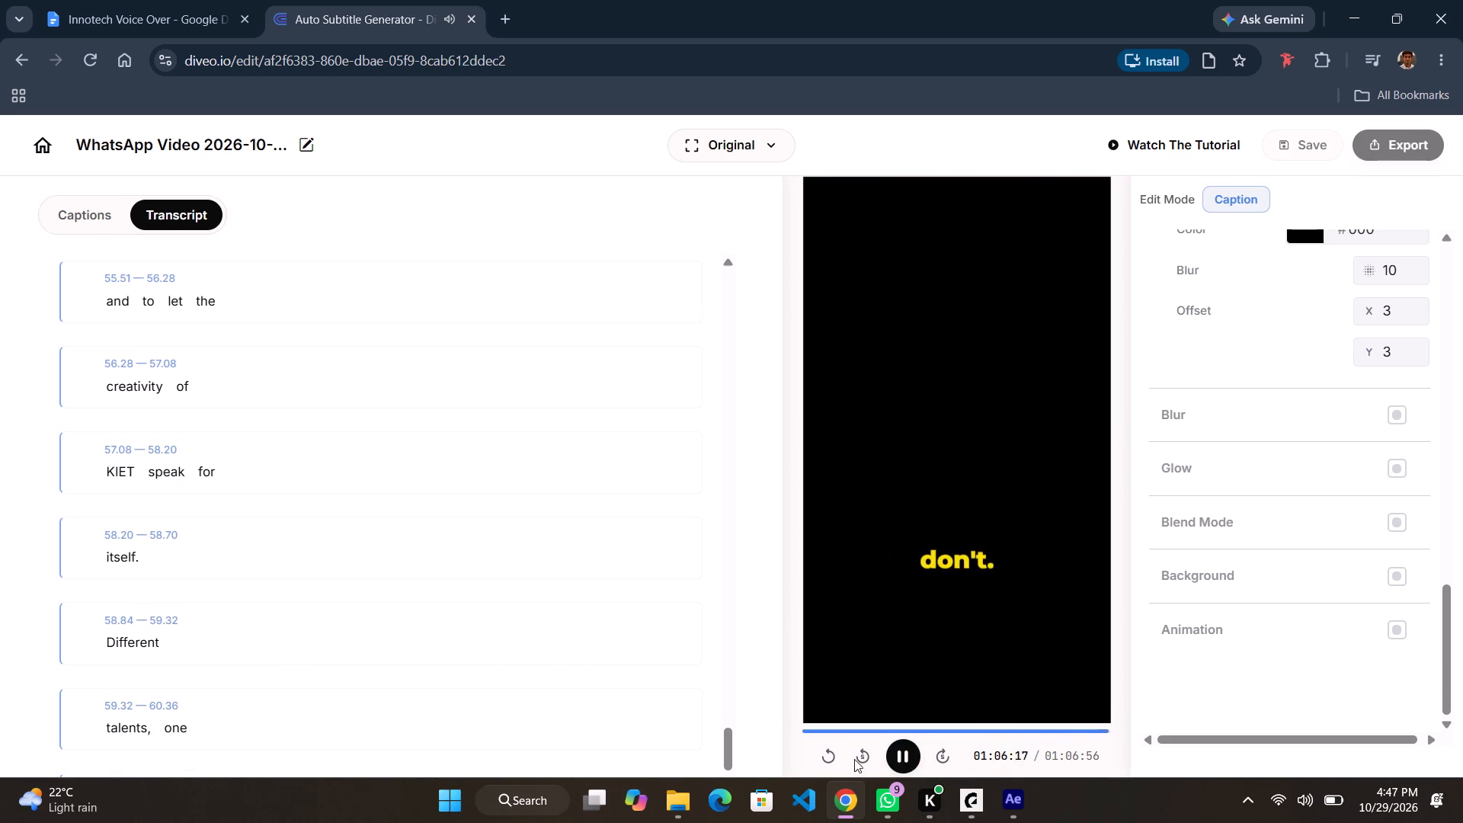
left_click(902, 764)
Replace the word "self," with "Cell" in the transcript line "Creative self,".
scroll(349, 591, "down", 3)
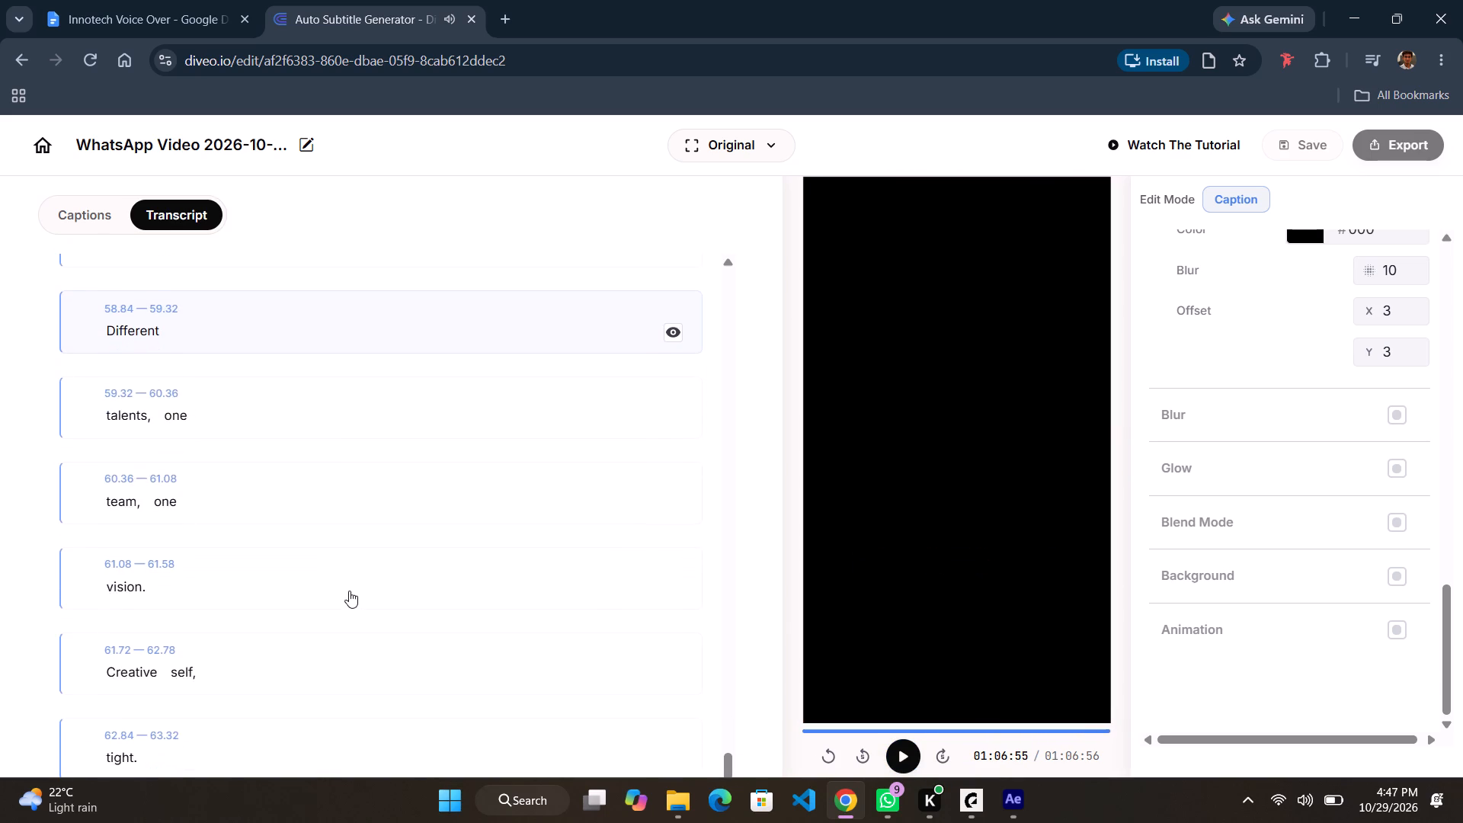
scroll(349, 591, "down", 4)
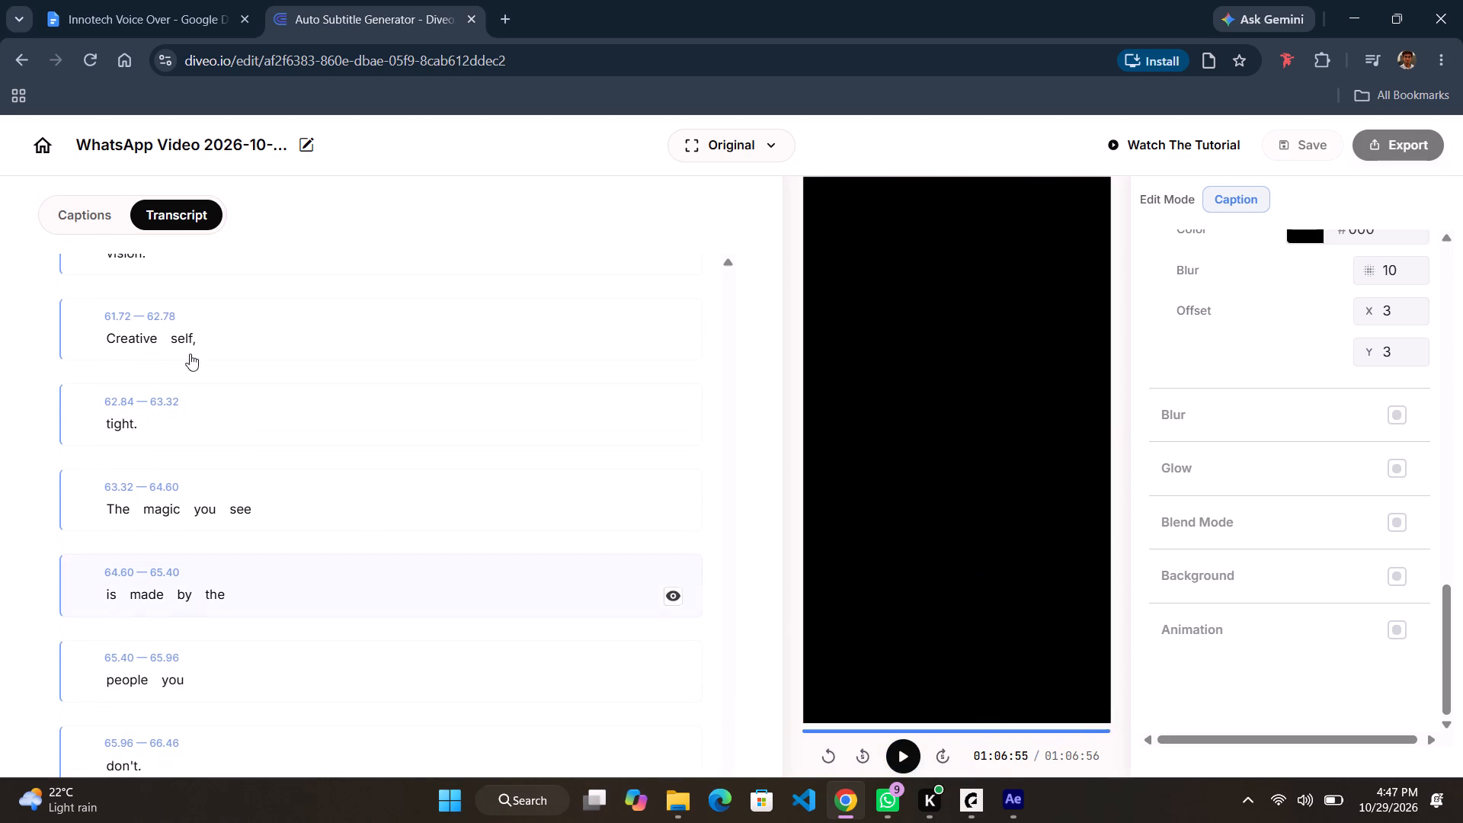
left_click(184, 335)
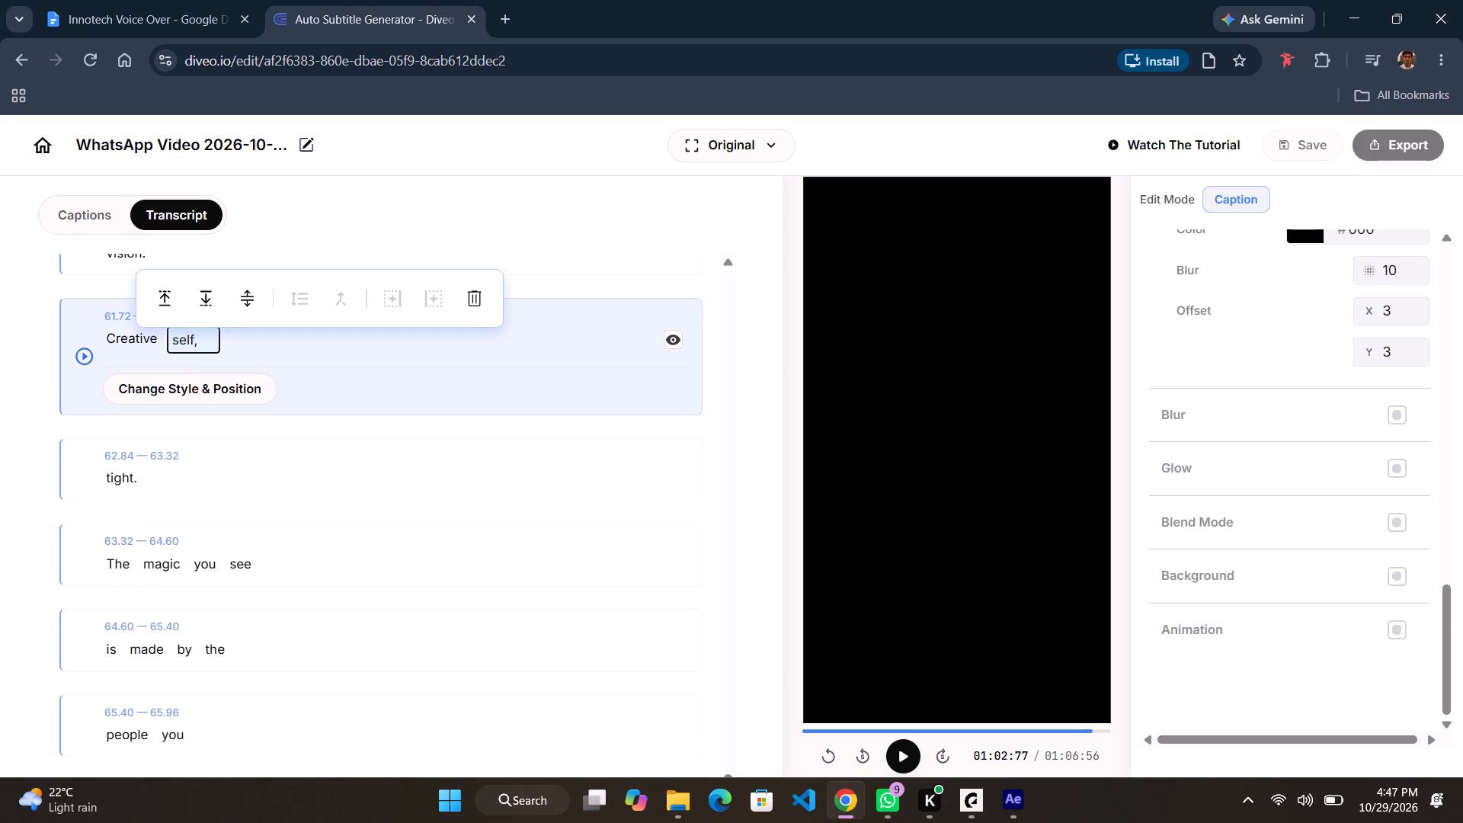
key("BackSpace")
key("BackSpace")
key("BackSpace")
key("BackSpace")
key("BackSpace")
type("CELL")
key("BackSpace")
key("BackSpace")
key("BackSpace")
type("ell")
key("Return")
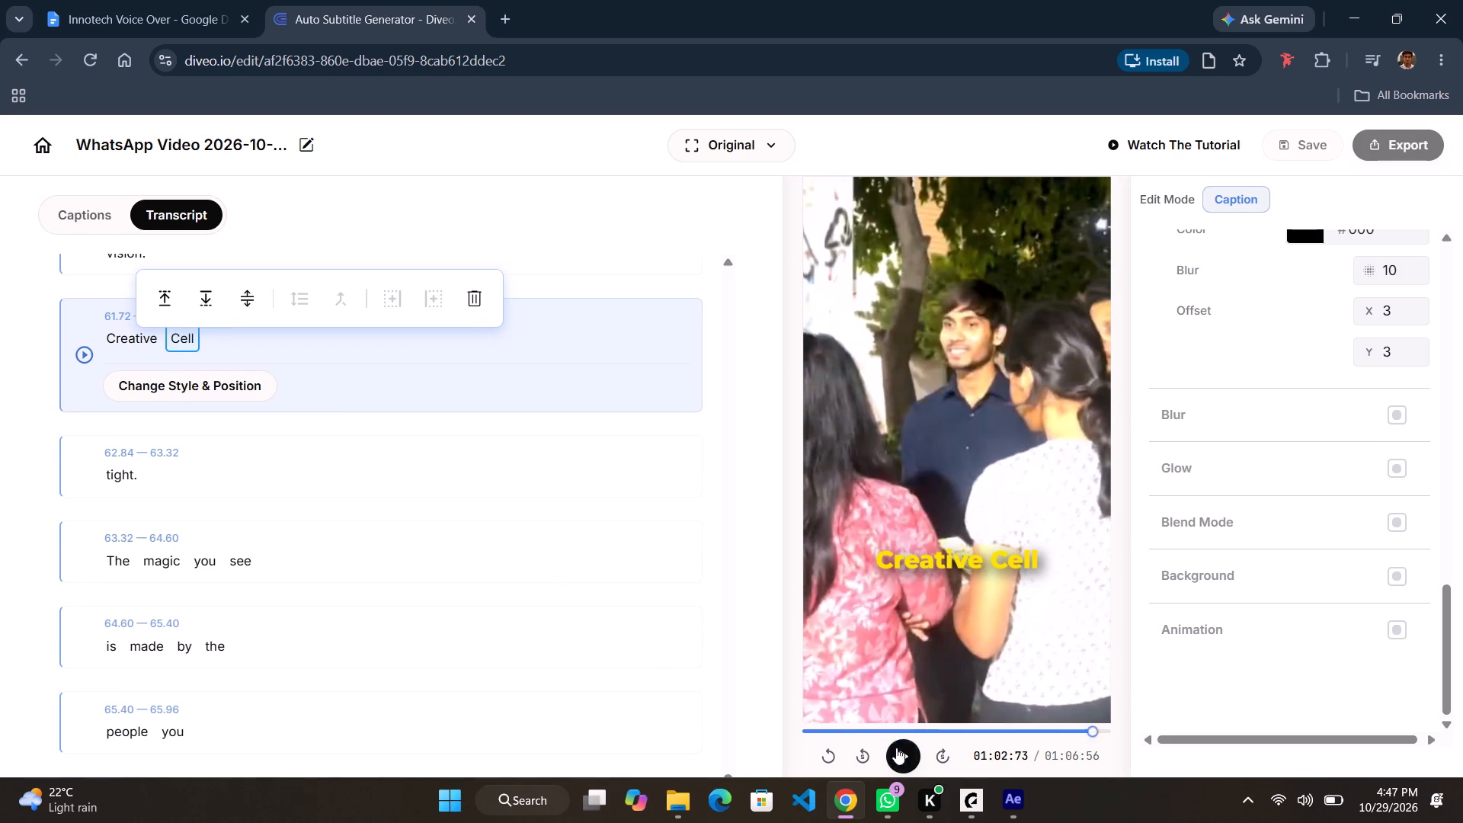
Play the video from the "Creative Cell" caption to check the wording that follows it.
left_click(900, 751)
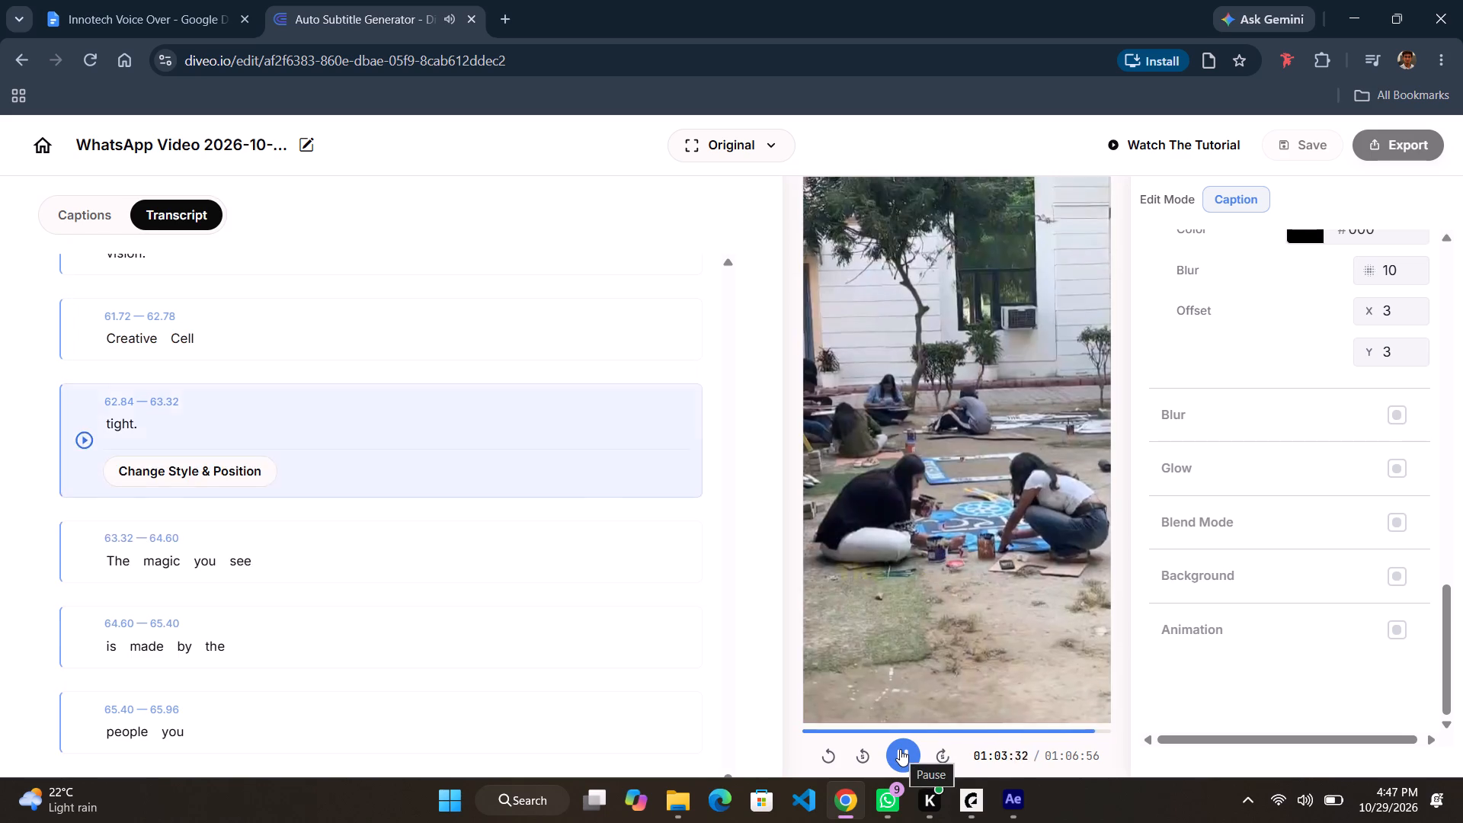
left_click(910, 762)
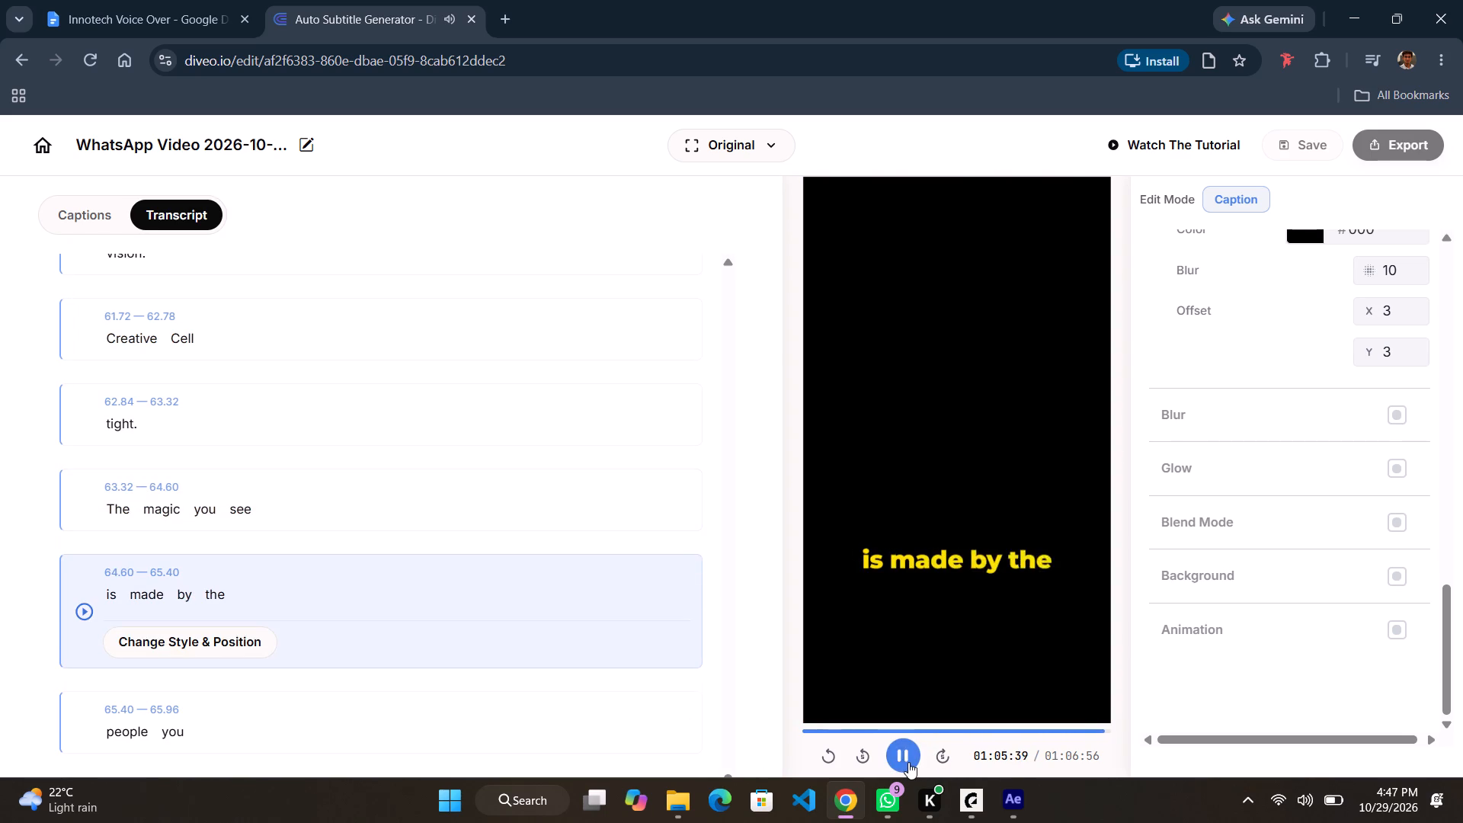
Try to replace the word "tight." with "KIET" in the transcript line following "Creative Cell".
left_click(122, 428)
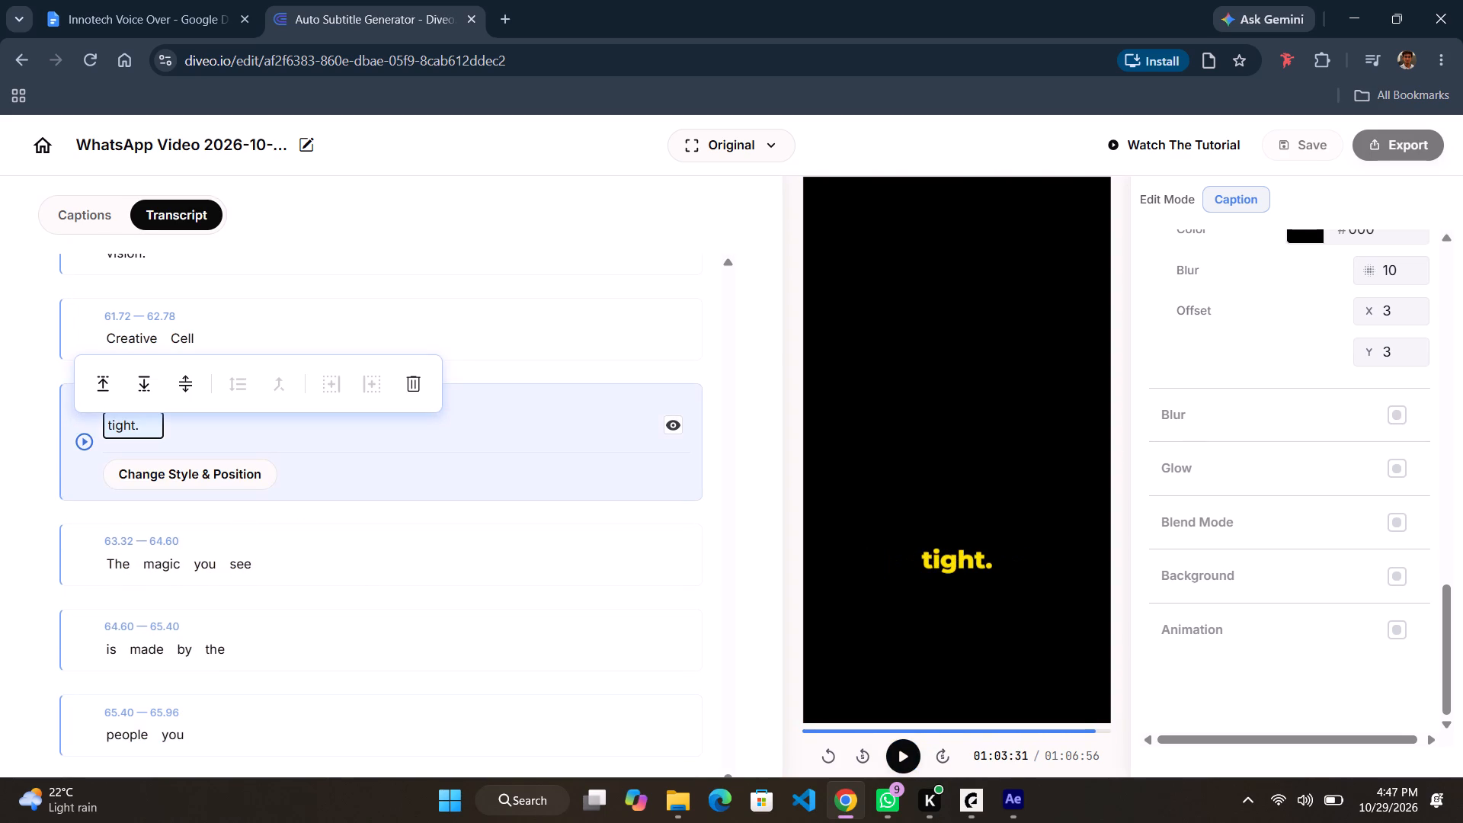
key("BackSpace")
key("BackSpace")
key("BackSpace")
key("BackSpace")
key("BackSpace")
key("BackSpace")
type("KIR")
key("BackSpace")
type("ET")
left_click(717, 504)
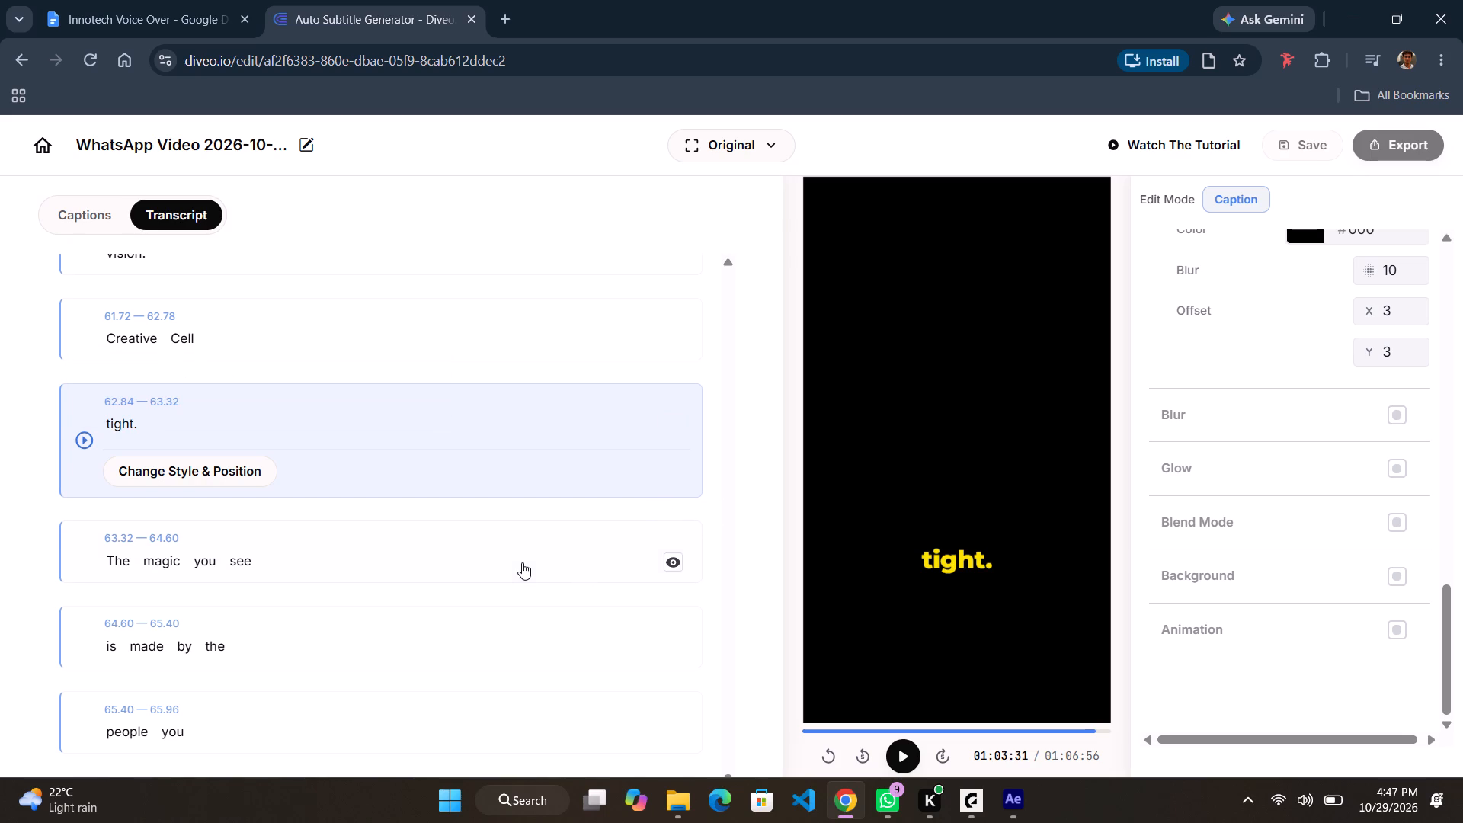
Replace the word "tight." with "KIET" in the transcript line following "Creative Cell".
left_click(124, 428)
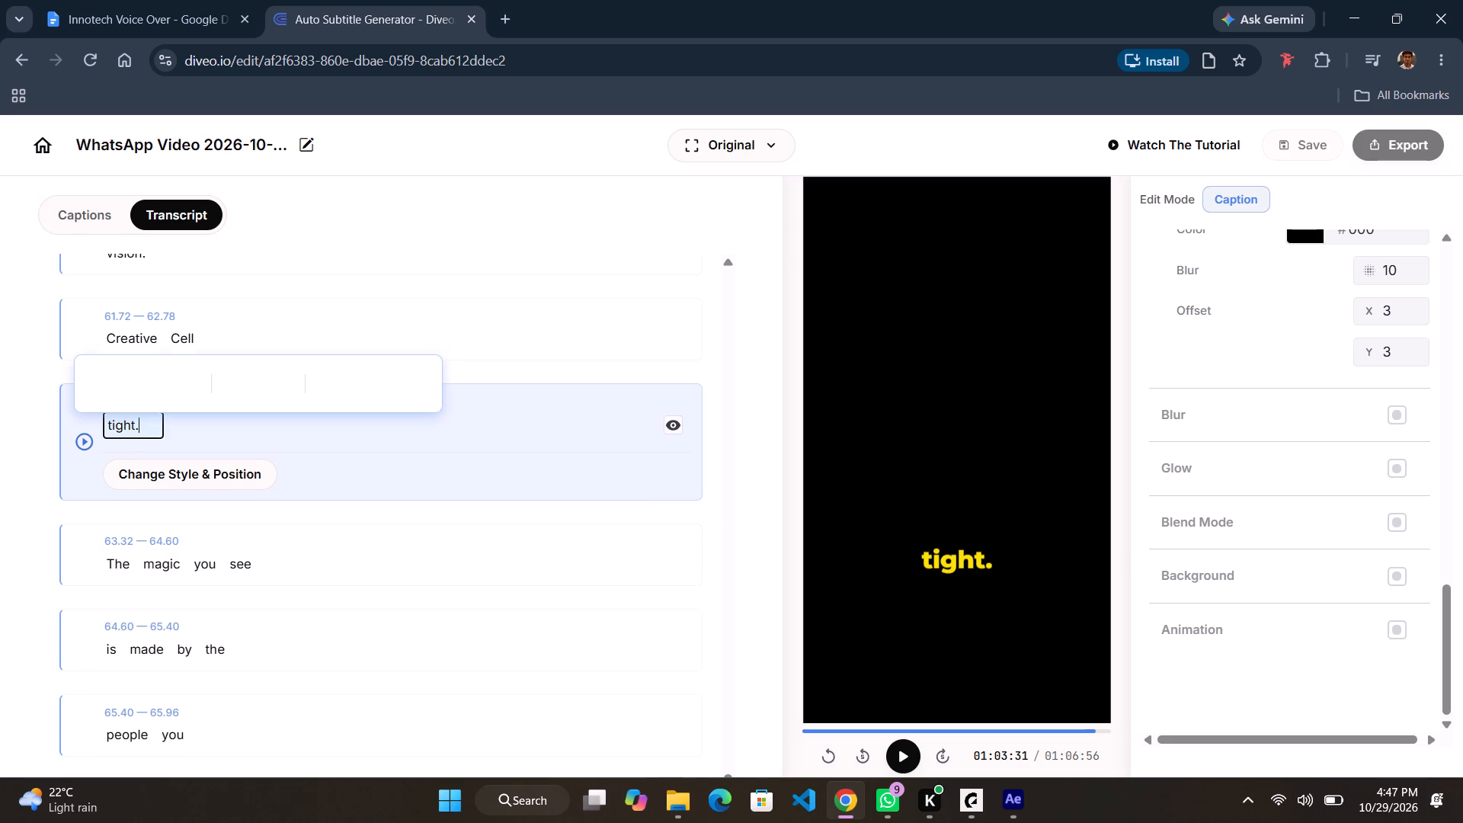
double_click(124, 428)
key("BackSpace")
key("BackSpace")
key("BackSpace")
key("BackSpace")
key("BackSpace")
key("BackSpace")
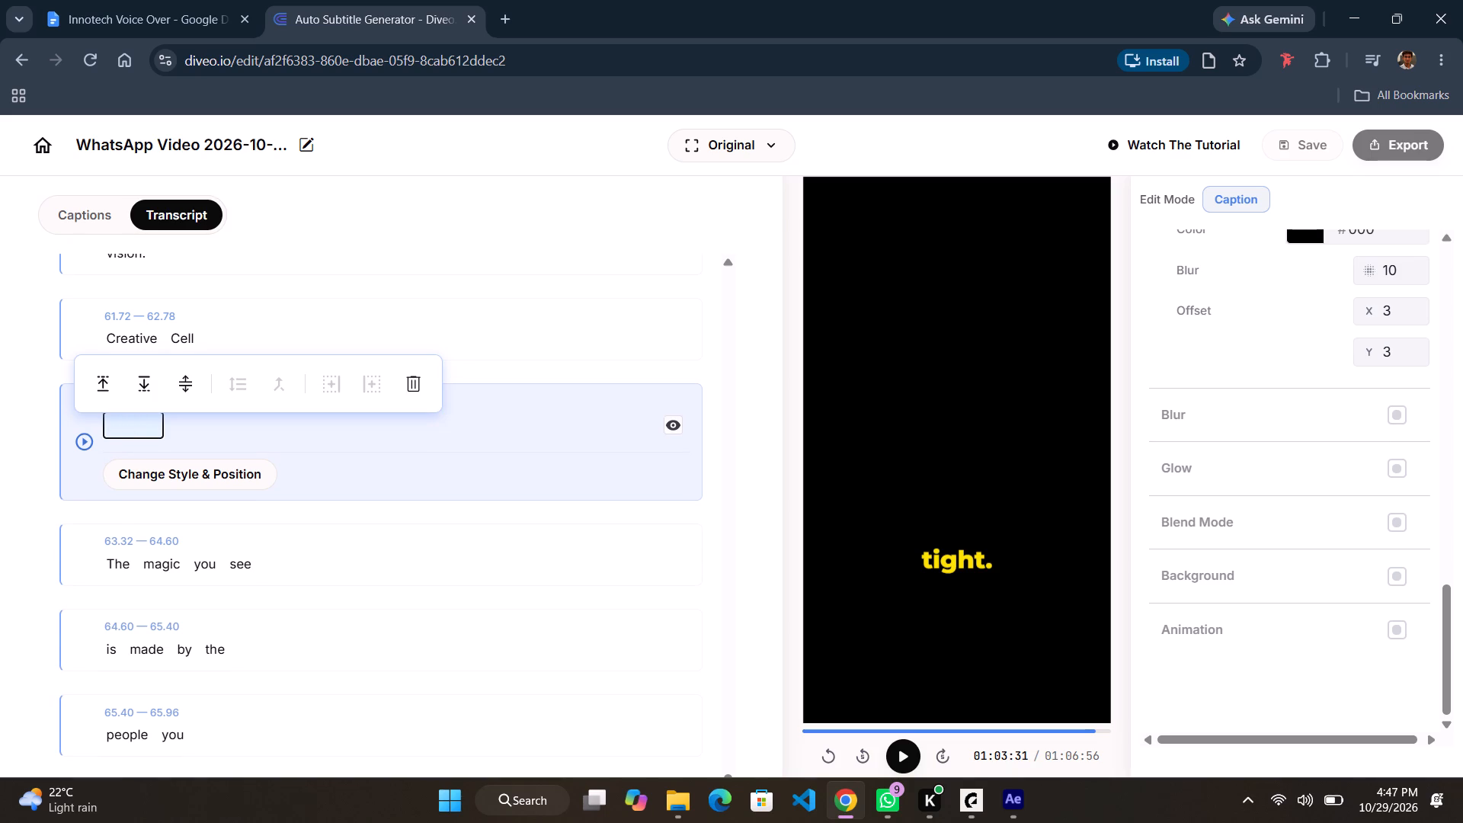
type("KIET")
key("shift+Return")
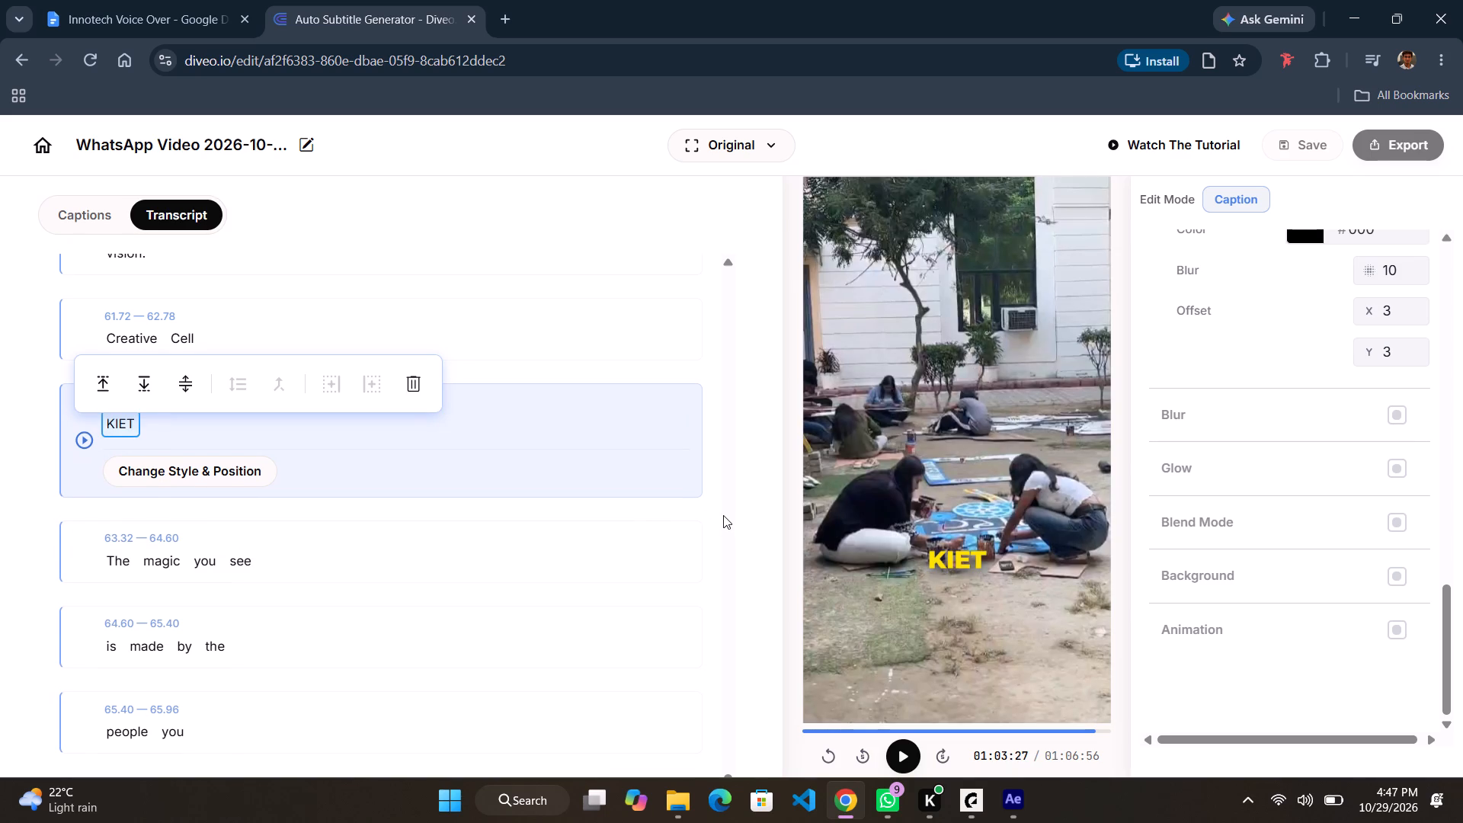
Play the video from the "KIET" caption to the end to check the closing captions.
scroll(723, 515, "down", 1)
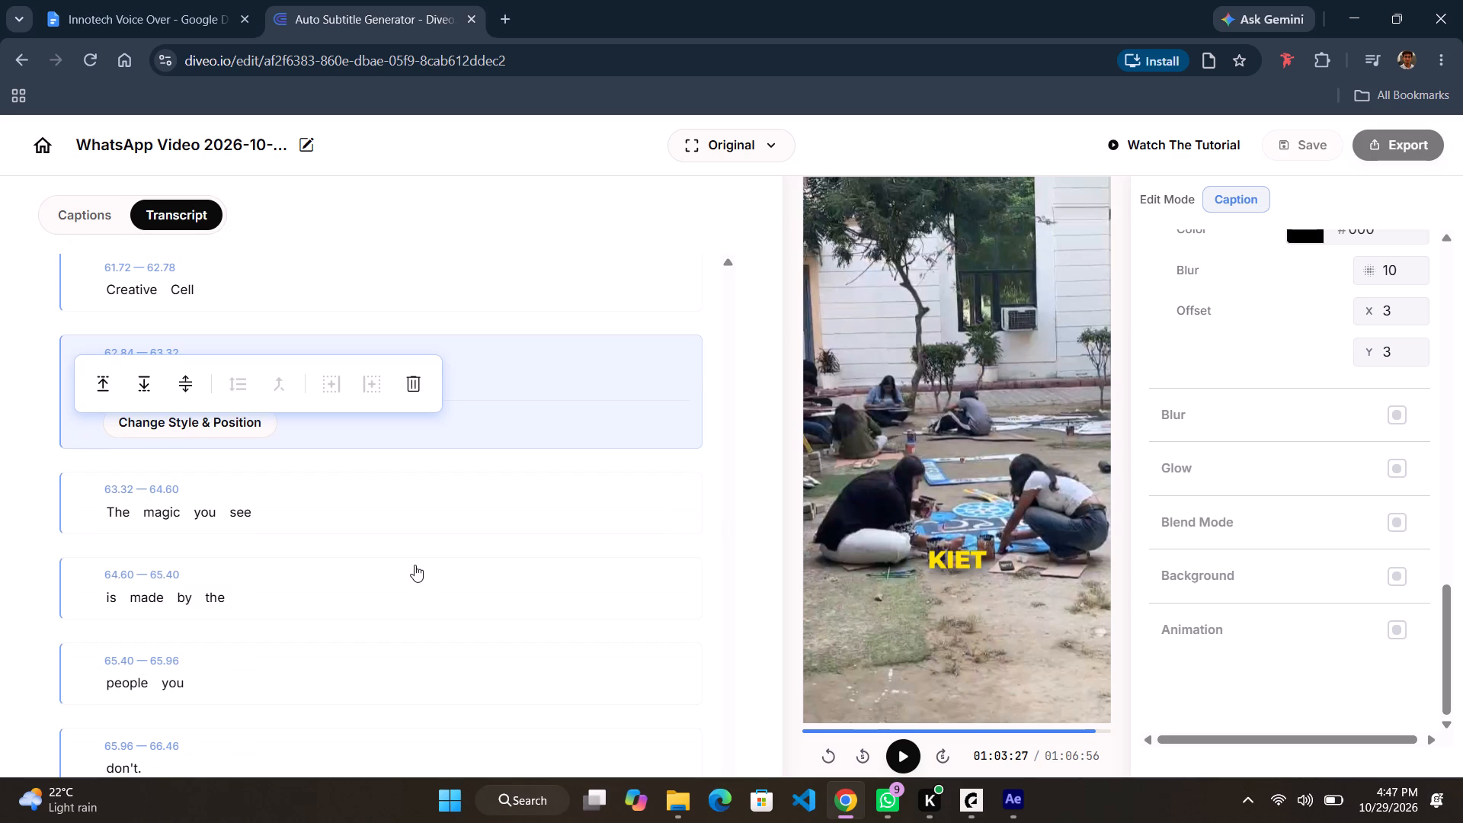
scroll(415, 565, "down", 2)
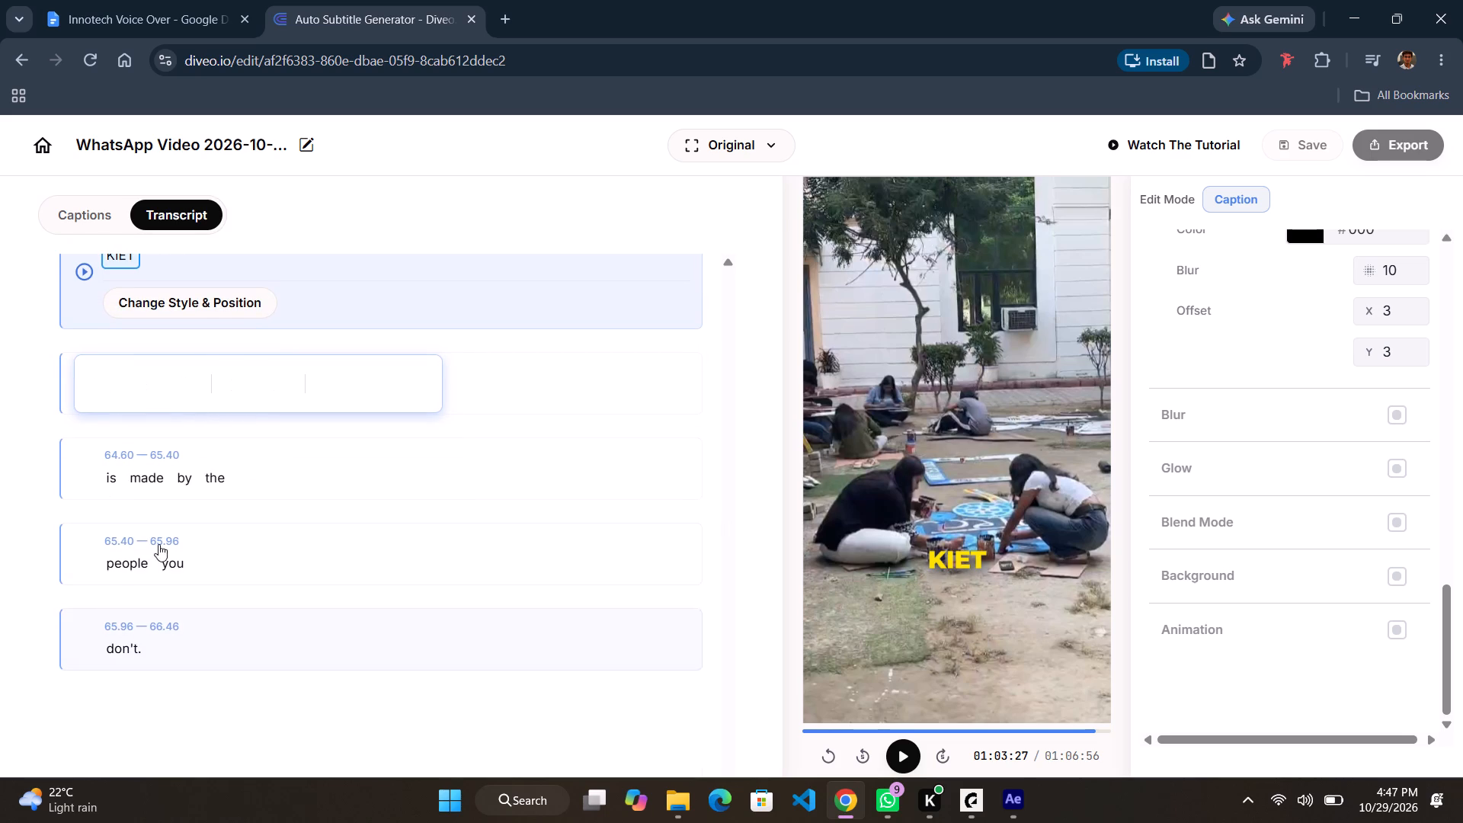
left_click(911, 755)
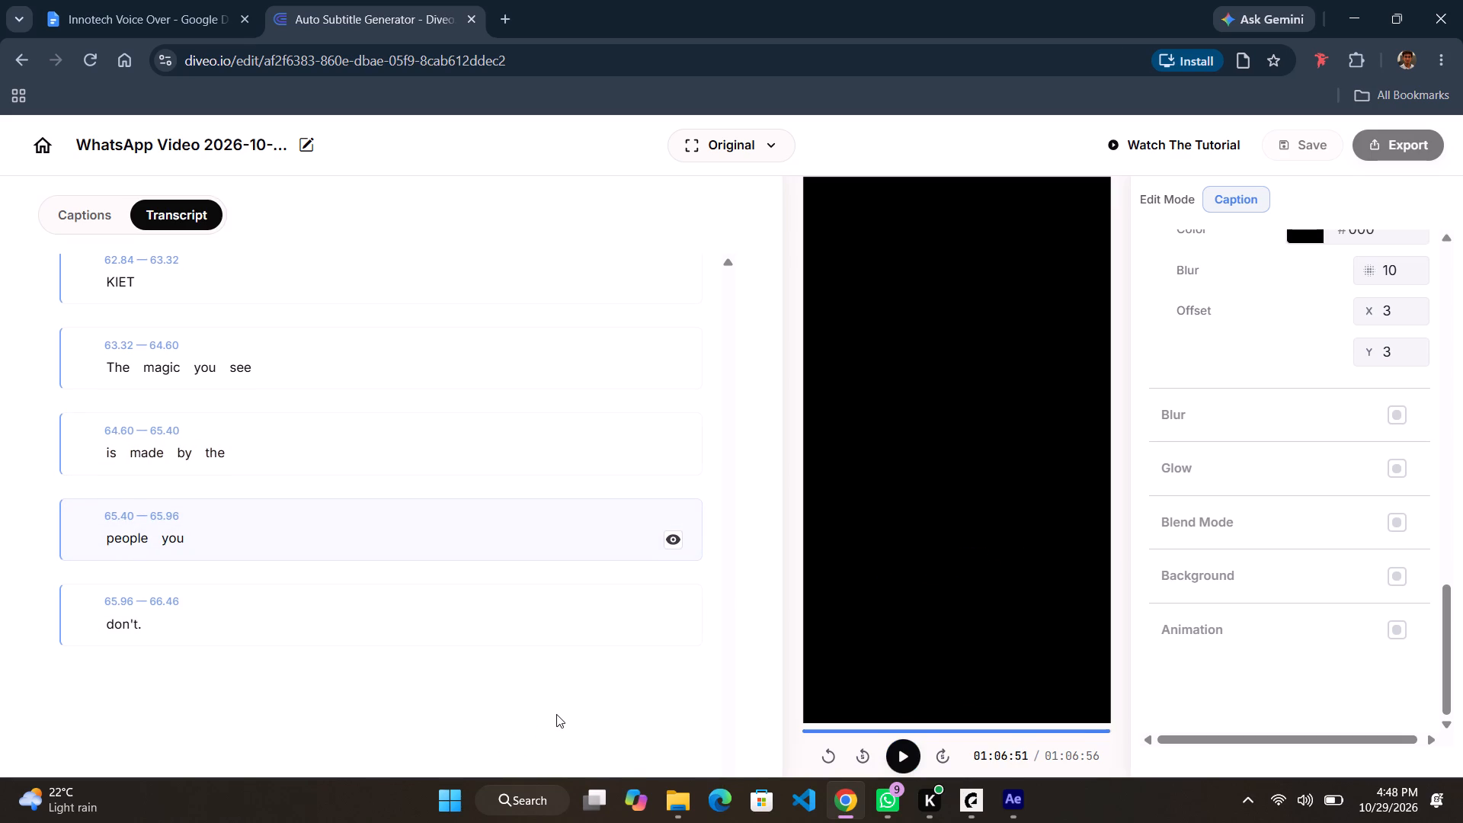
left_click(902, 754)
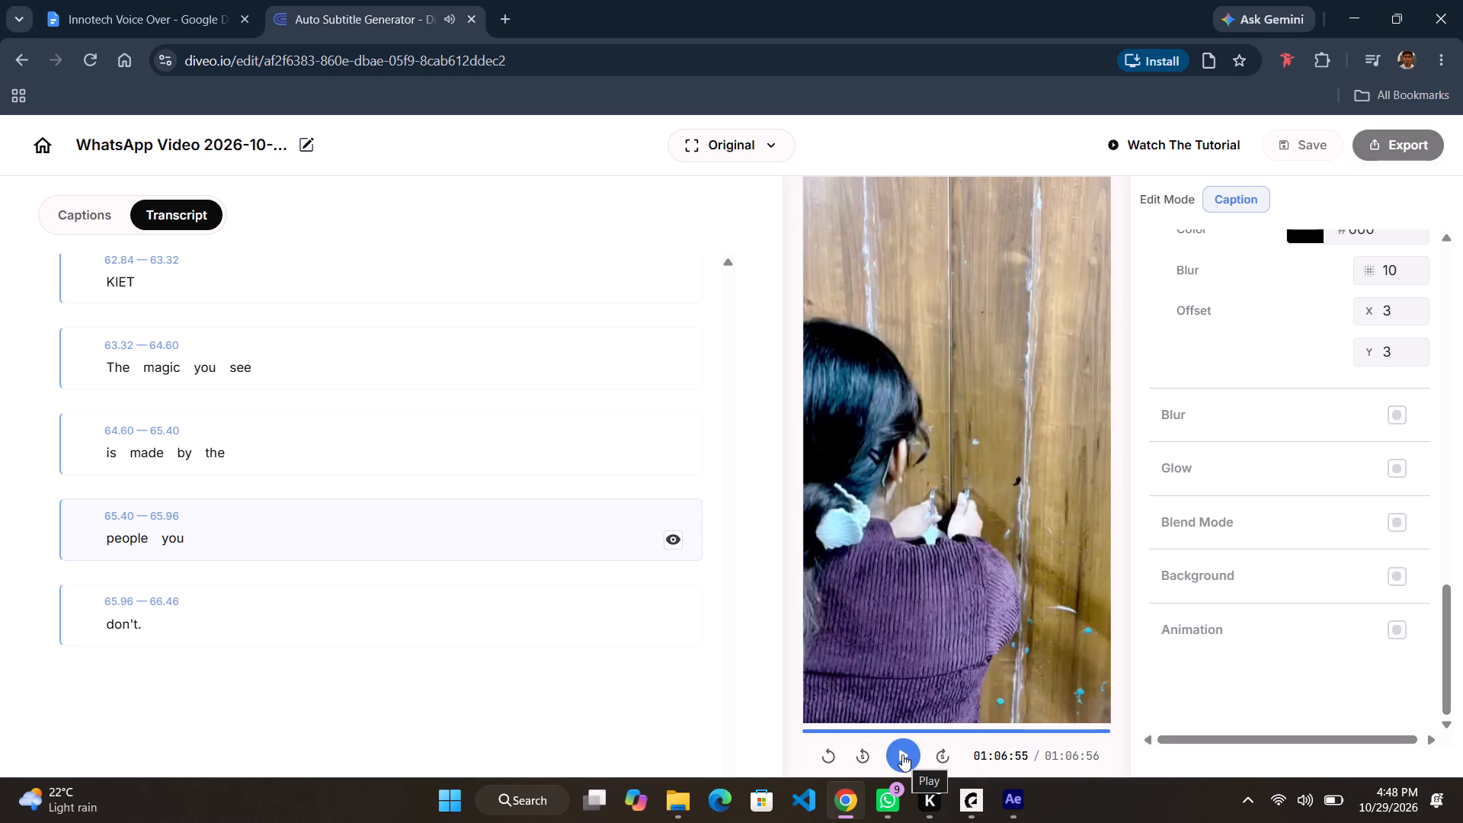
Switch to the Innotech Voice Over document in Google Docs and review the script's closing scenes and final frame.
left_click(235, 1)
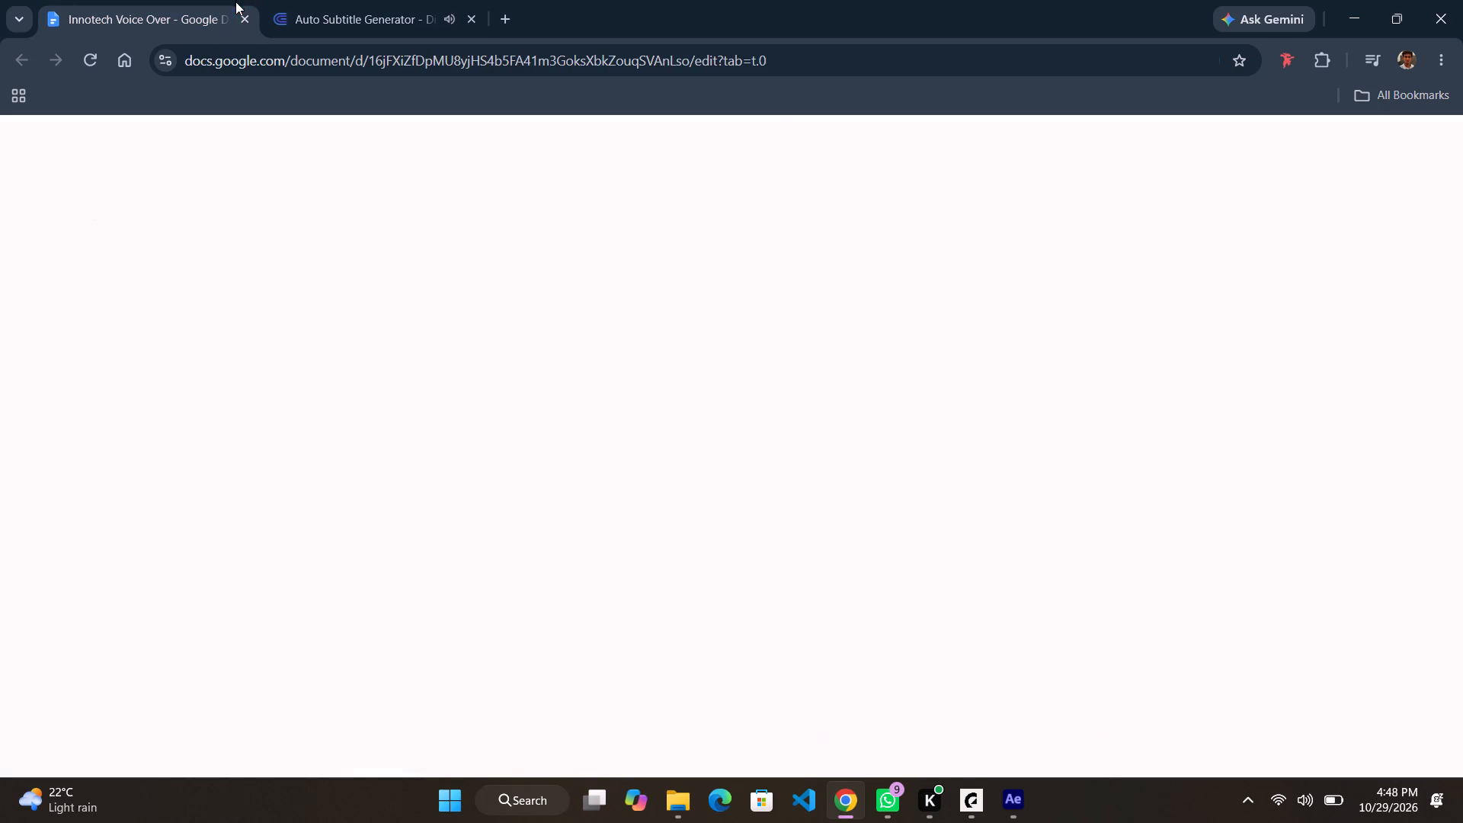
scroll(567, 463, "down", 5)
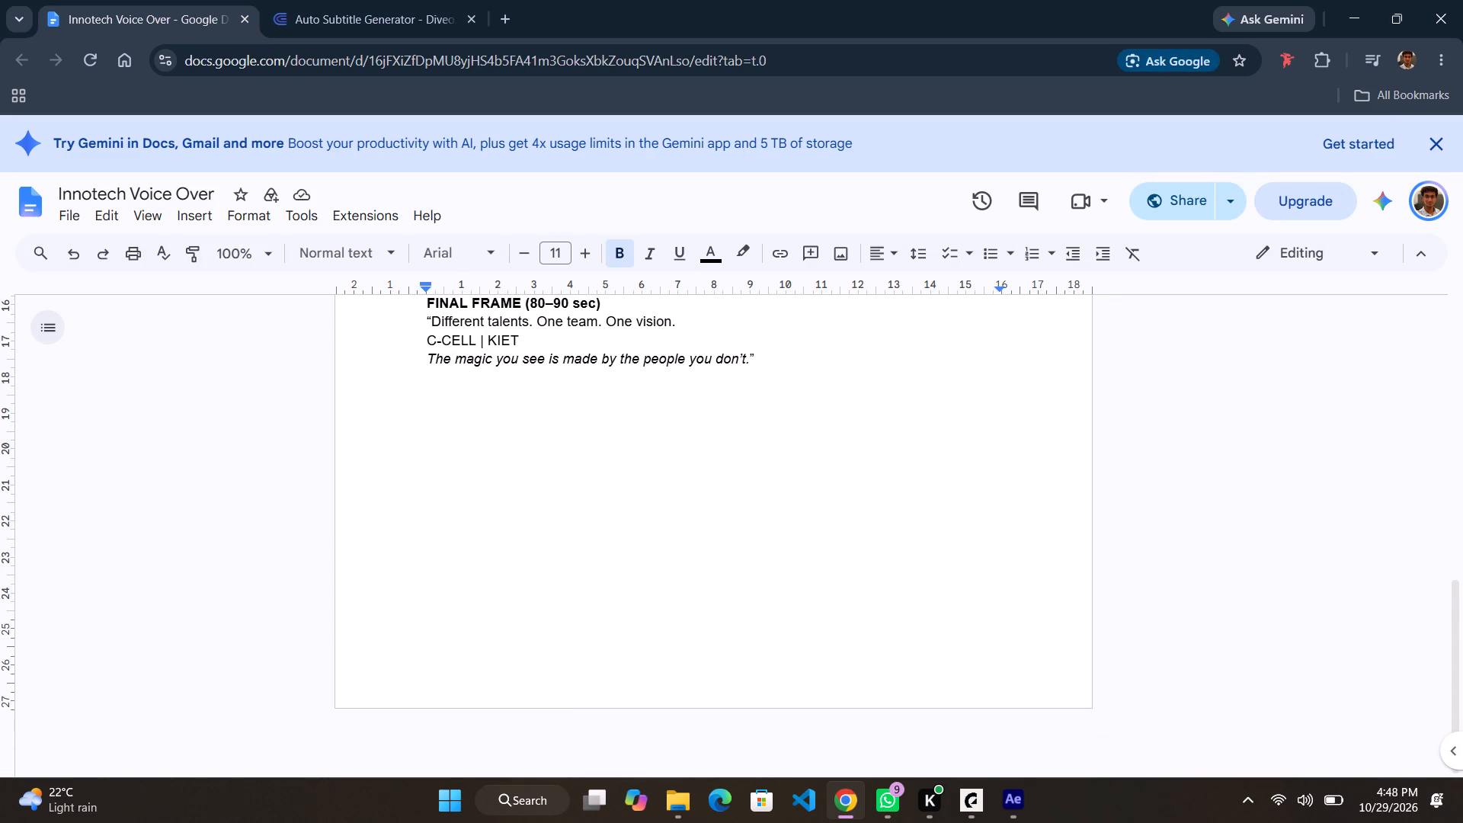
scroll(617, 436, "up", 1)
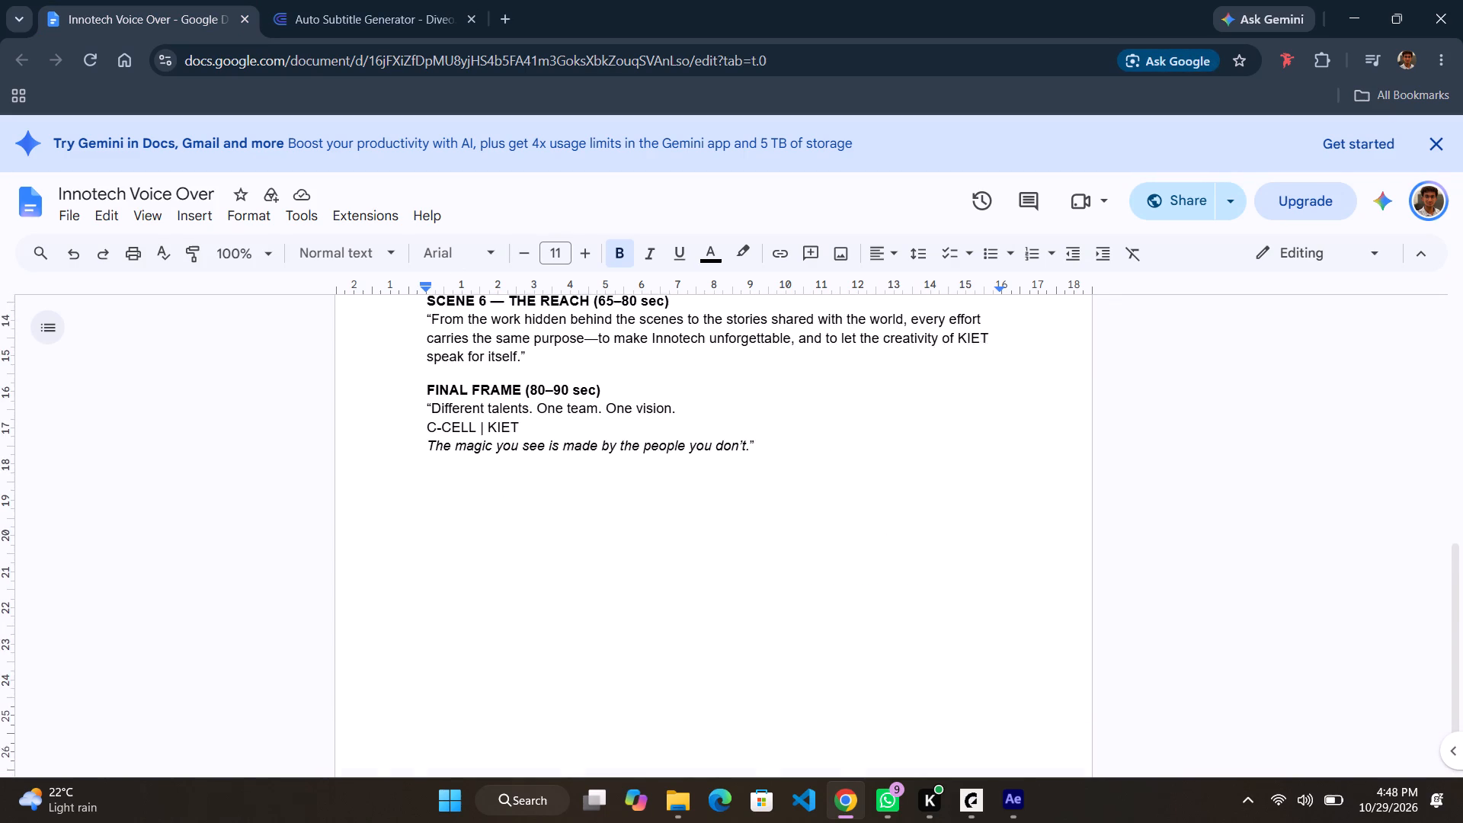
scroll(617, 436, "up", 1)
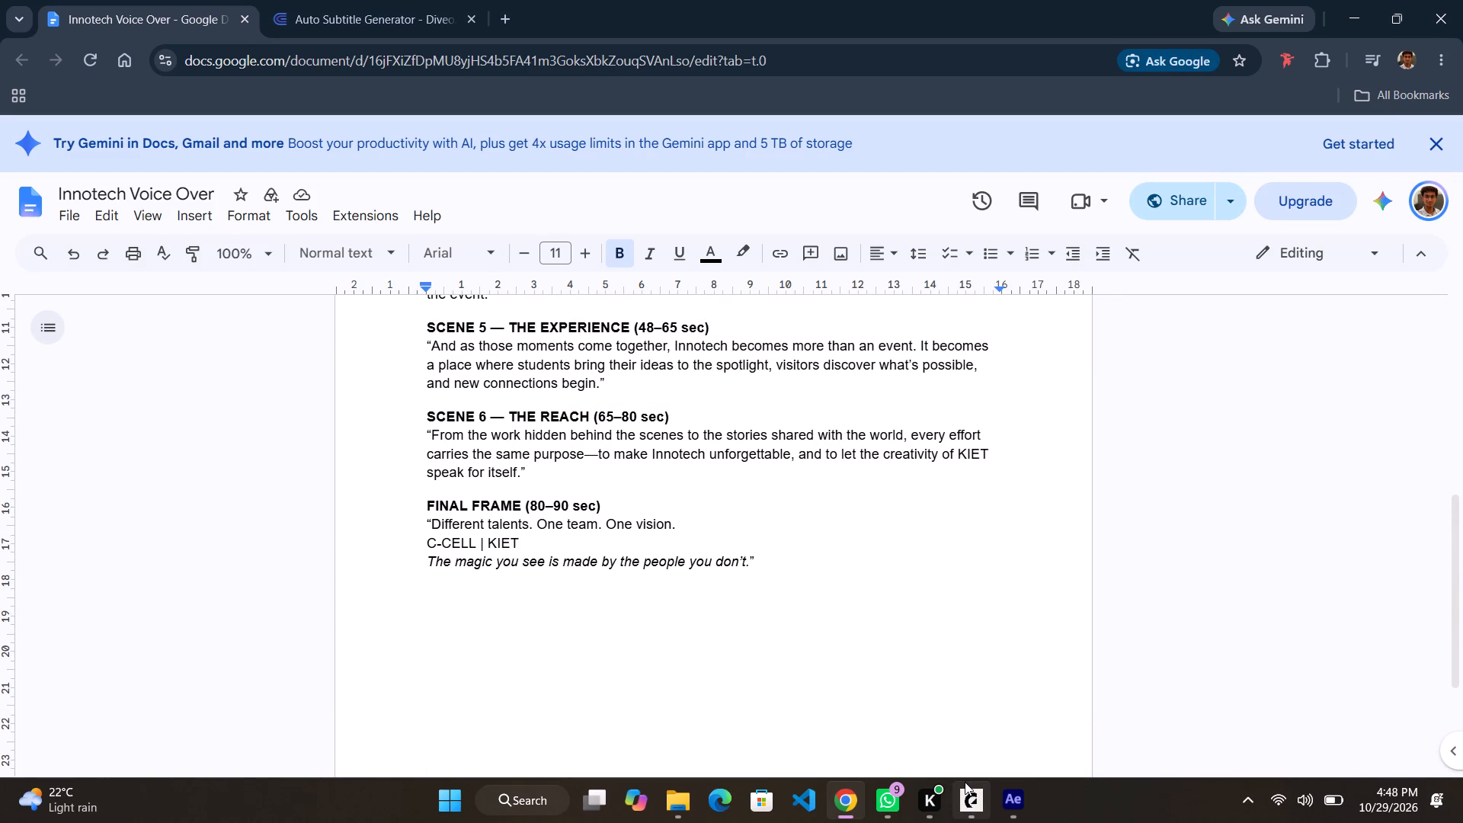
Switch back to the Diveo editor and rewind the video to its start at 00:00:00.
left_click(434, 0)
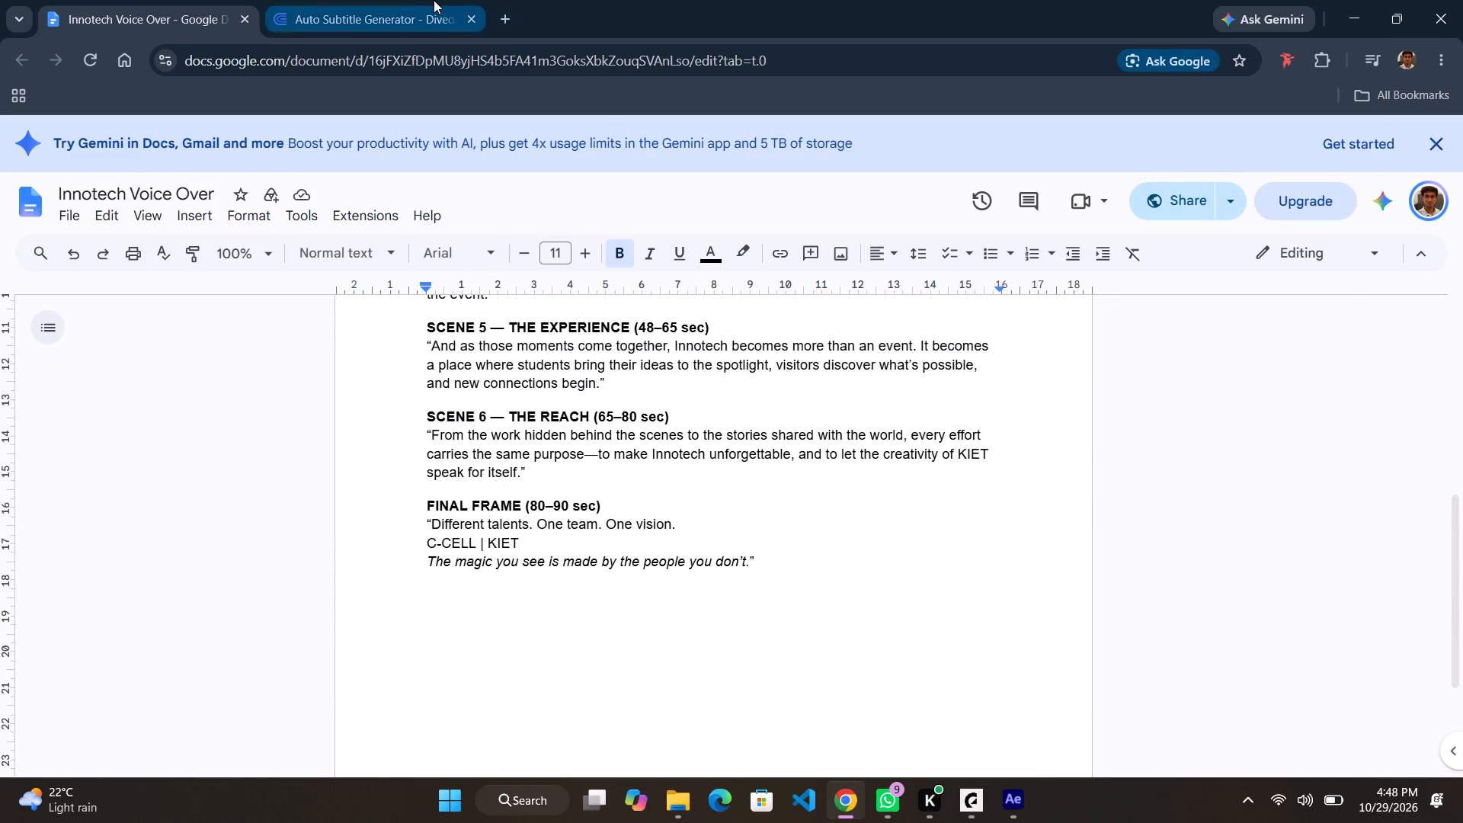
left_click_drag(822, 732, 787, 730)
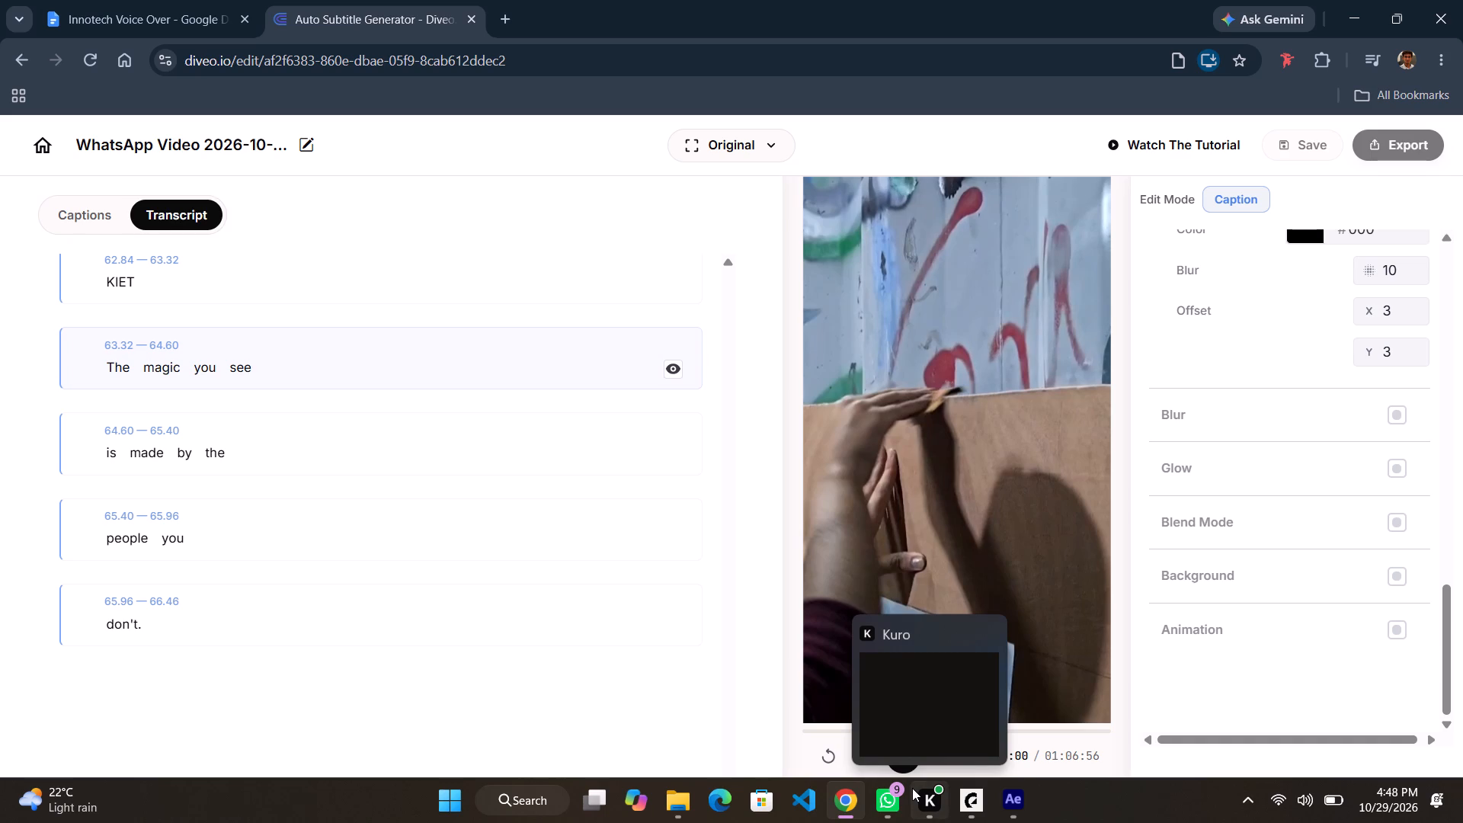
left_click(767, 406)
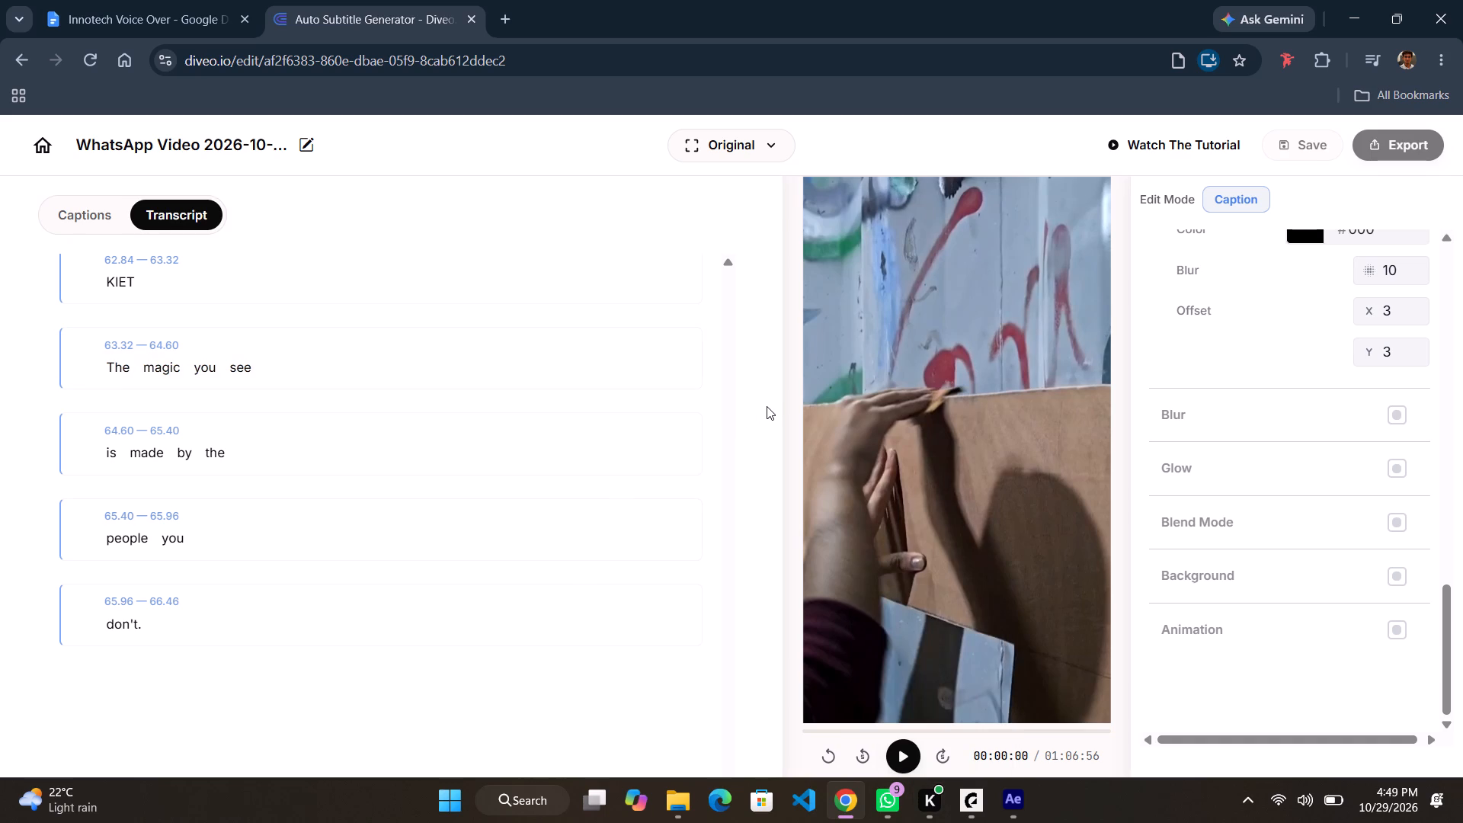
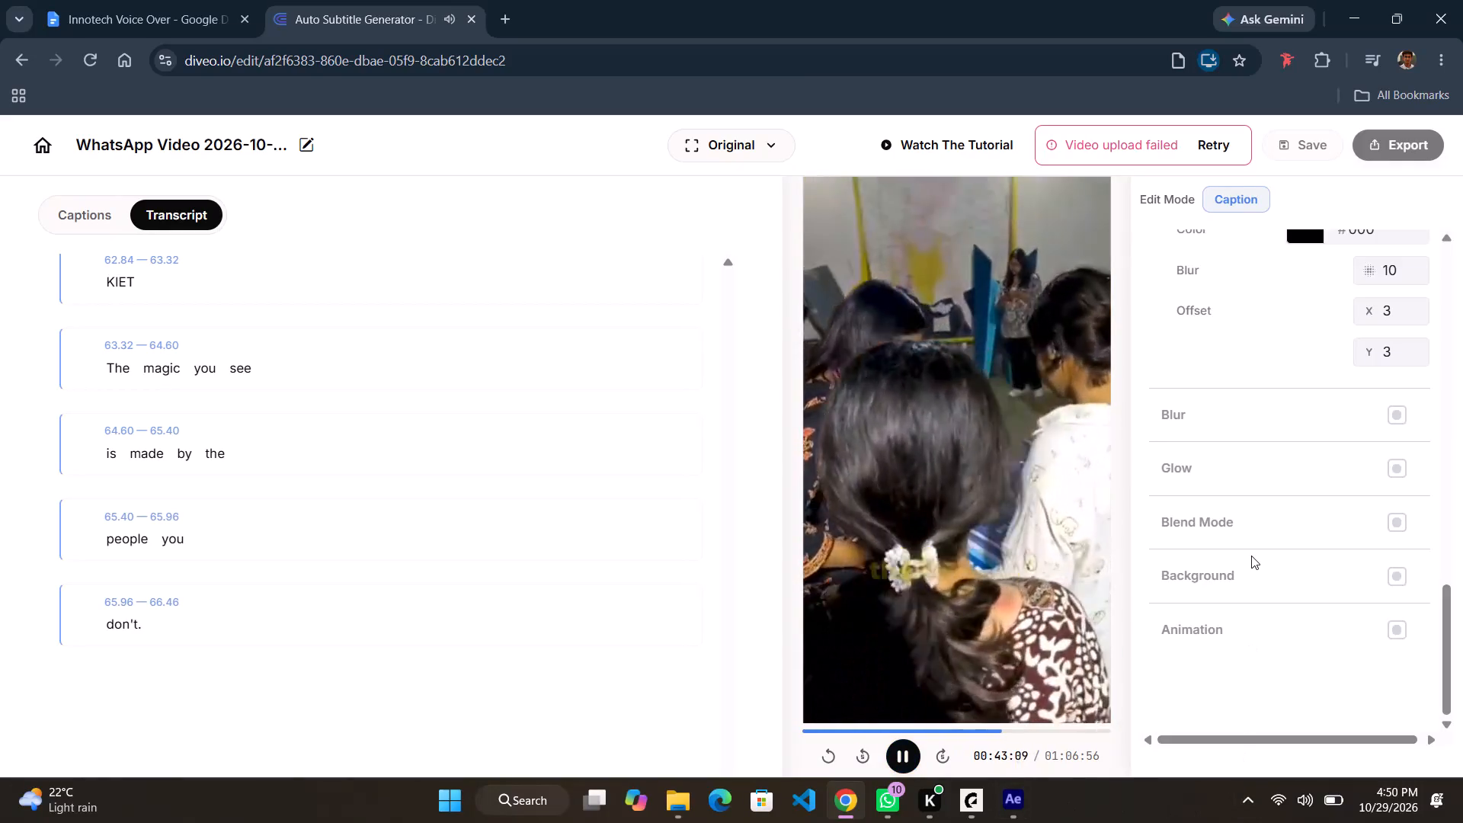
Pause playback and move the playhead back to the "effort deserves" caption at 00:22:43 as a preview for styling.
scroll(1251, 556, "up", 2)
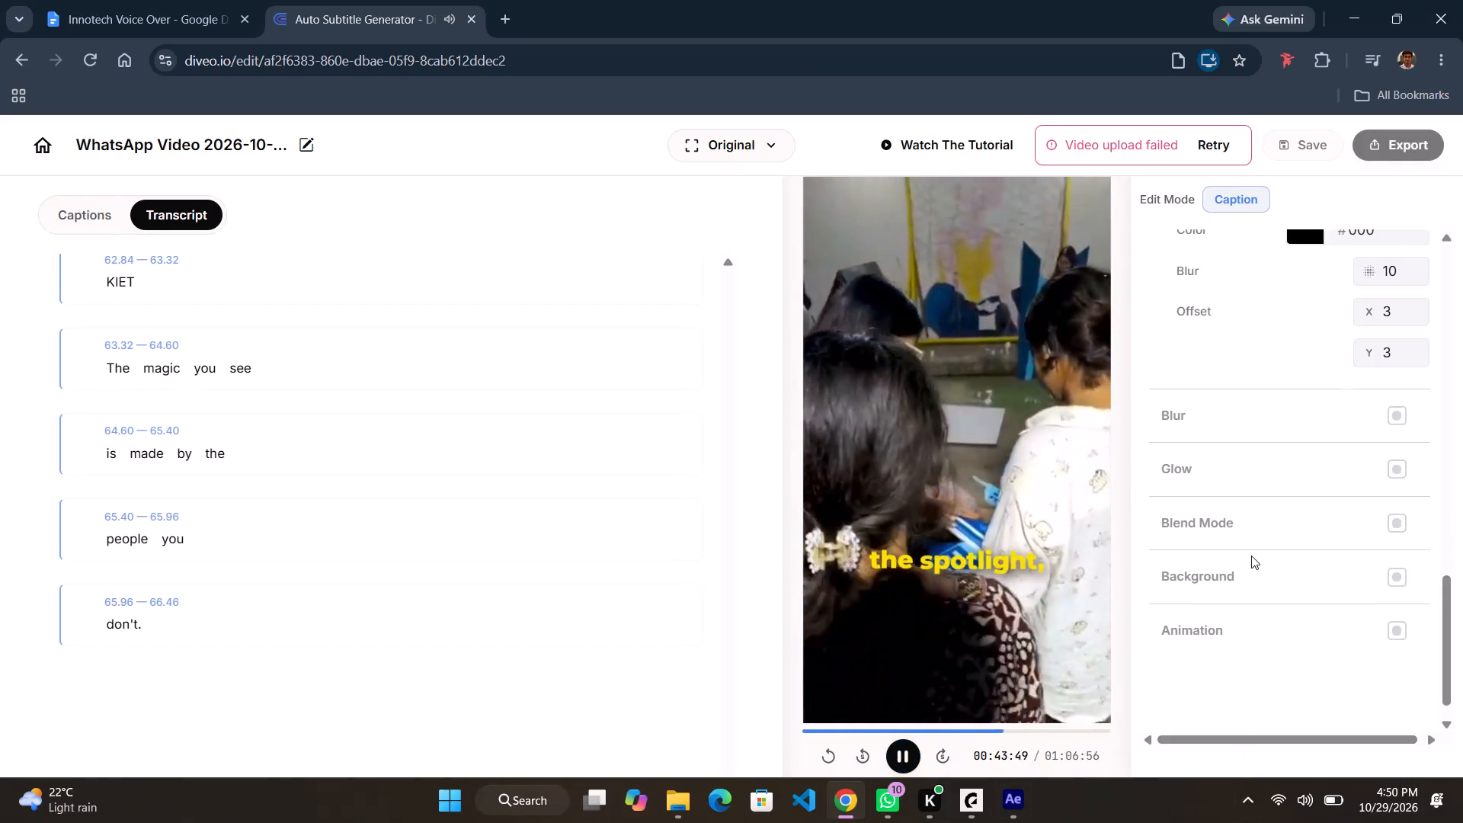
scroll(1251, 556, "up", 6)
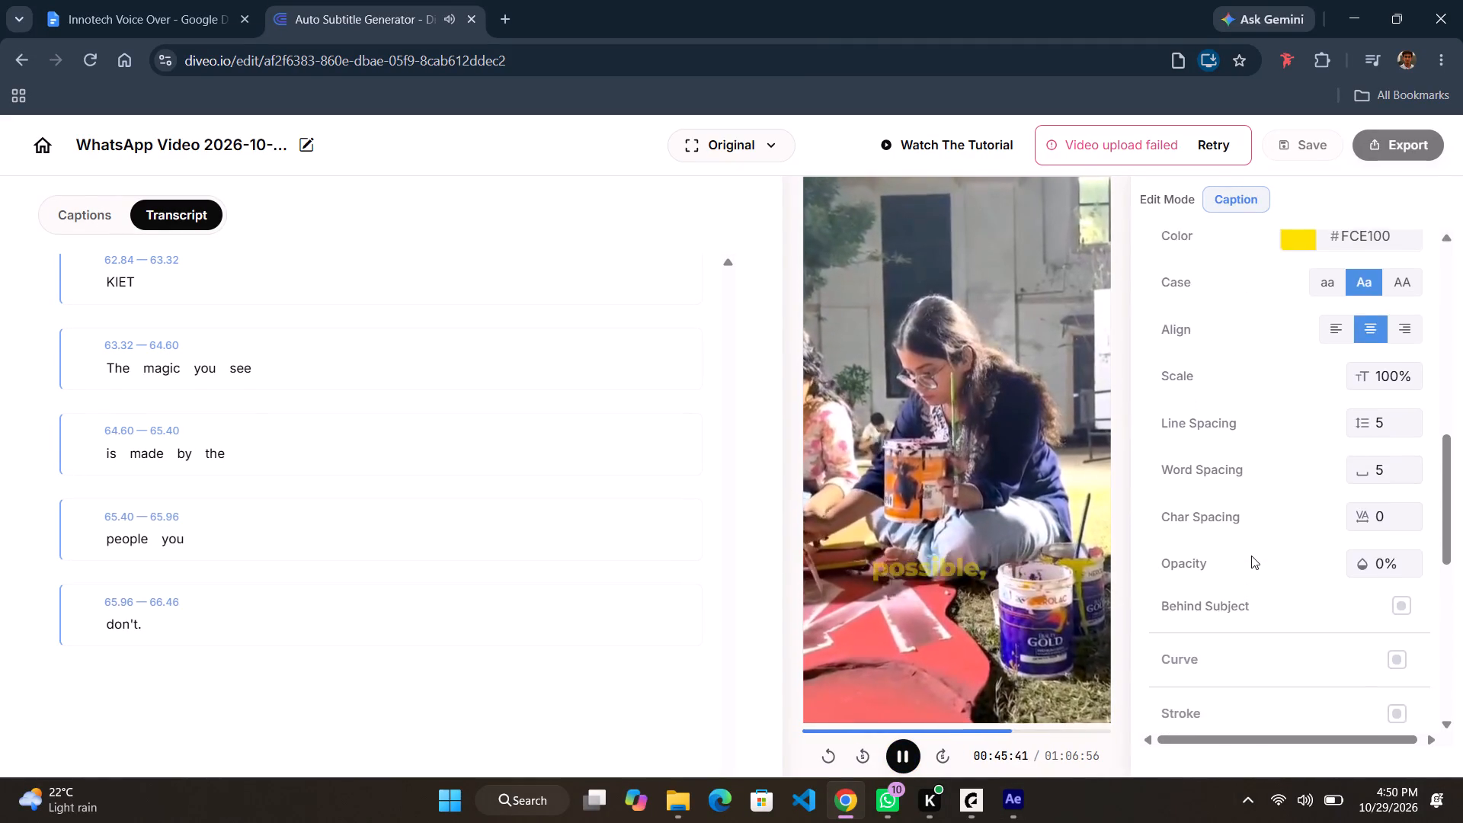
scroll(1251, 556, "up", 1)
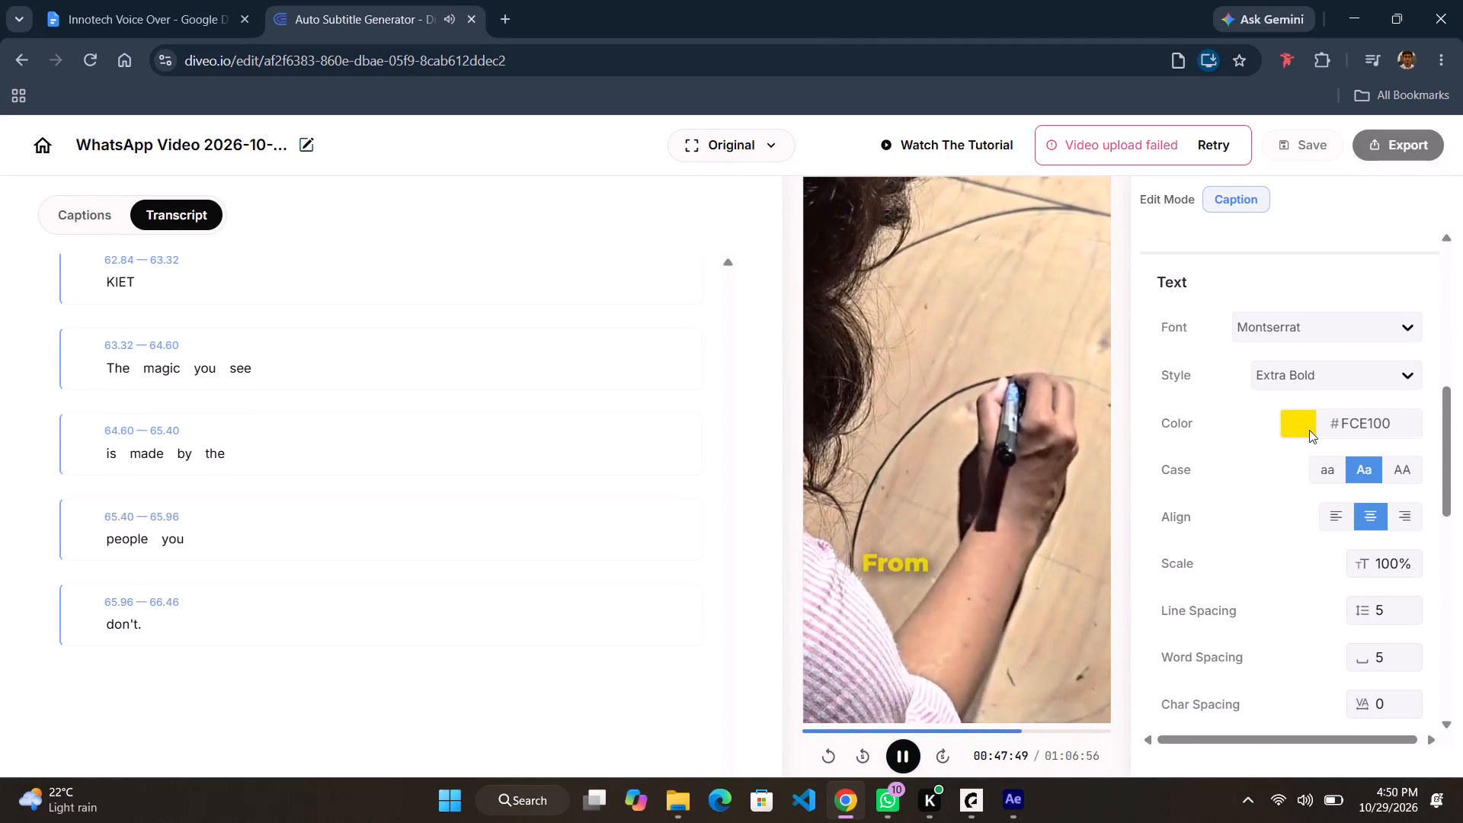
left_click(909, 749)
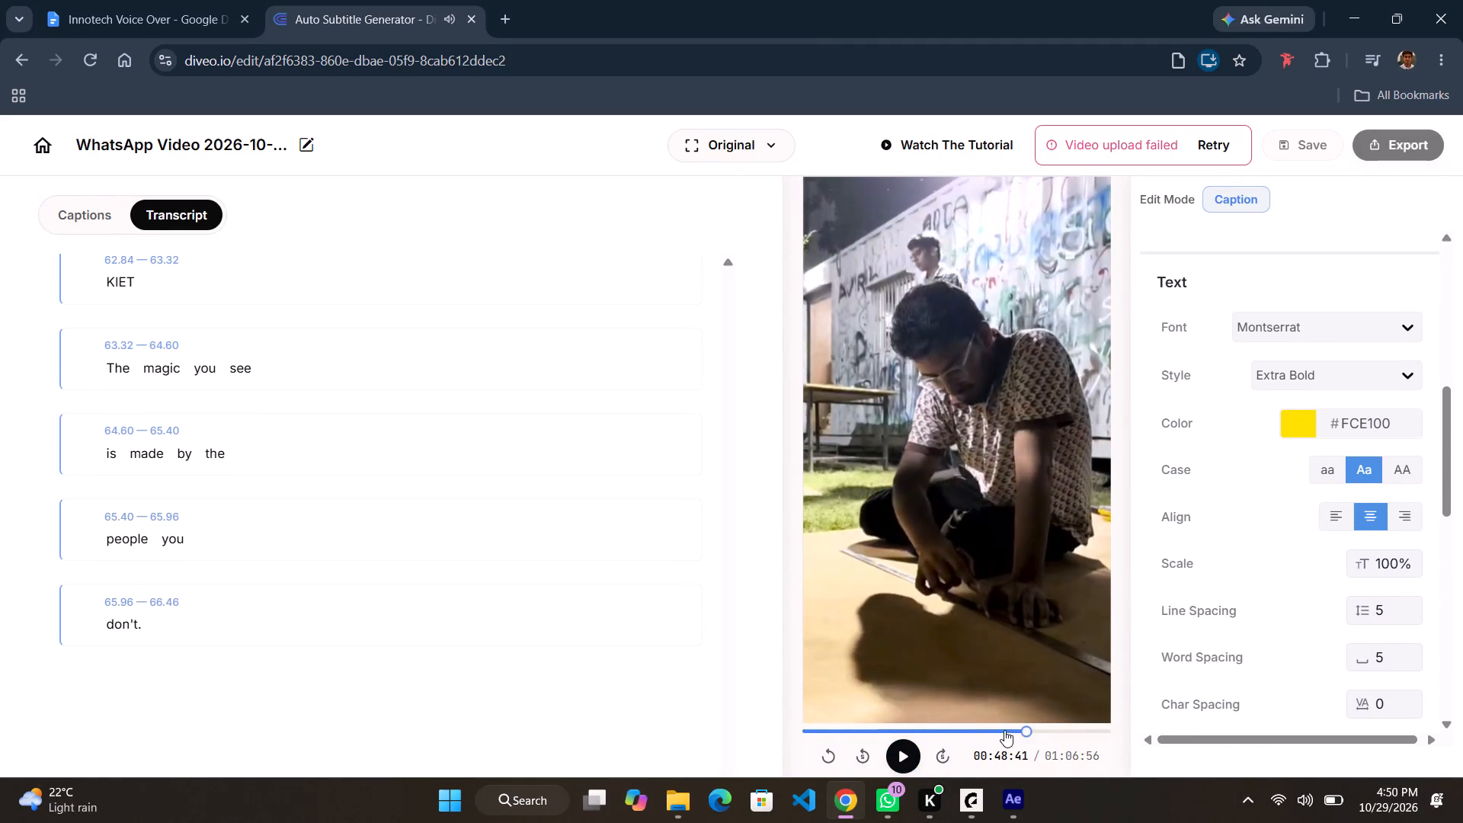
left_click(1004, 730)
left_click(940, 732)
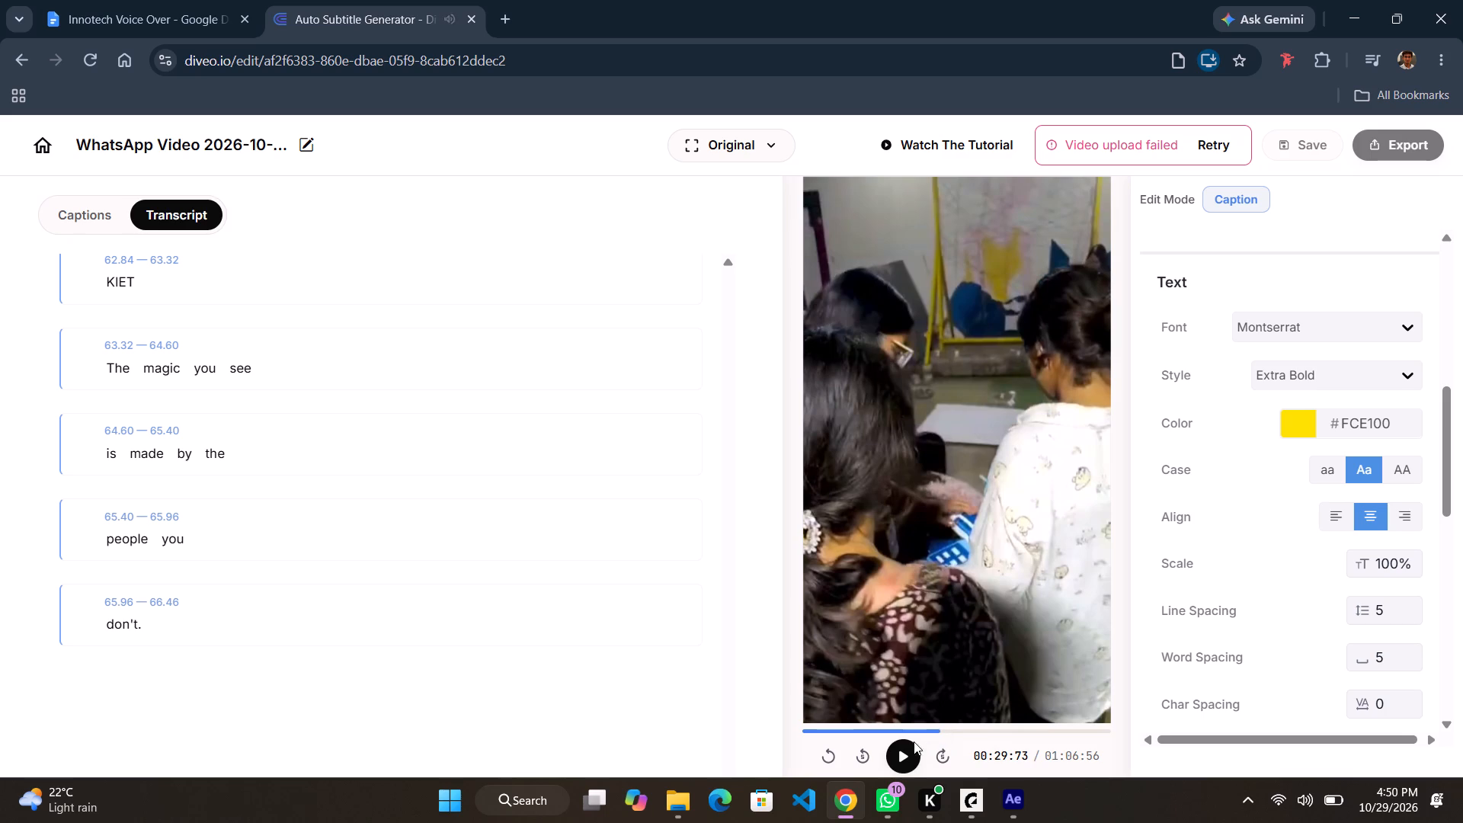
left_click(902, 730)
left_click(902, 752)
left_click(901, 752)
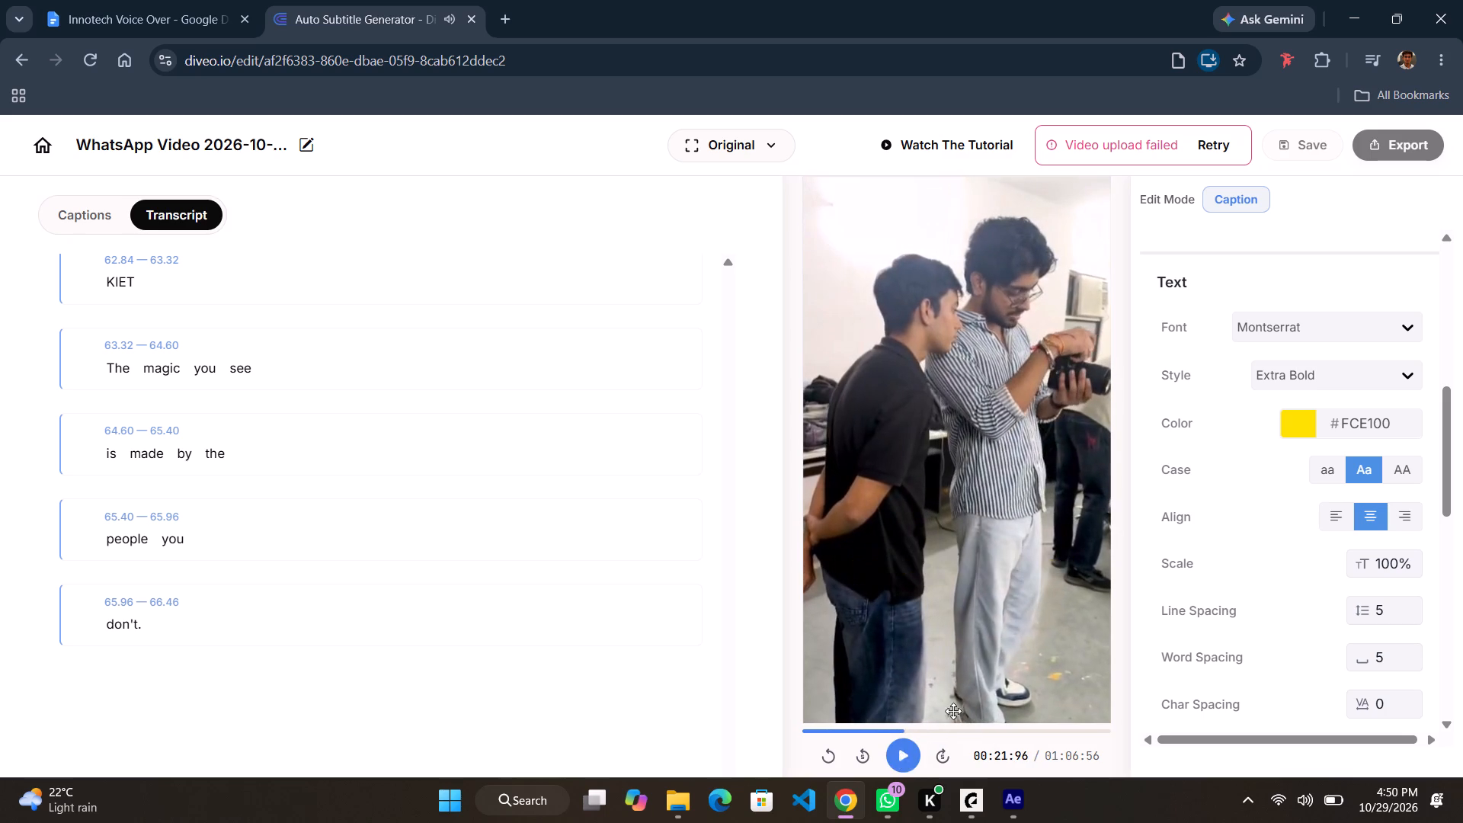
left_click(911, 760)
left_click(911, 760)
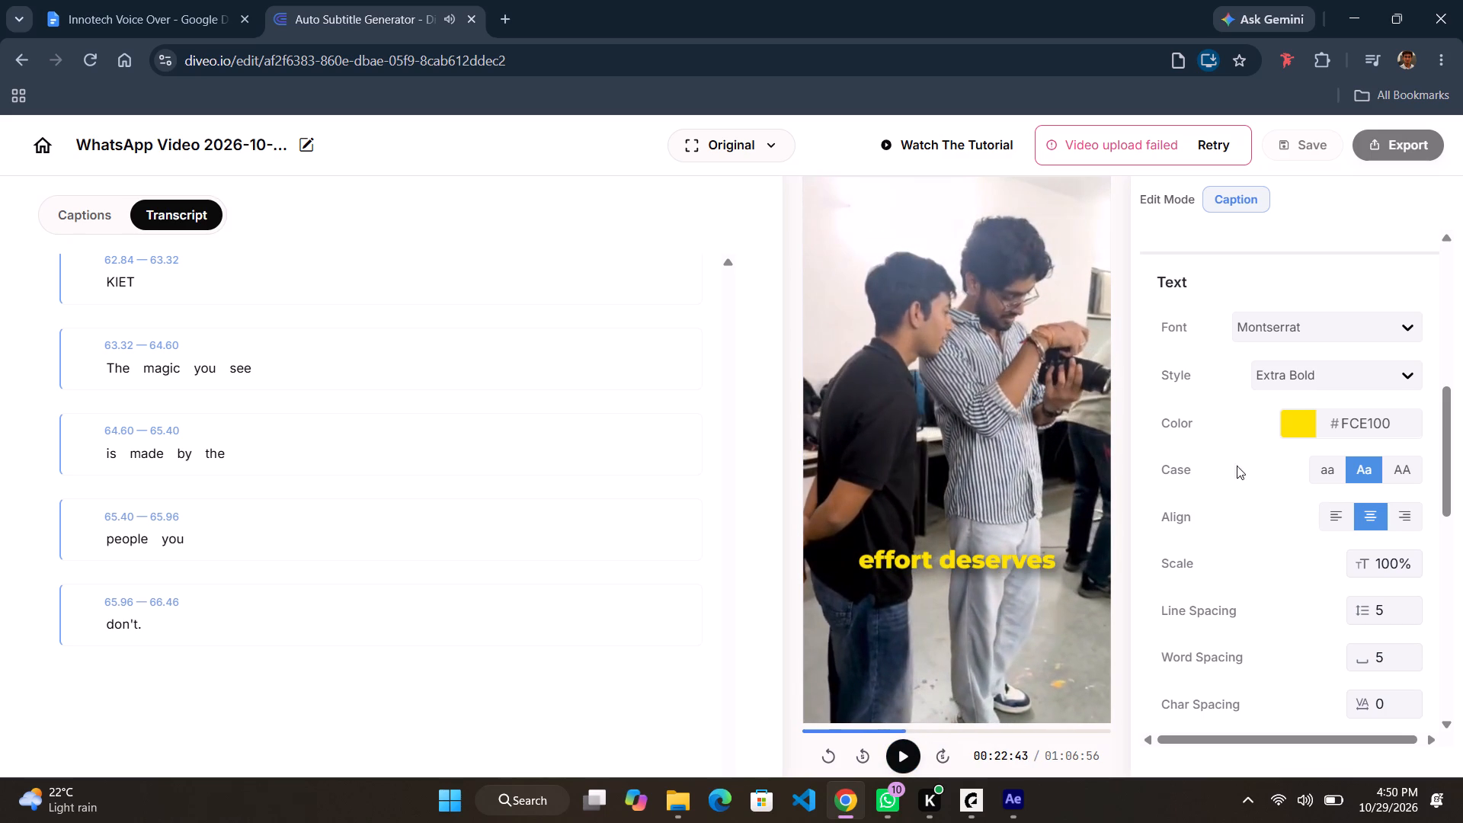
Adjust the caption text's solid color to a slightly softer yellow, #FFE81D.
left_click(1304, 430)
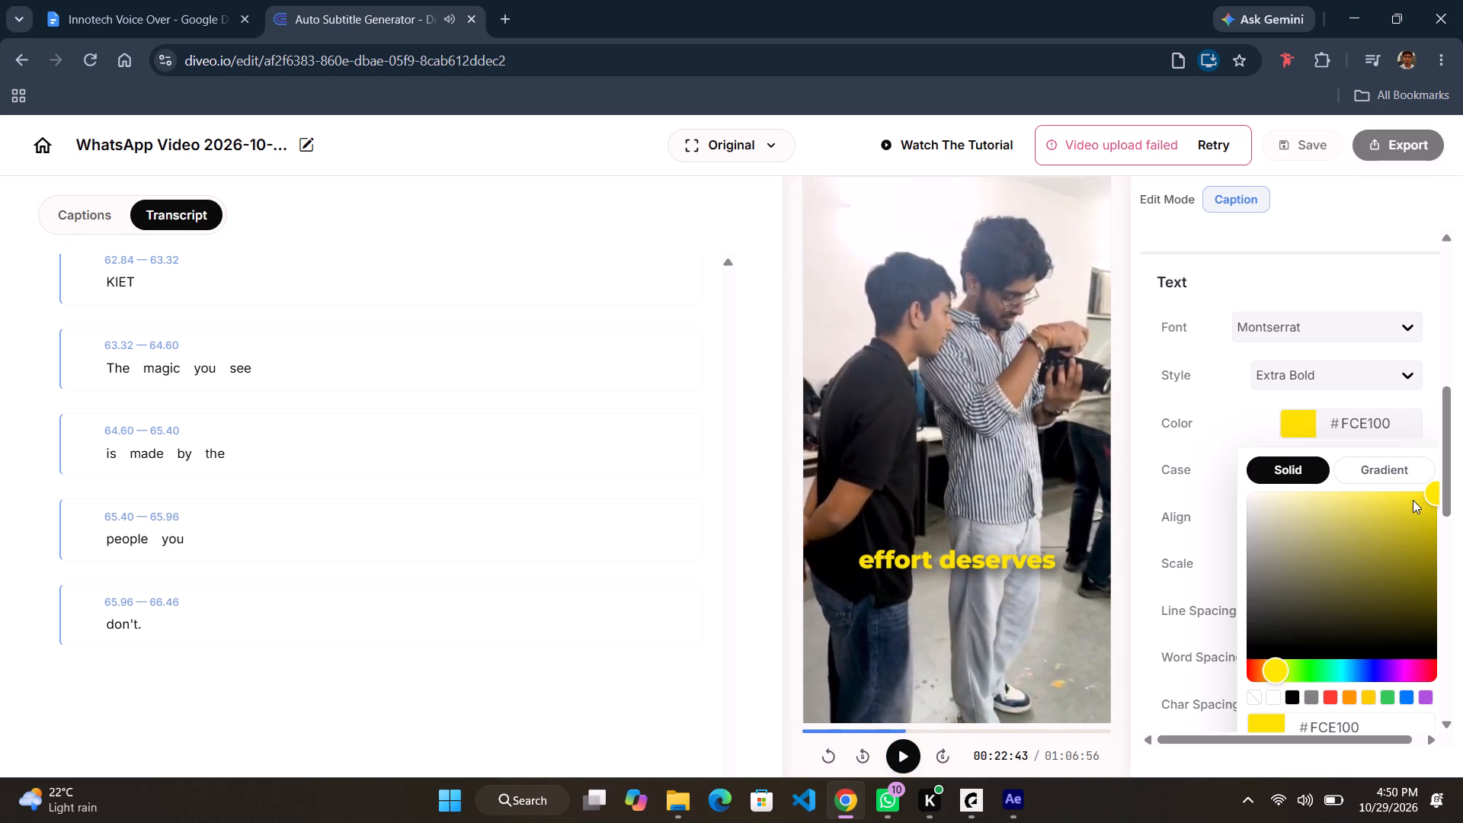
left_click_drag(1407, 498, 1399, 494)
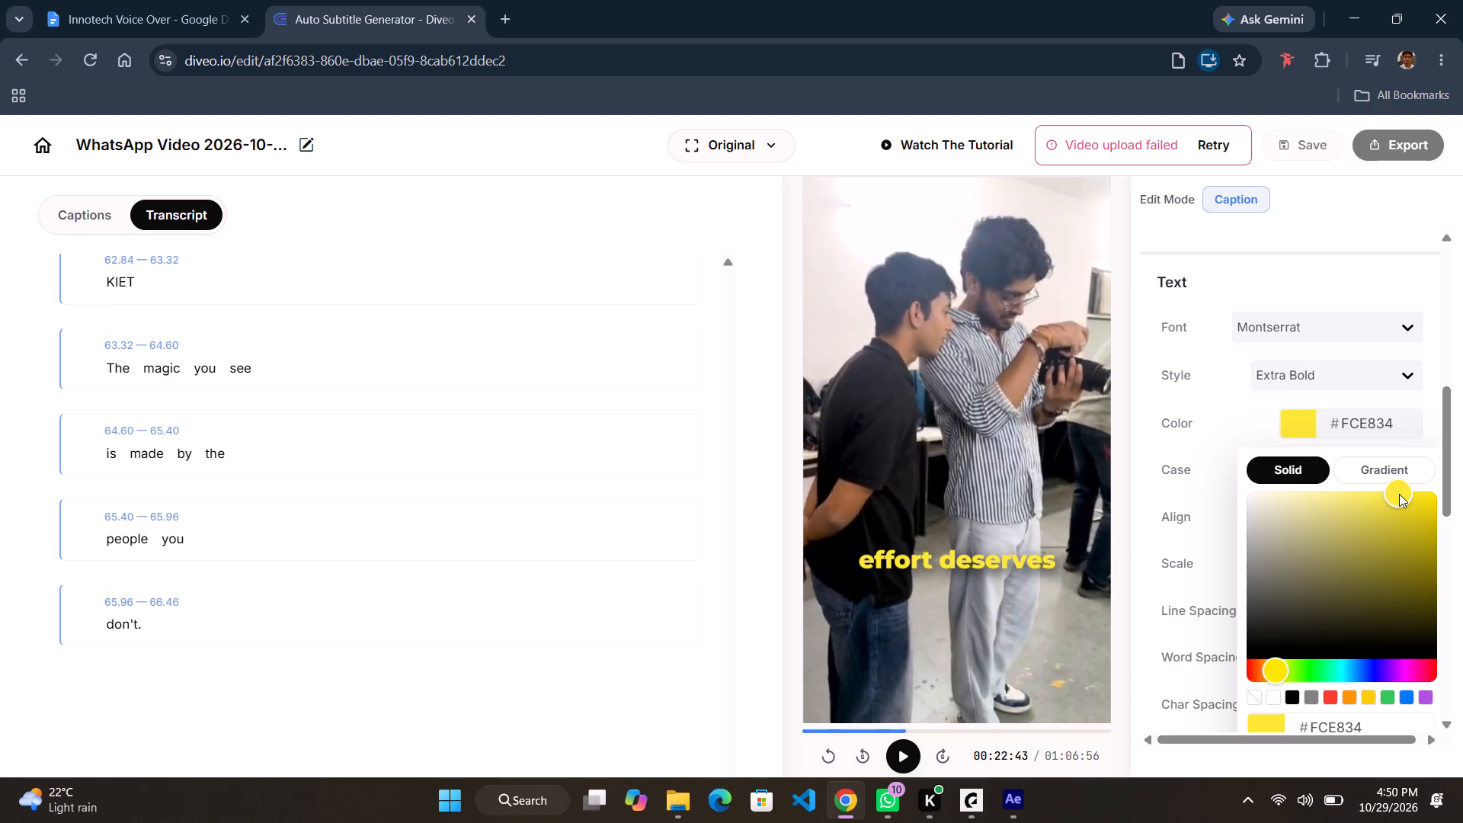
left_click_drag(1399, 494, 1407, 491)
left_click_drag(1406, 492, 1407, 464)
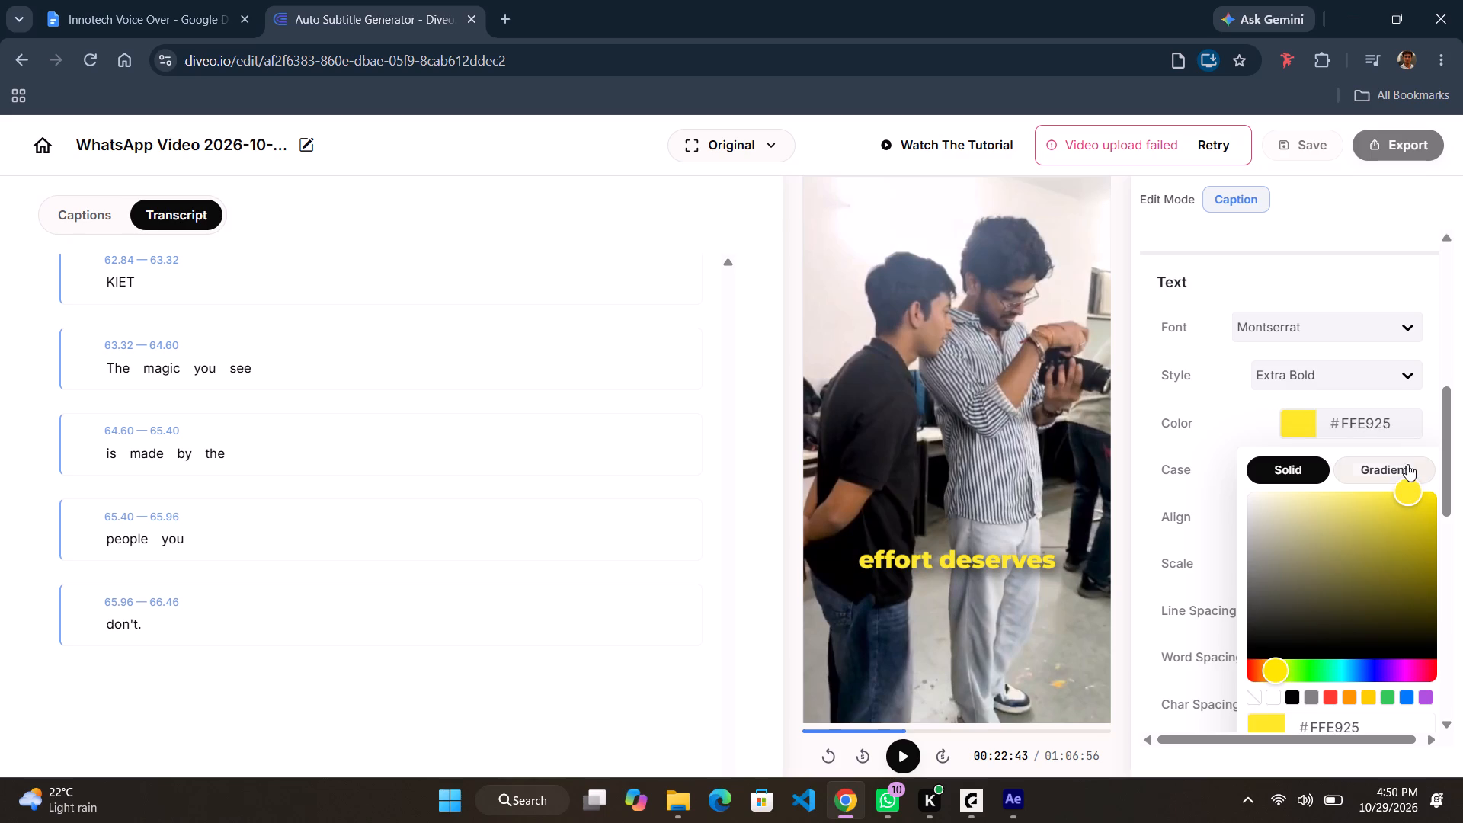
left_click_drag(1407, 464, 1361, 446)
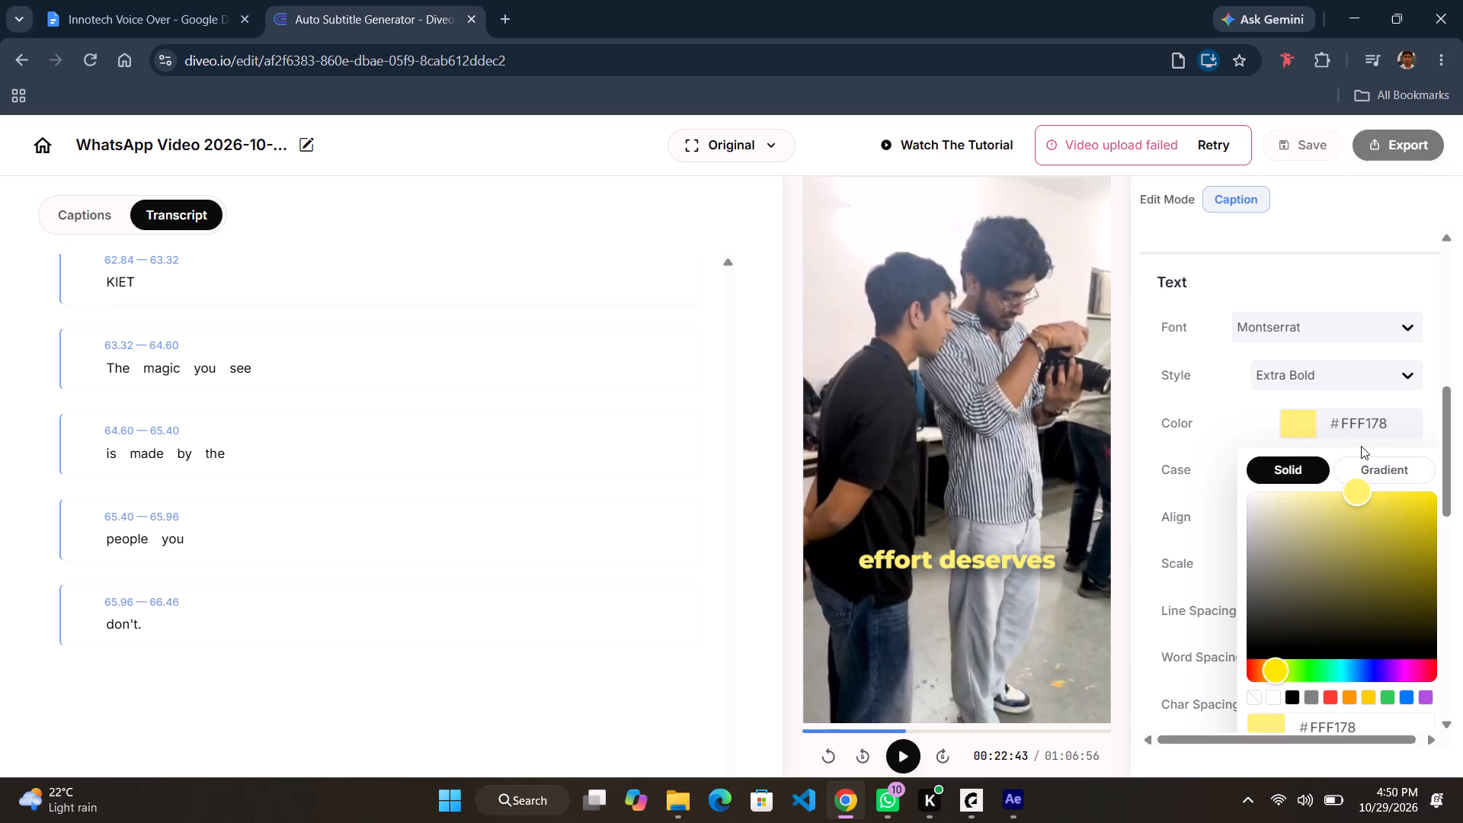
left_click_drag(1361, 446, 1462, 397)
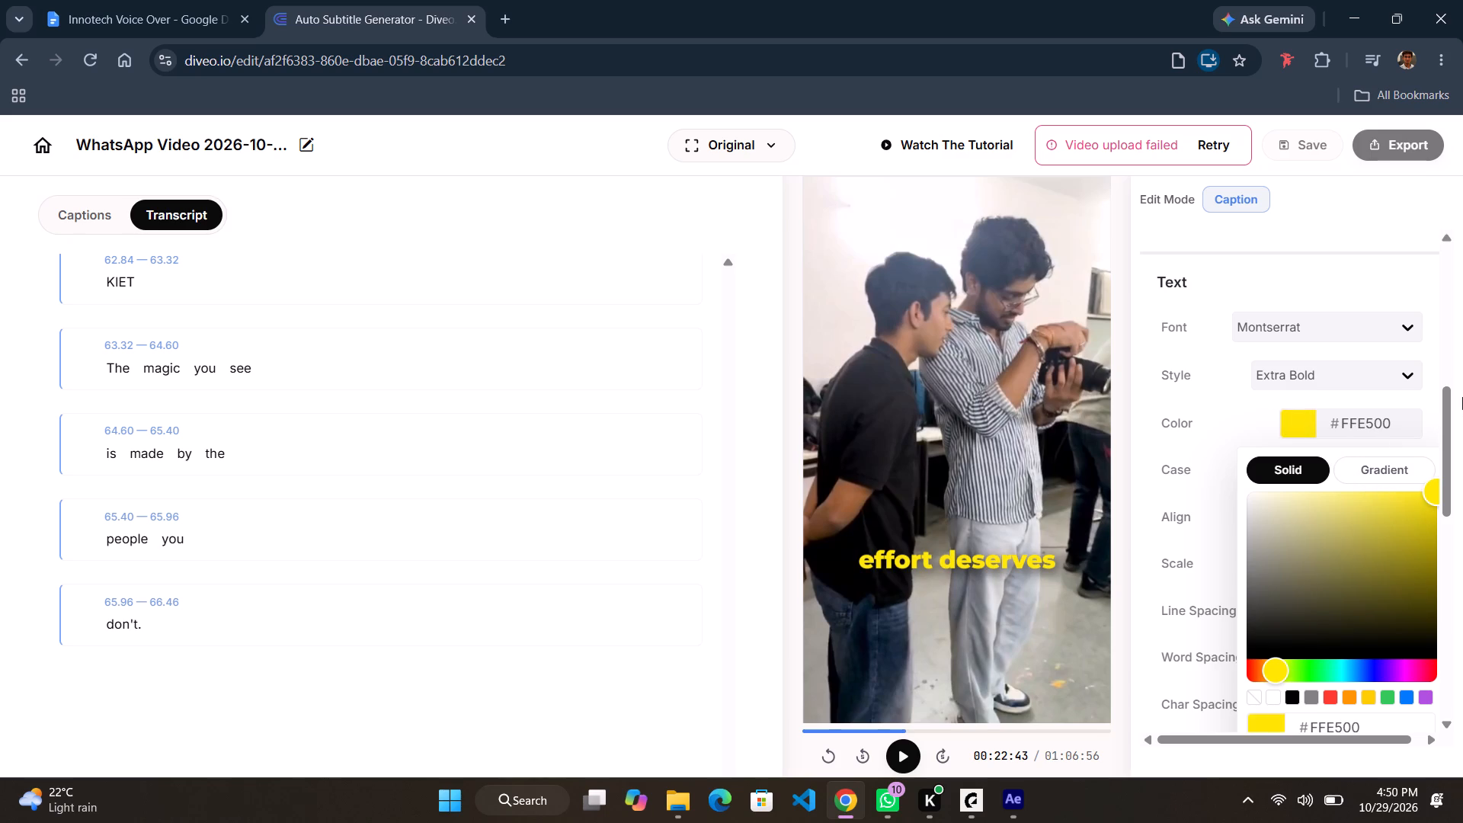
left_click_drag(1462, 397, 1413, 398)
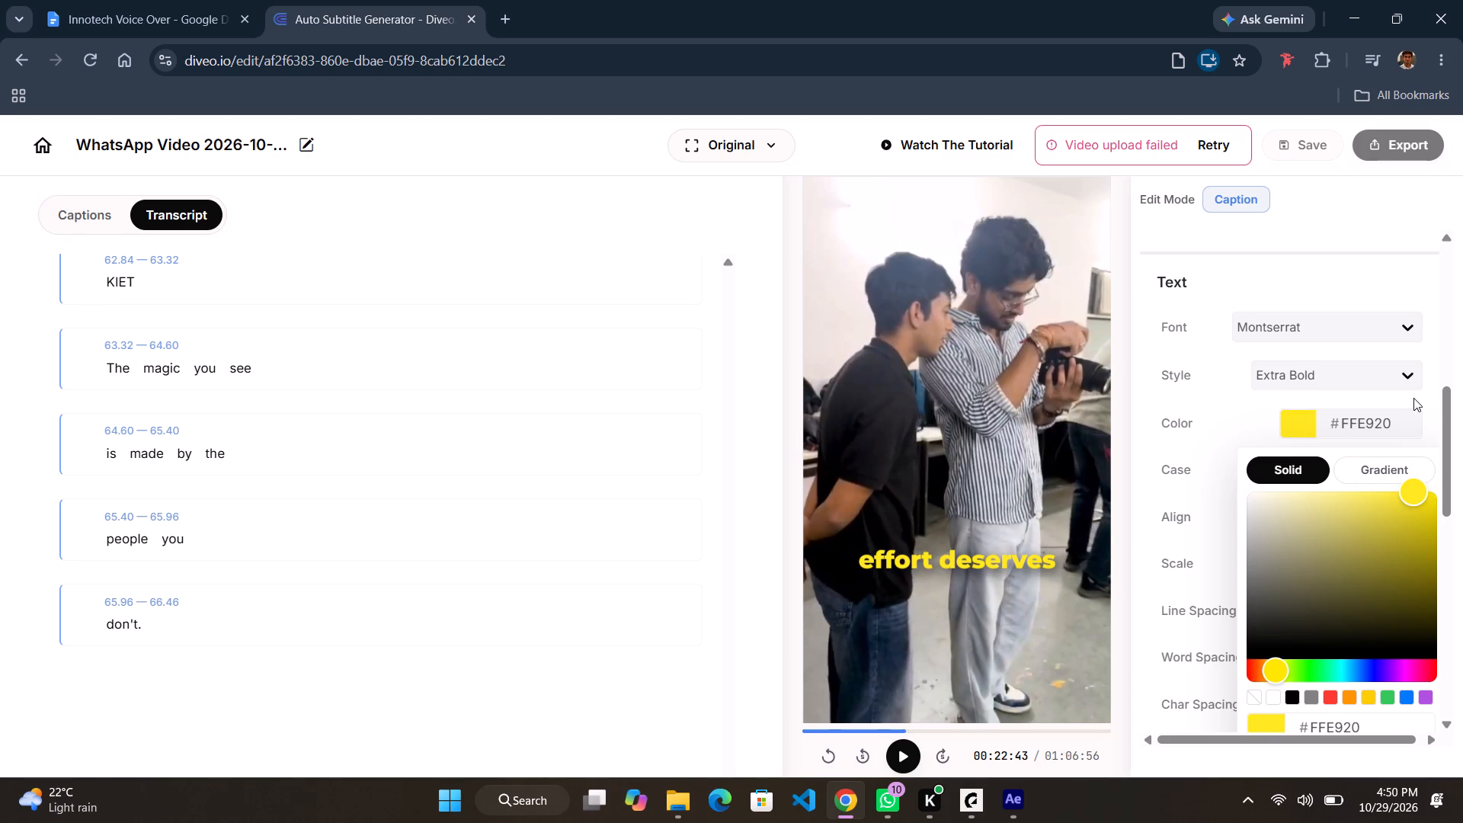
left_click_drag(1413, 398, 1407, 398)
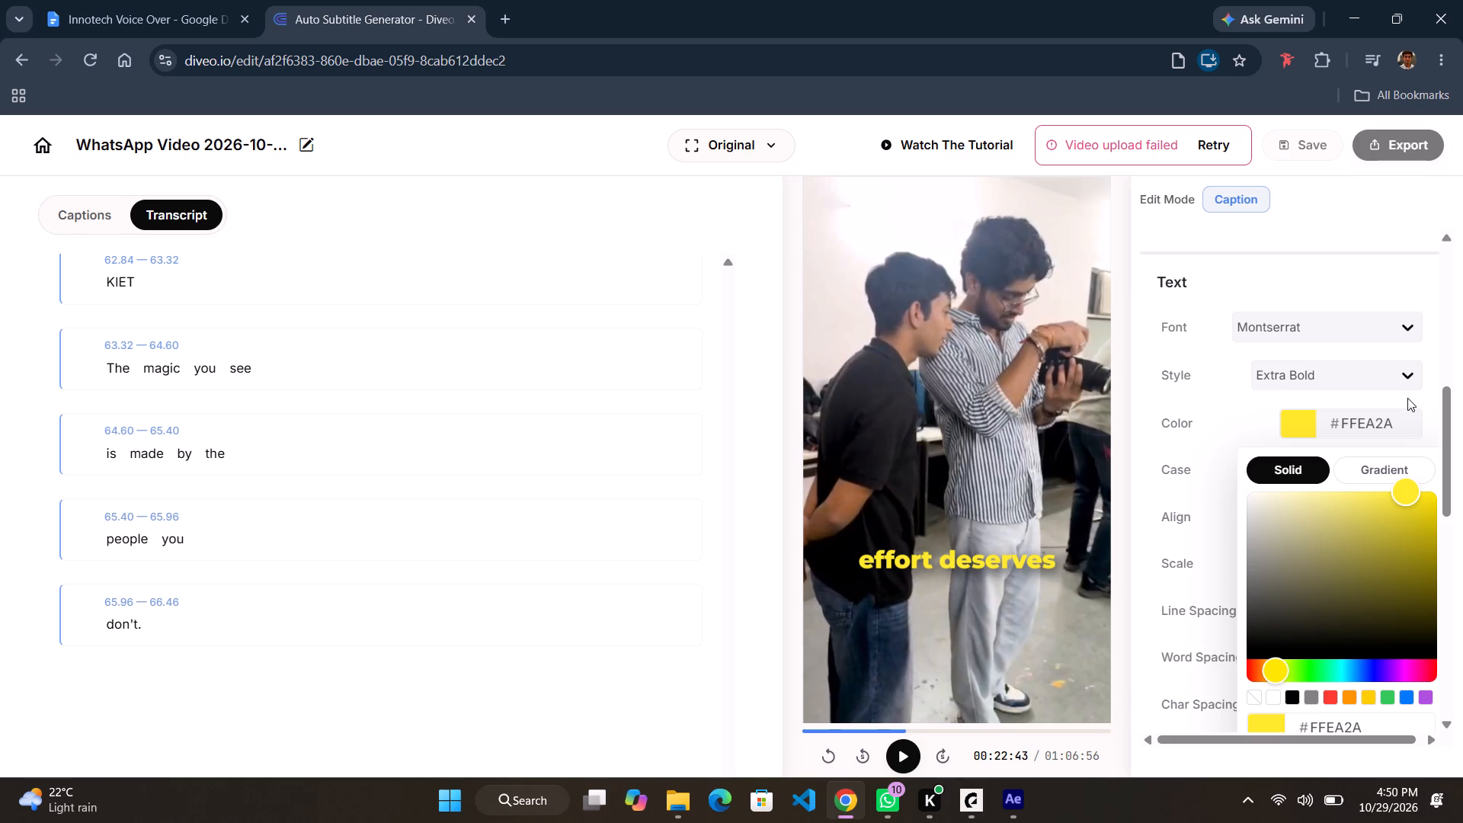
left_click_drag(1412, 491, 1343, 486)
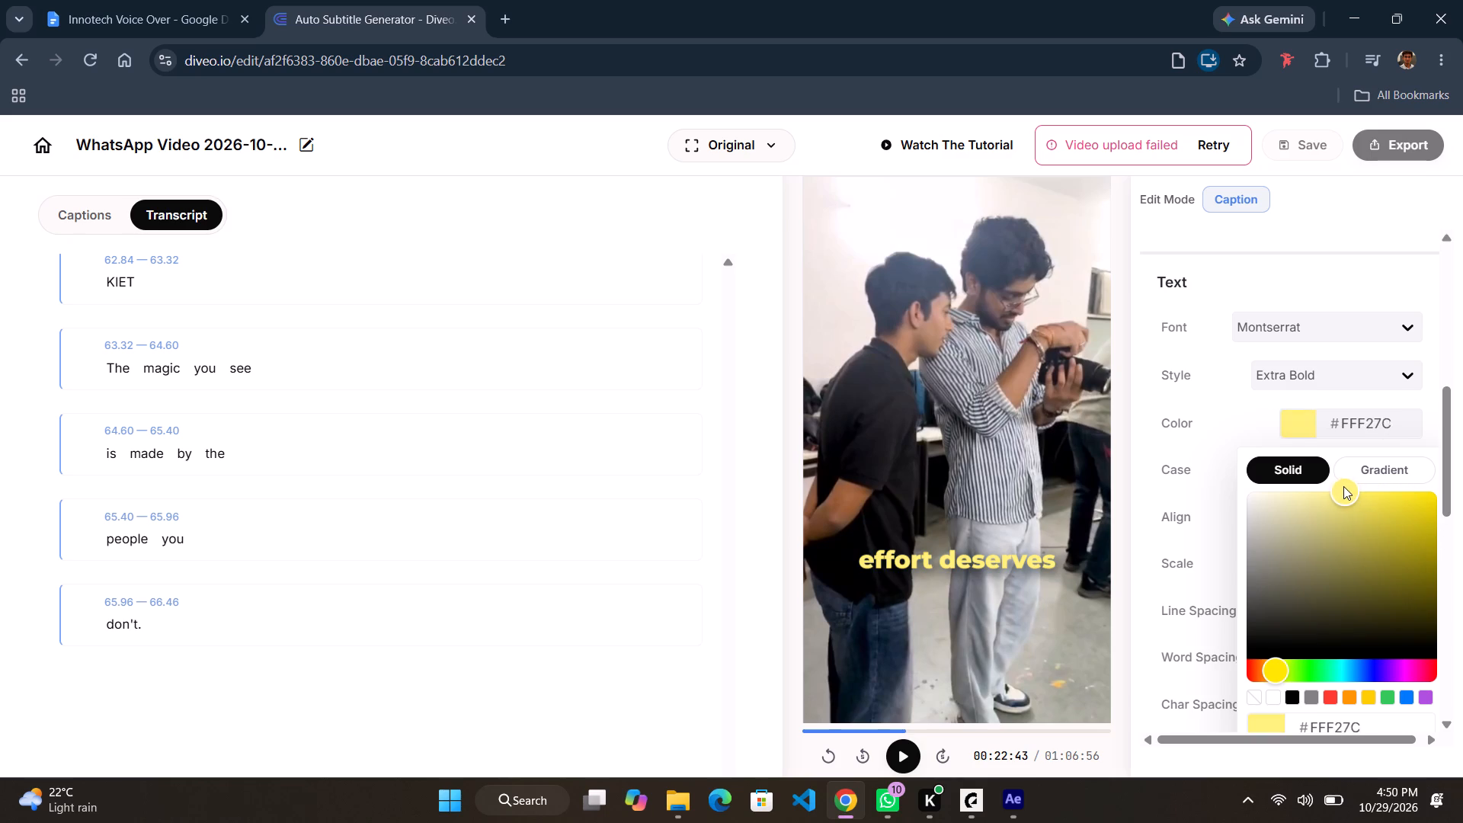
left_click_drag(1343, 486, 1352, 486)
left_click_drag(1352, 486, 1360, 485)
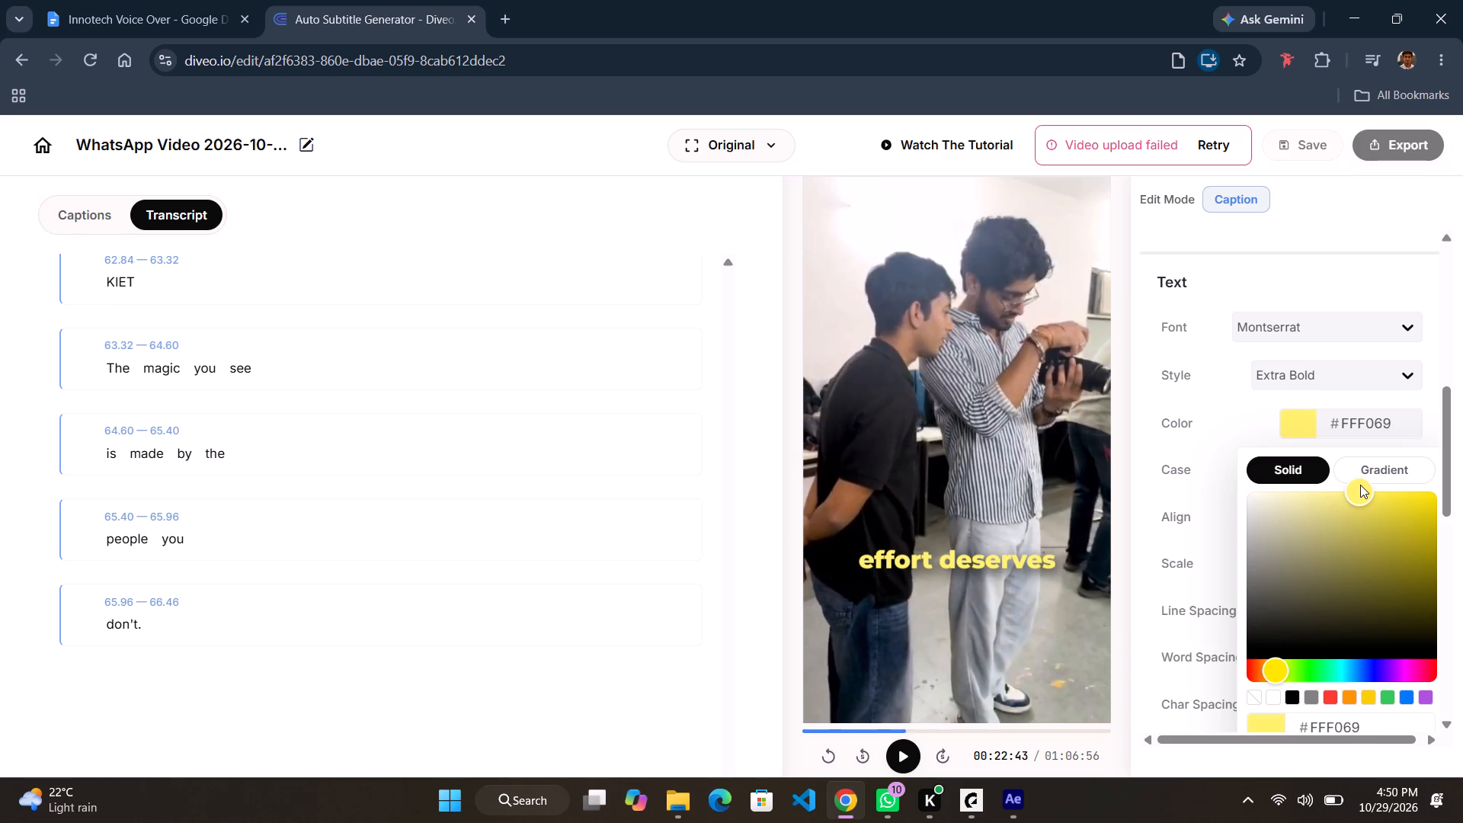
left_click_drag(1360, 485, 1368, 483)
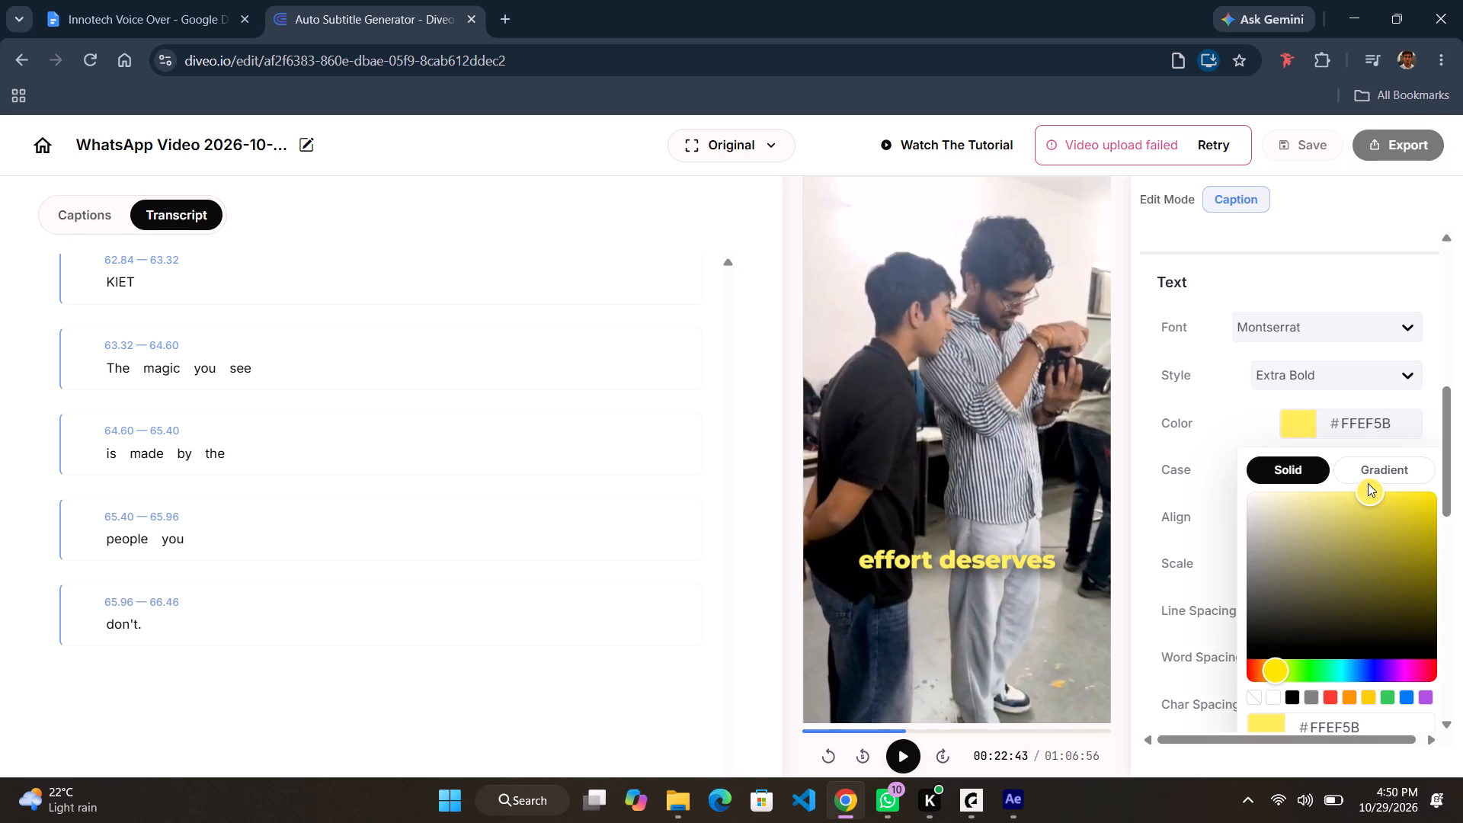
left_click_drag(1368, 483, 1351, 483)
left_click_drag(1351, 483, 1415, 473)
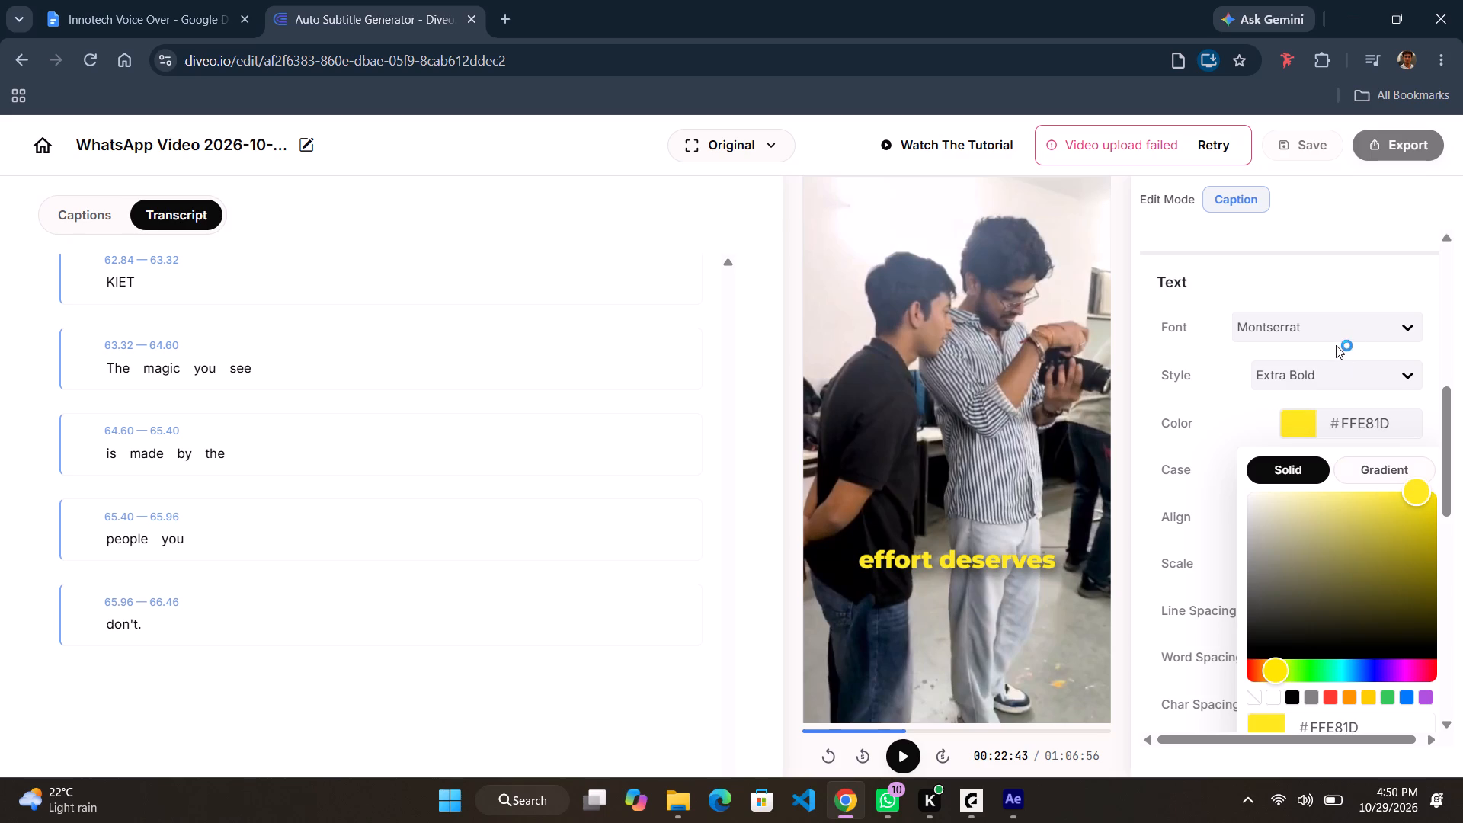
Open the word-level caption settings for the target word "quick" in the sample text.
scroll(1336, 345, "up", 3)
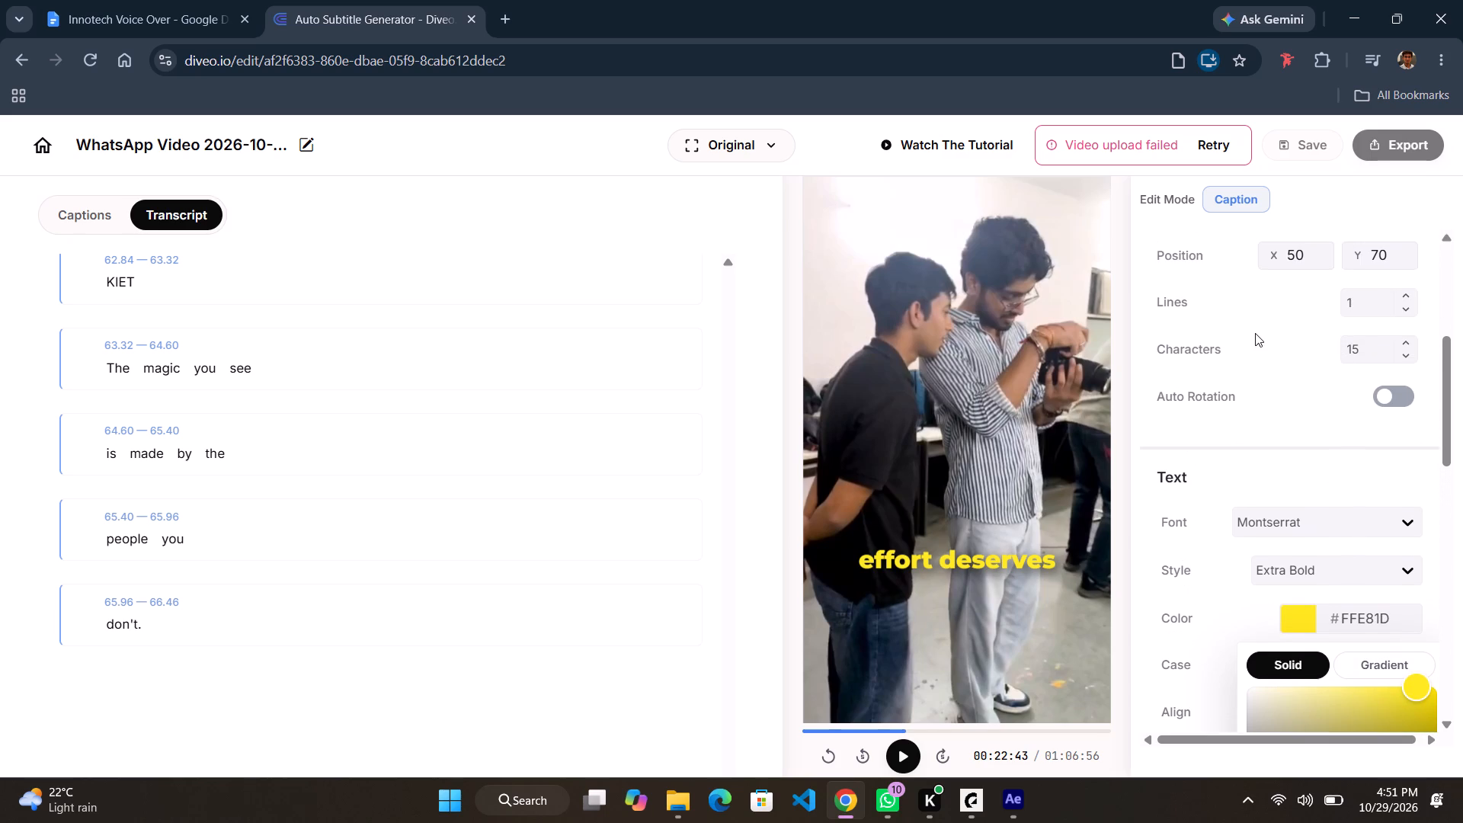
scroll(1255, 333, "up", 5)
left_click(1224, 369)
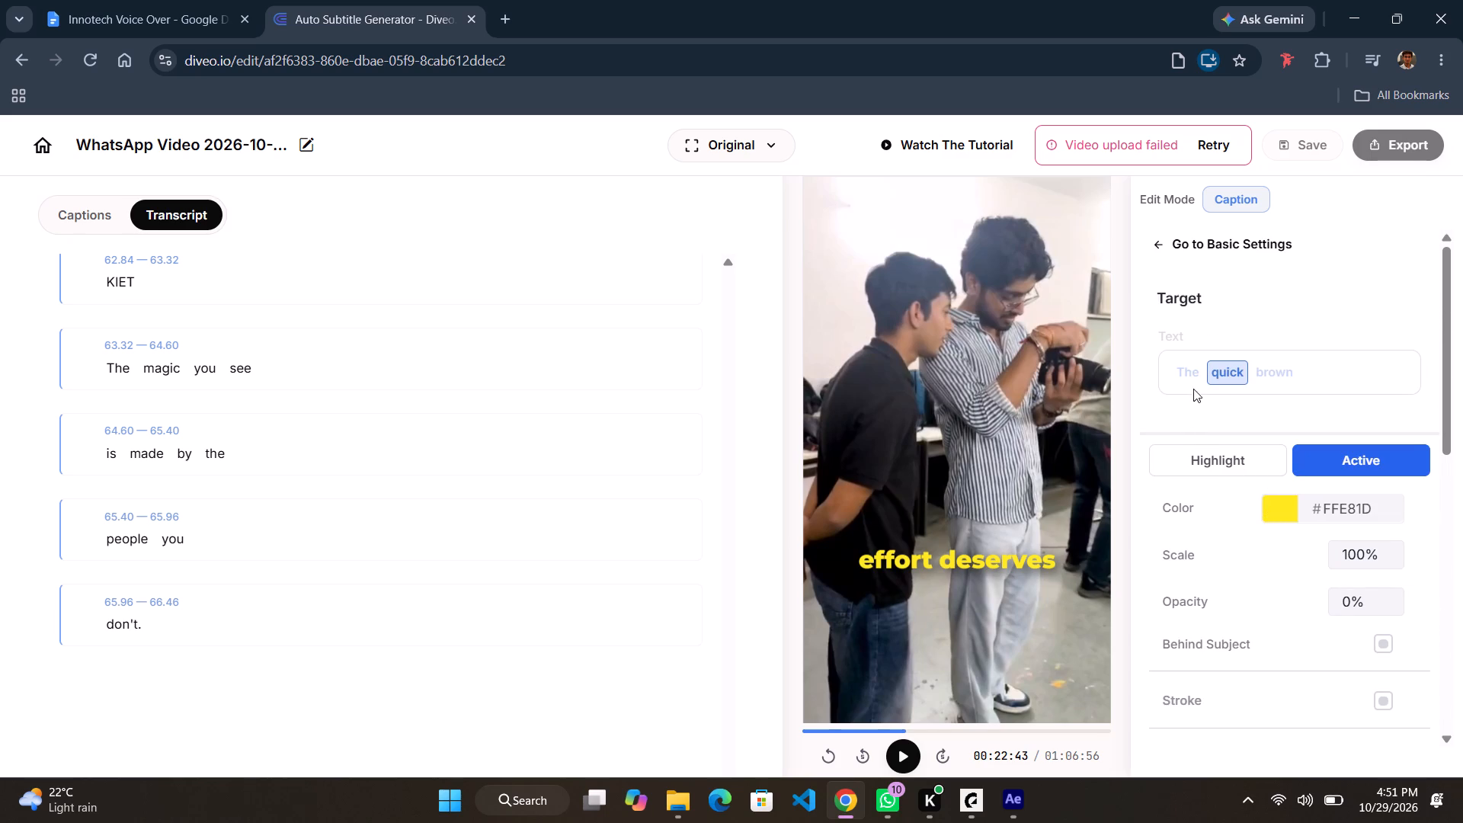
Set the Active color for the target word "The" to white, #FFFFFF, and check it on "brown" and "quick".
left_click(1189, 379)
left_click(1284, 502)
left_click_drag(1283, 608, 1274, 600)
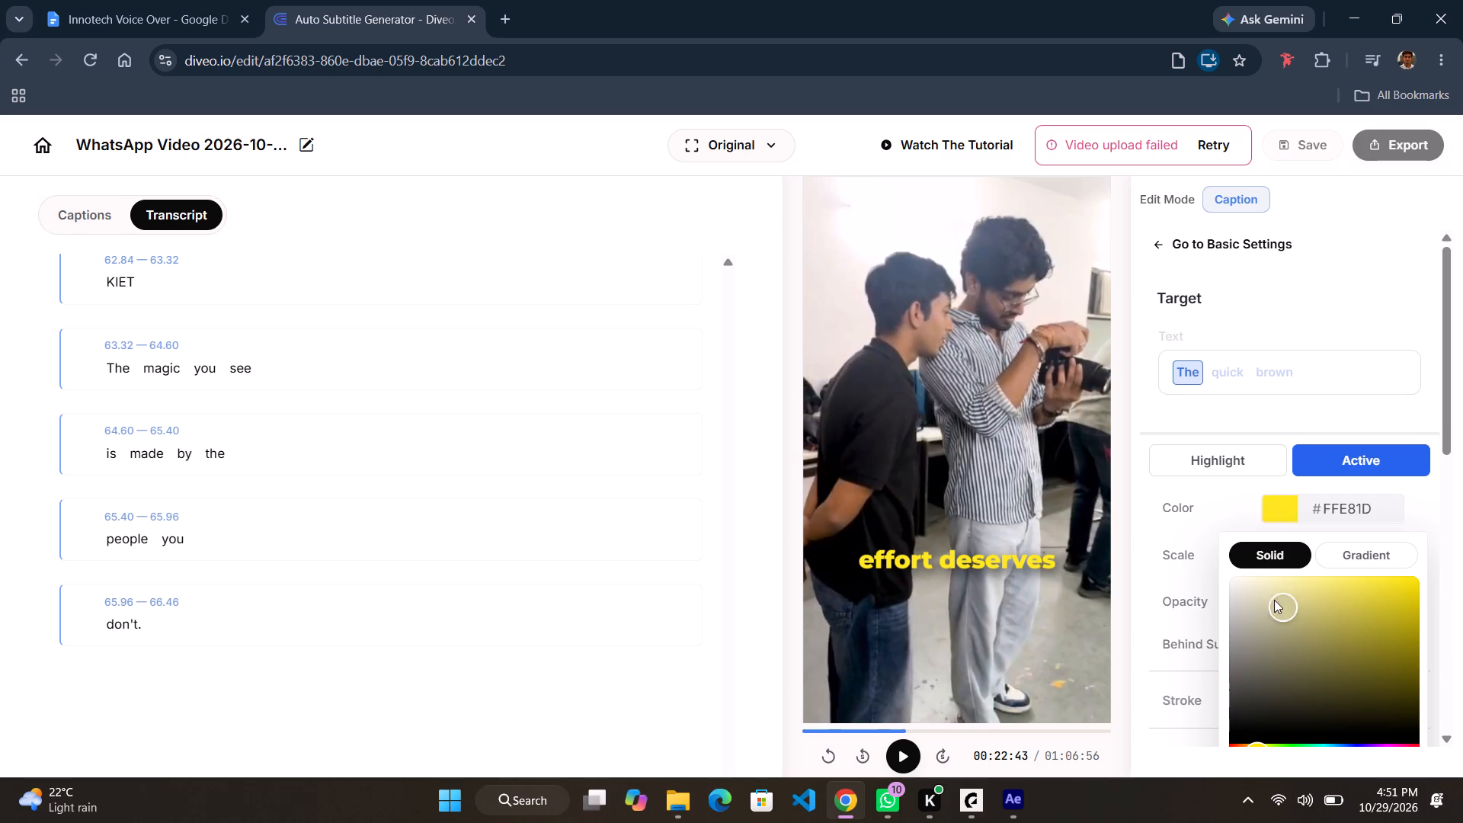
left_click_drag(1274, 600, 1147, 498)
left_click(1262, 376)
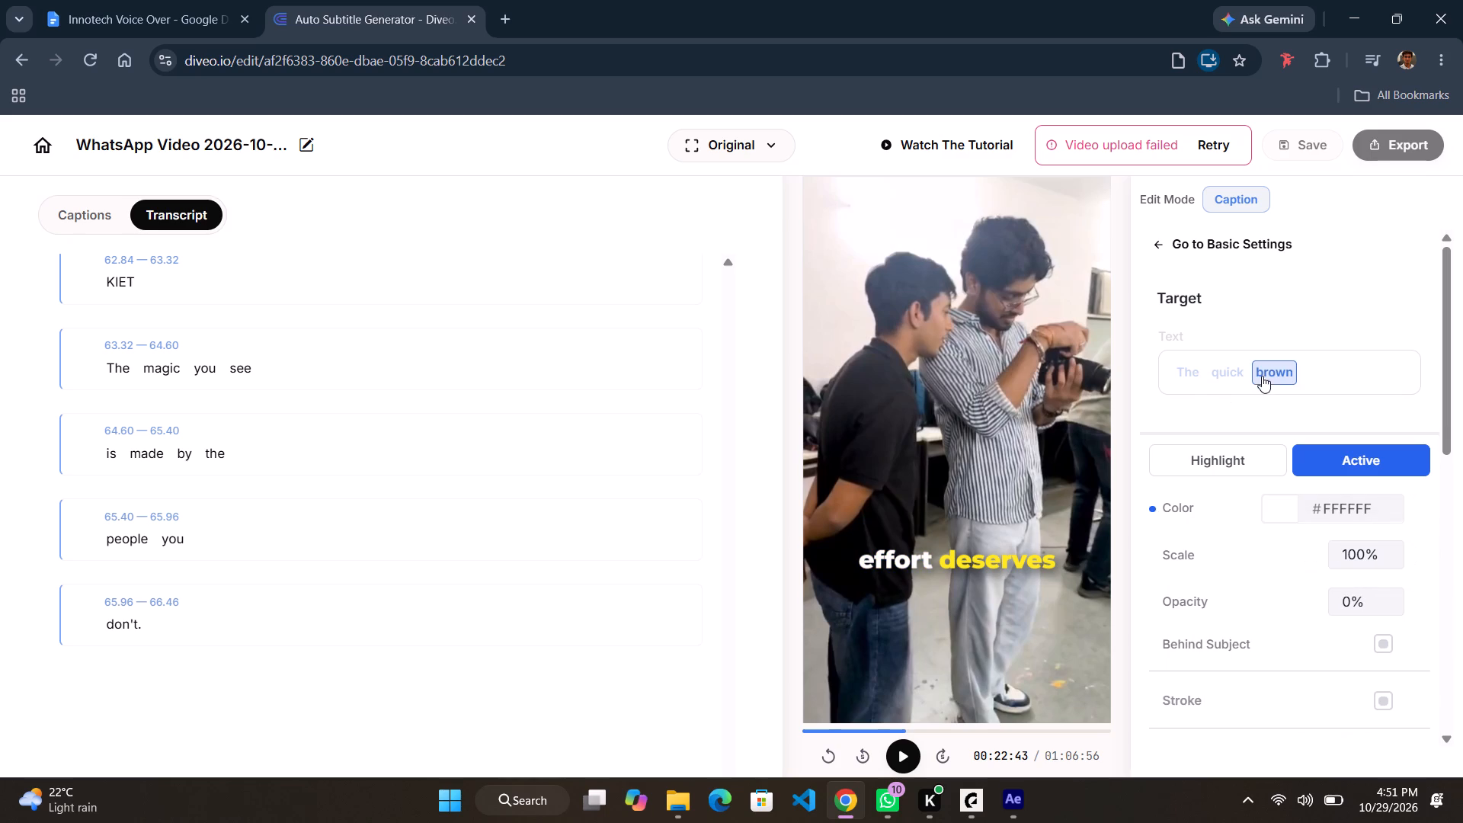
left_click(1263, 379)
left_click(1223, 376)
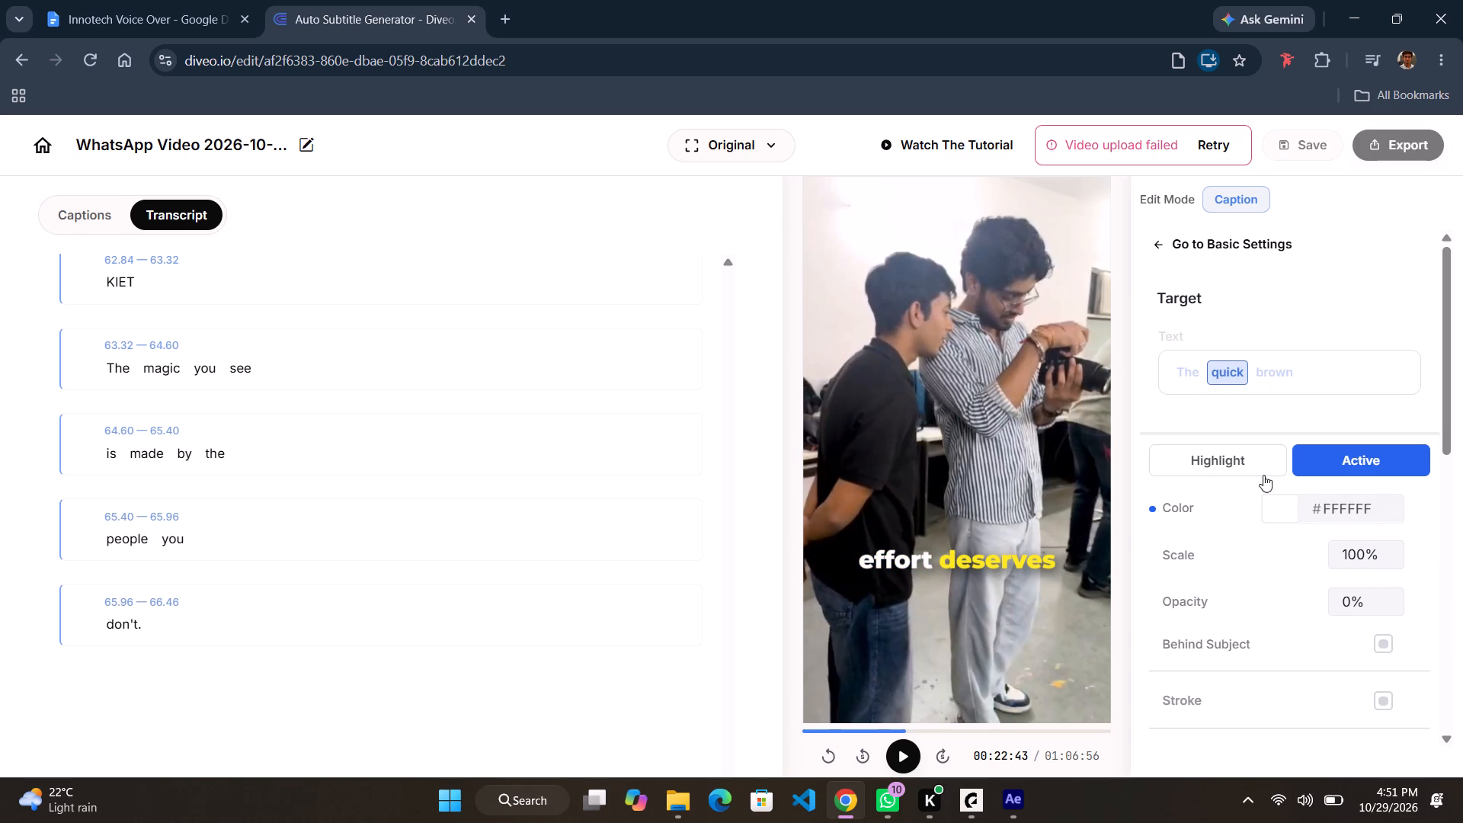
Set the Active color for the target word "quick" to bright yellow, #FBFF05.
left_click(1277, 506)
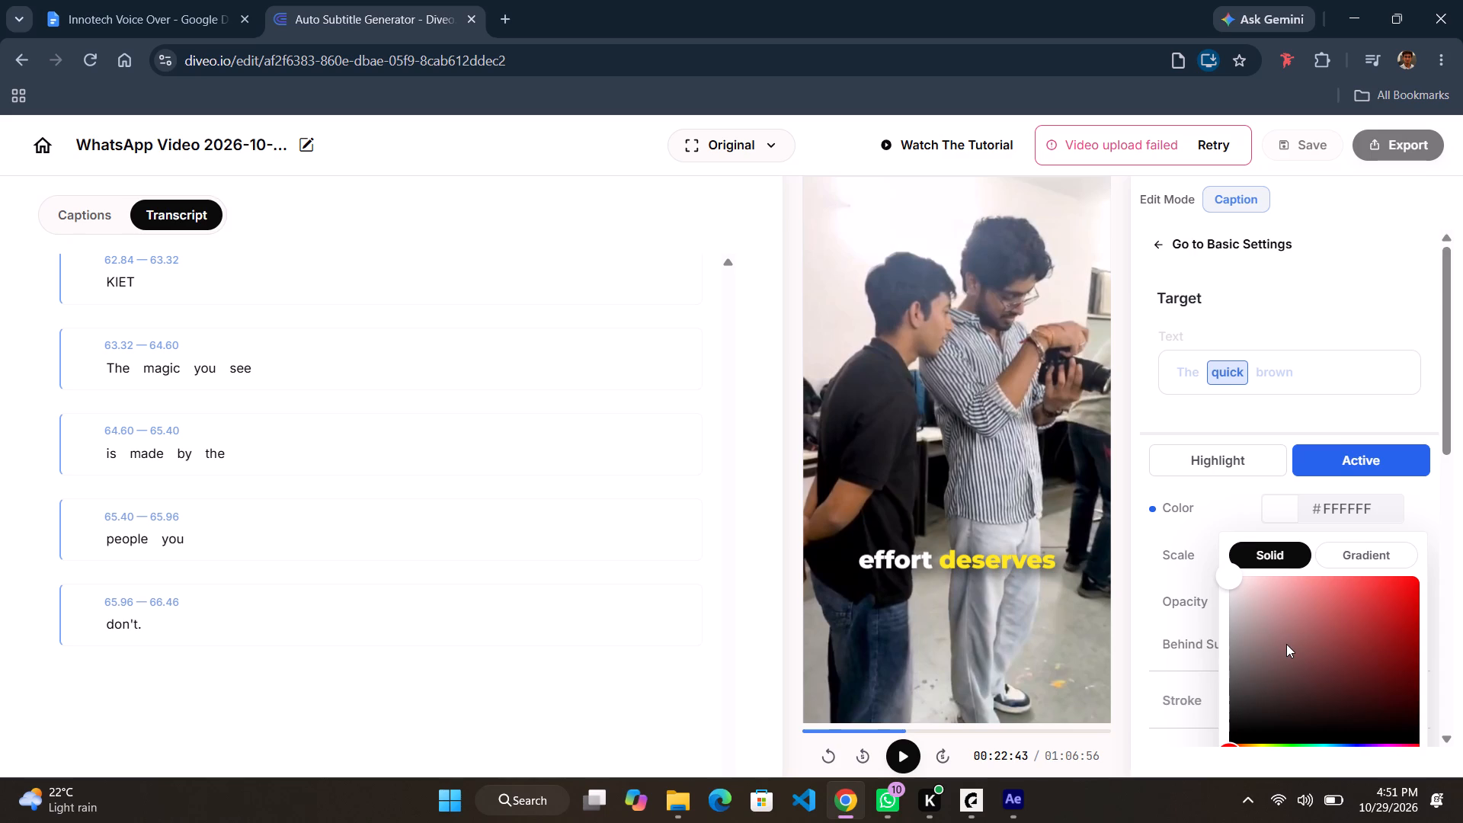
scroll(1286, 644, "down", 1)
left_click(1262, 692)
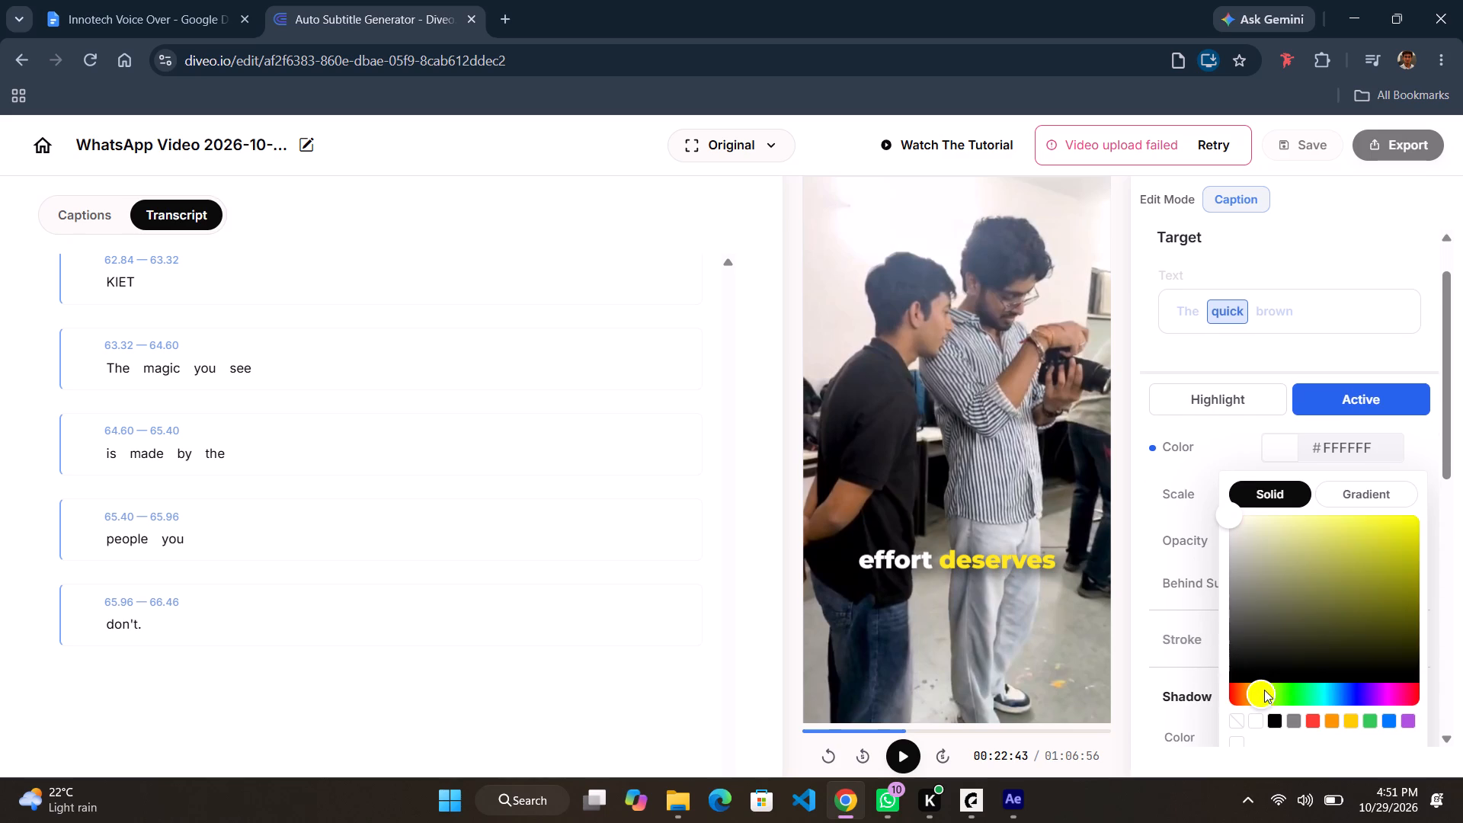
left_click_drag(1336, 562, 1437, 480)
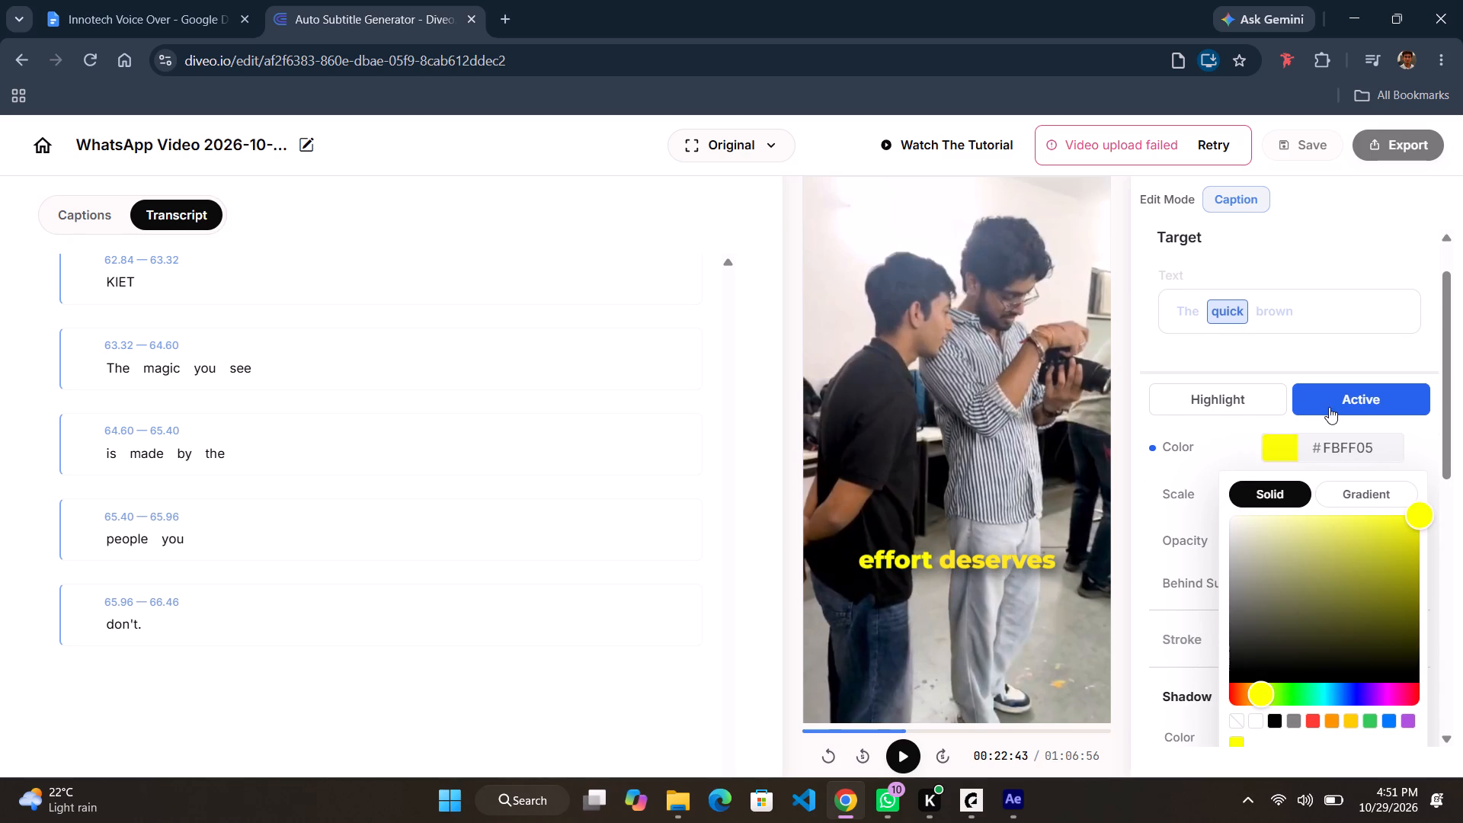
left_click(1303, 351)
Examine the Active style settings of each target word, "The", "quick" and "brown", to compare their colors.
left_click(1190, 304)
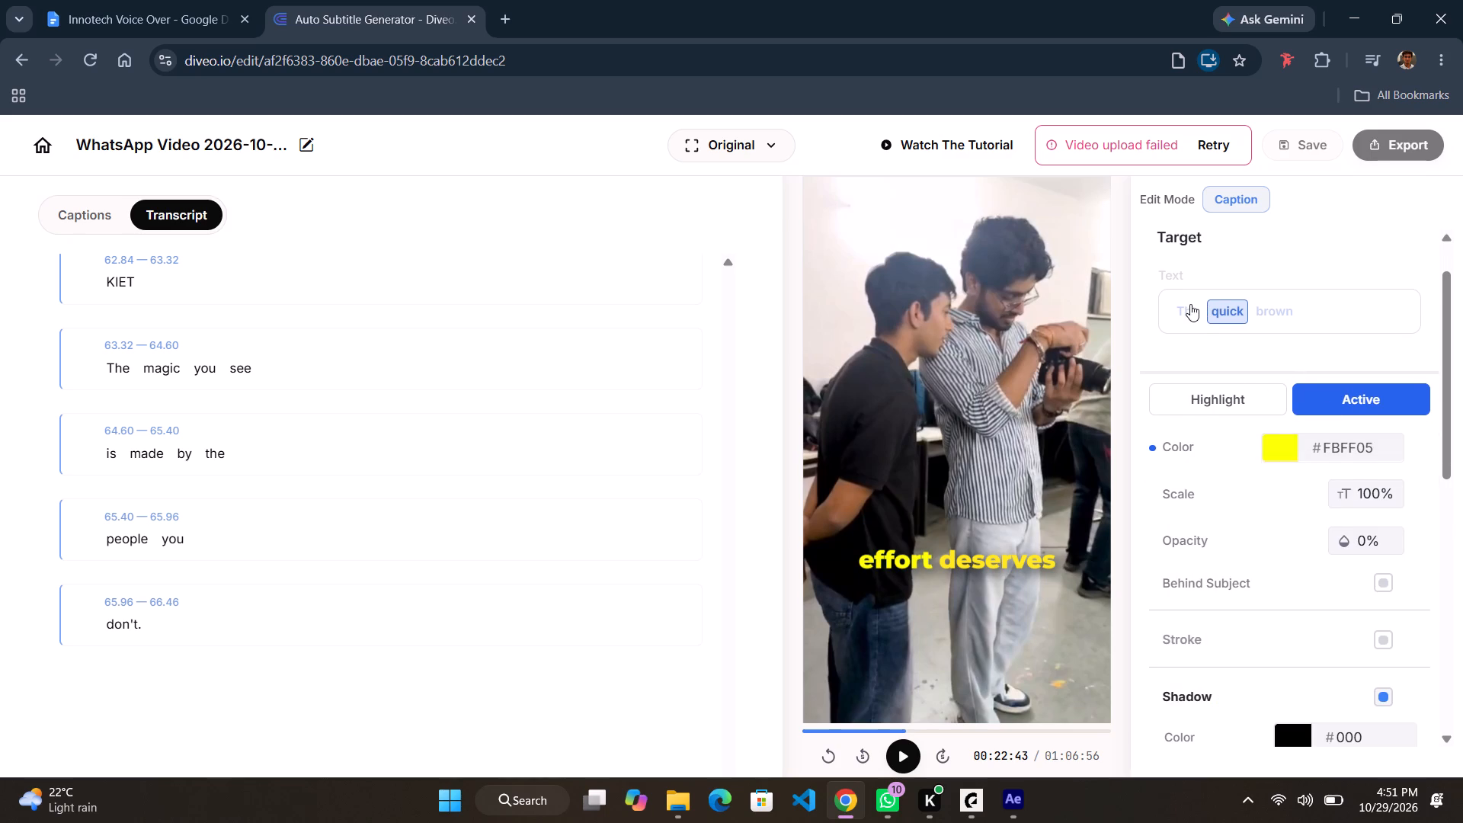
left_click(1229, 310)
left_click(1259, 312)
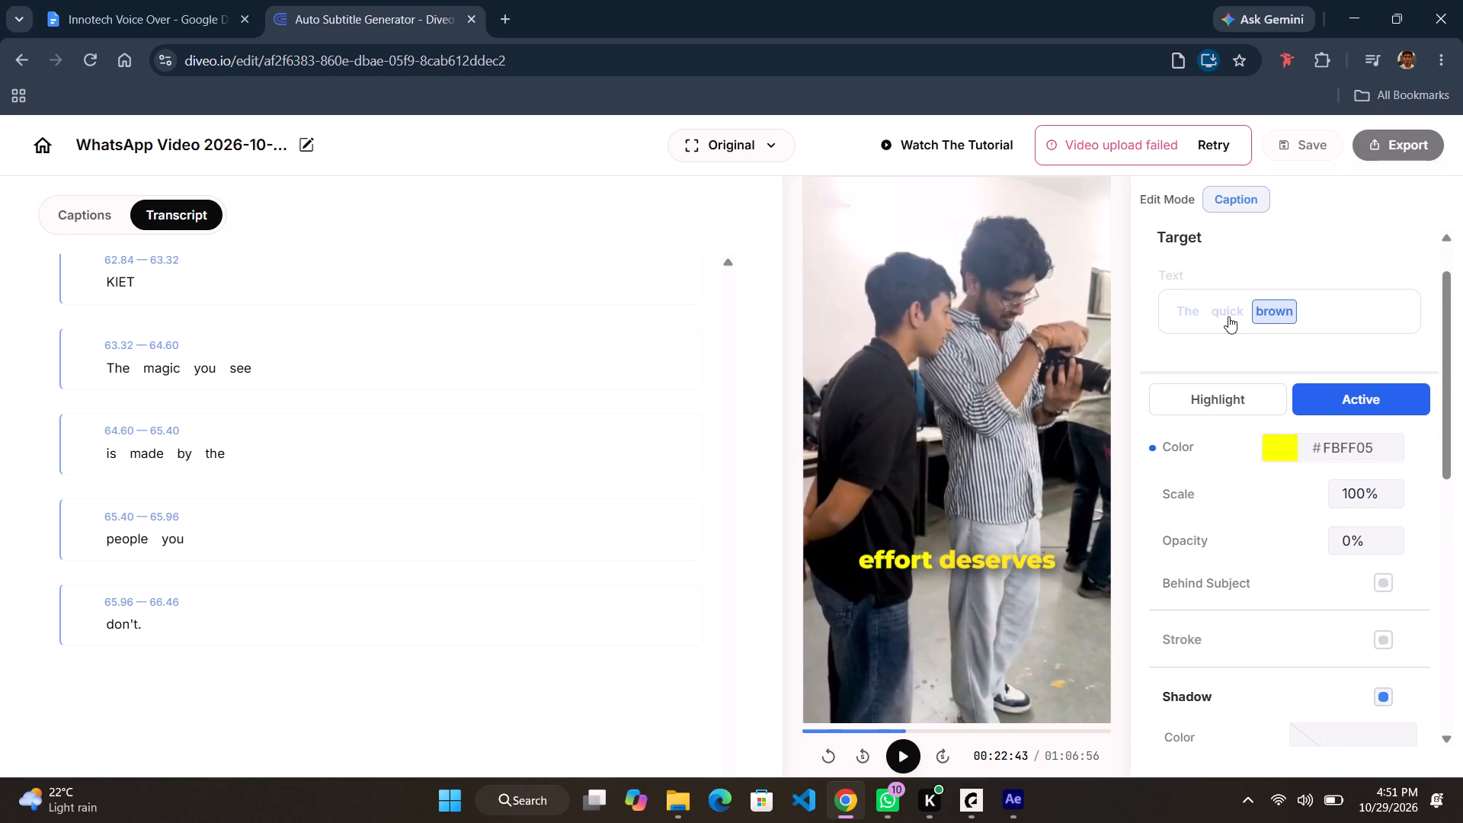
left_click(1196, 308)
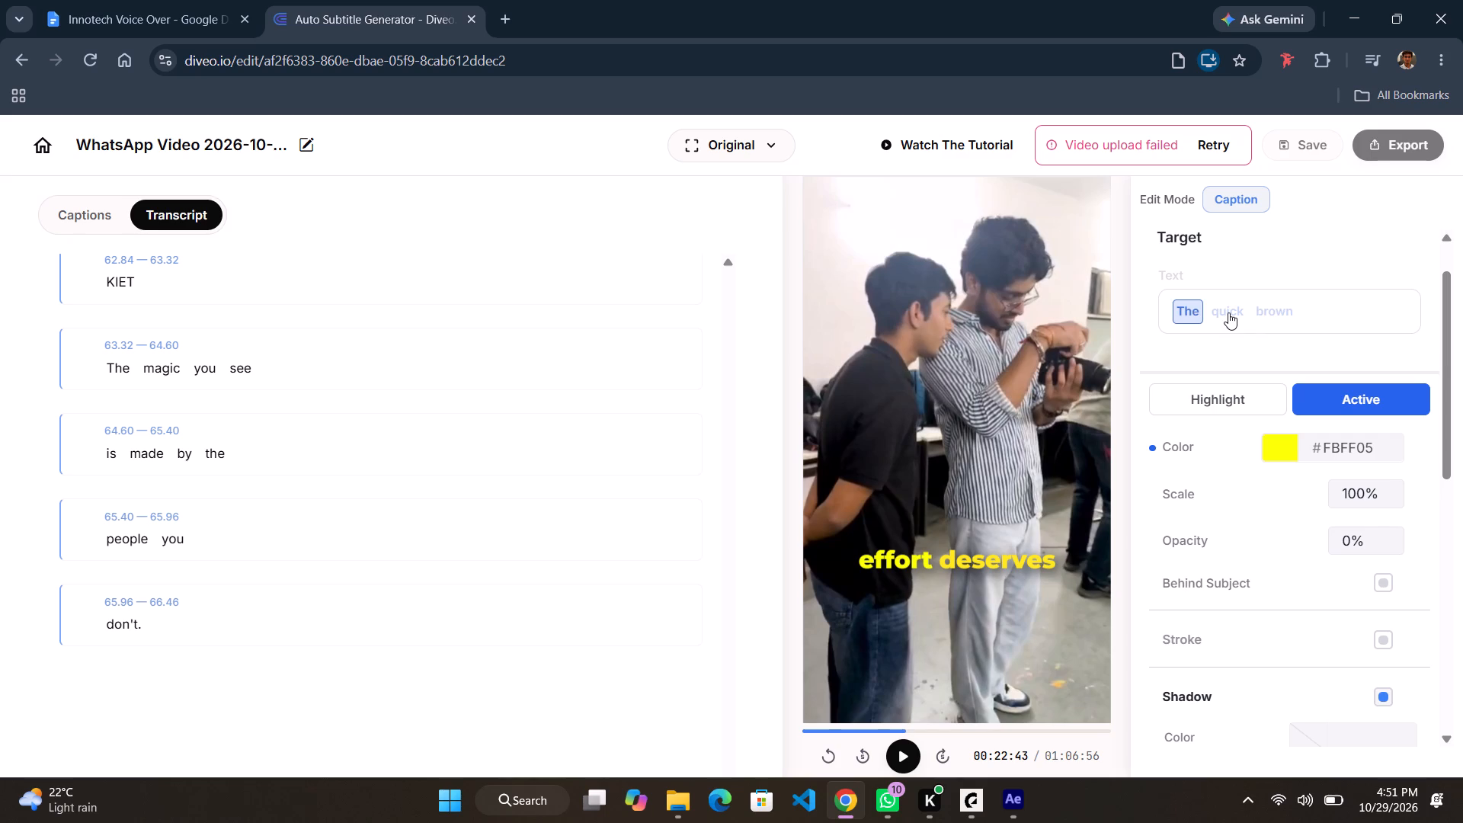
left_click(1228, 312)
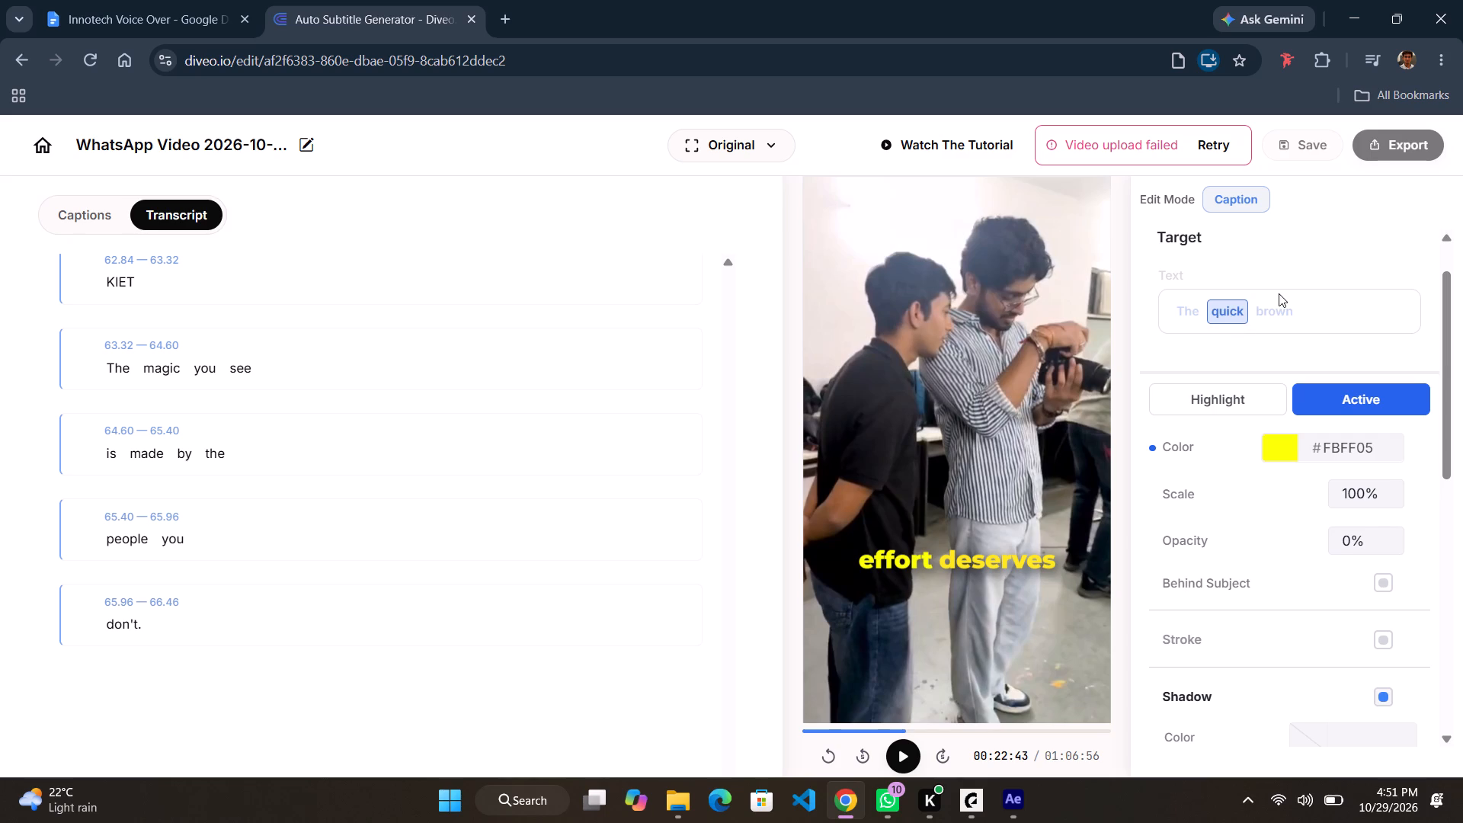
left_click(1279, 293)
left_click(1279, 313)
left_click(1205, 312)
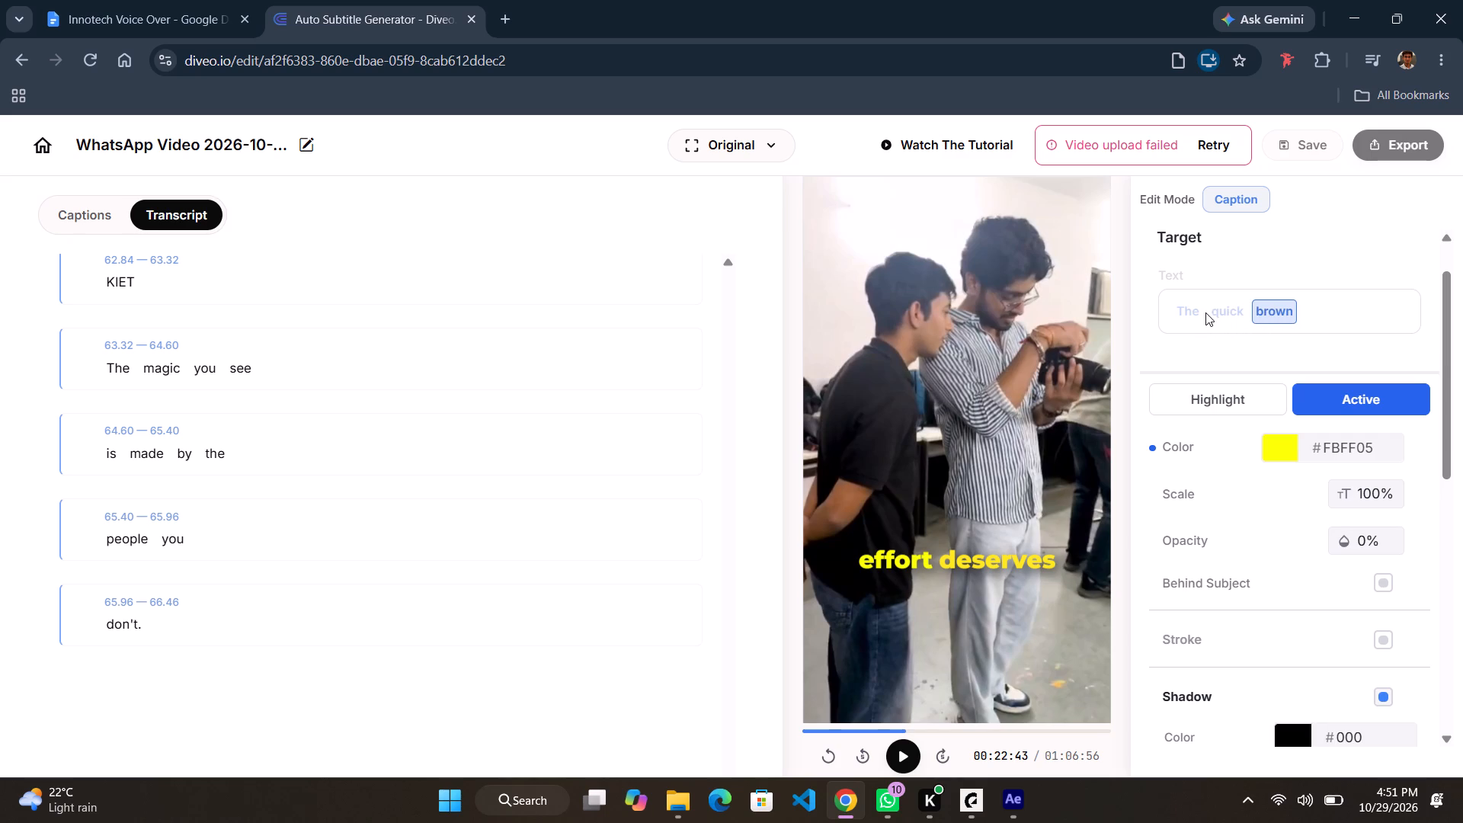
left_click(1193, 310)
left_click(1231, 310)
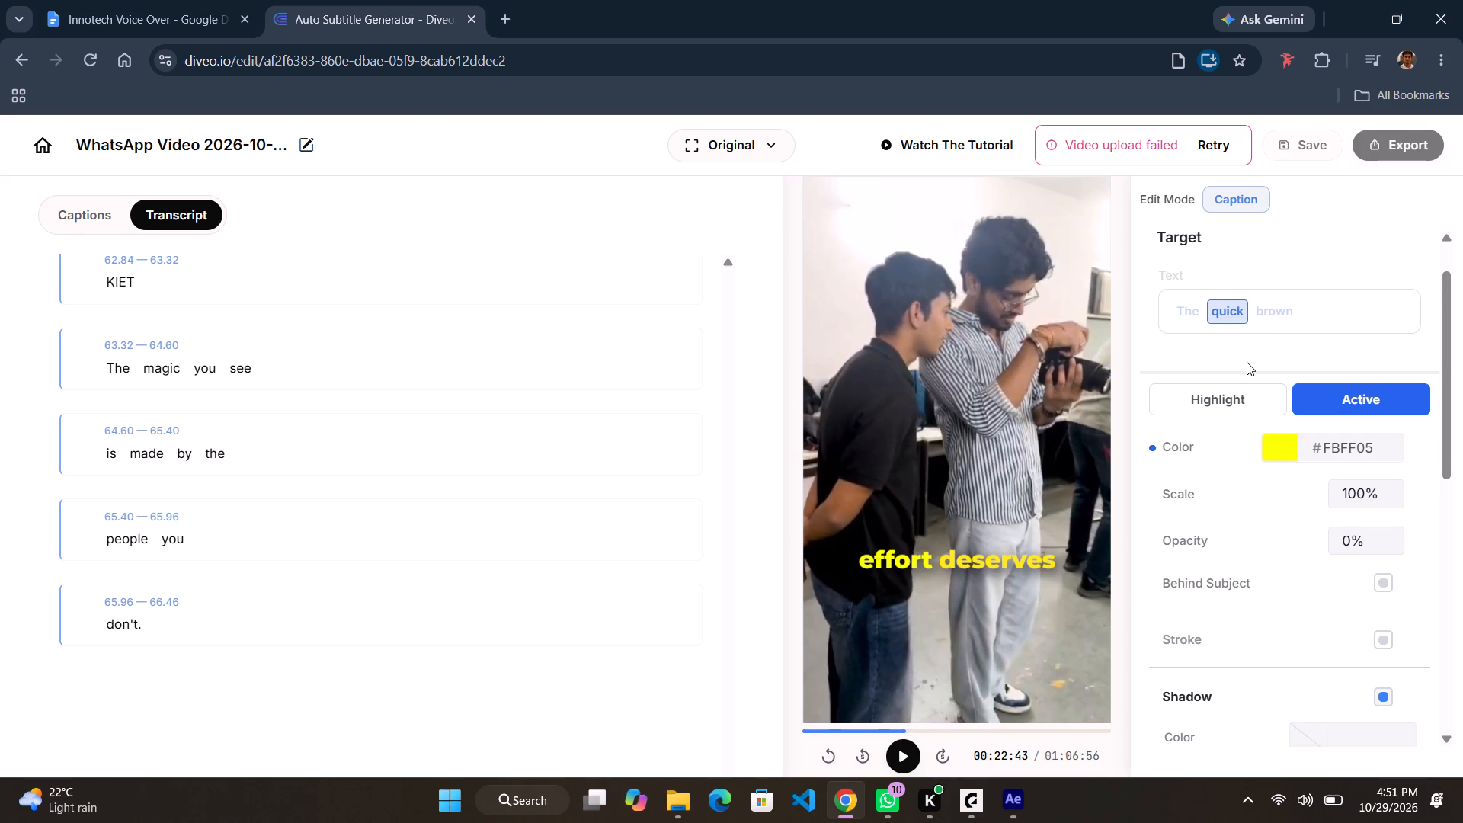
double_click(1226, 304)
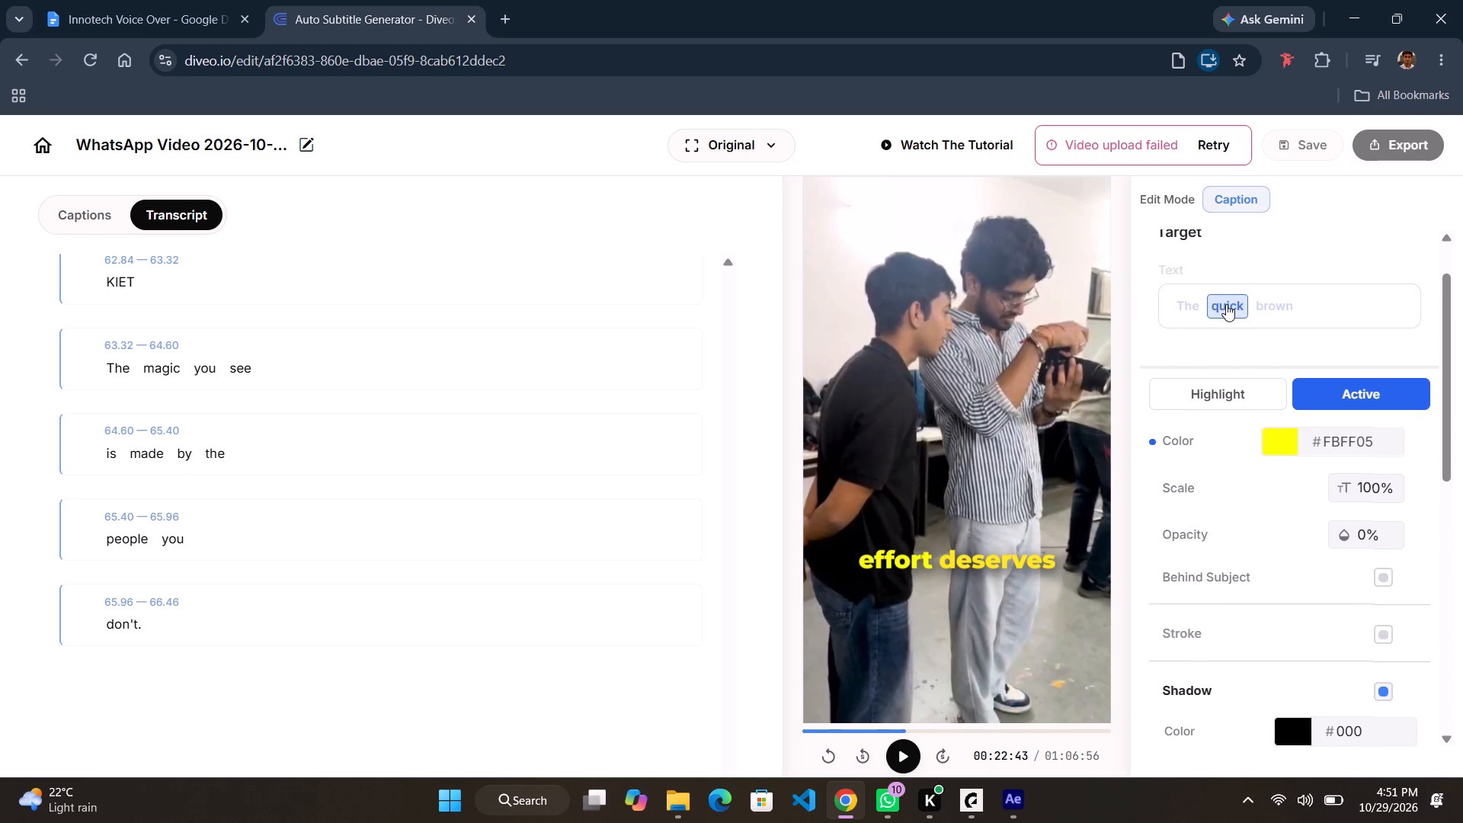
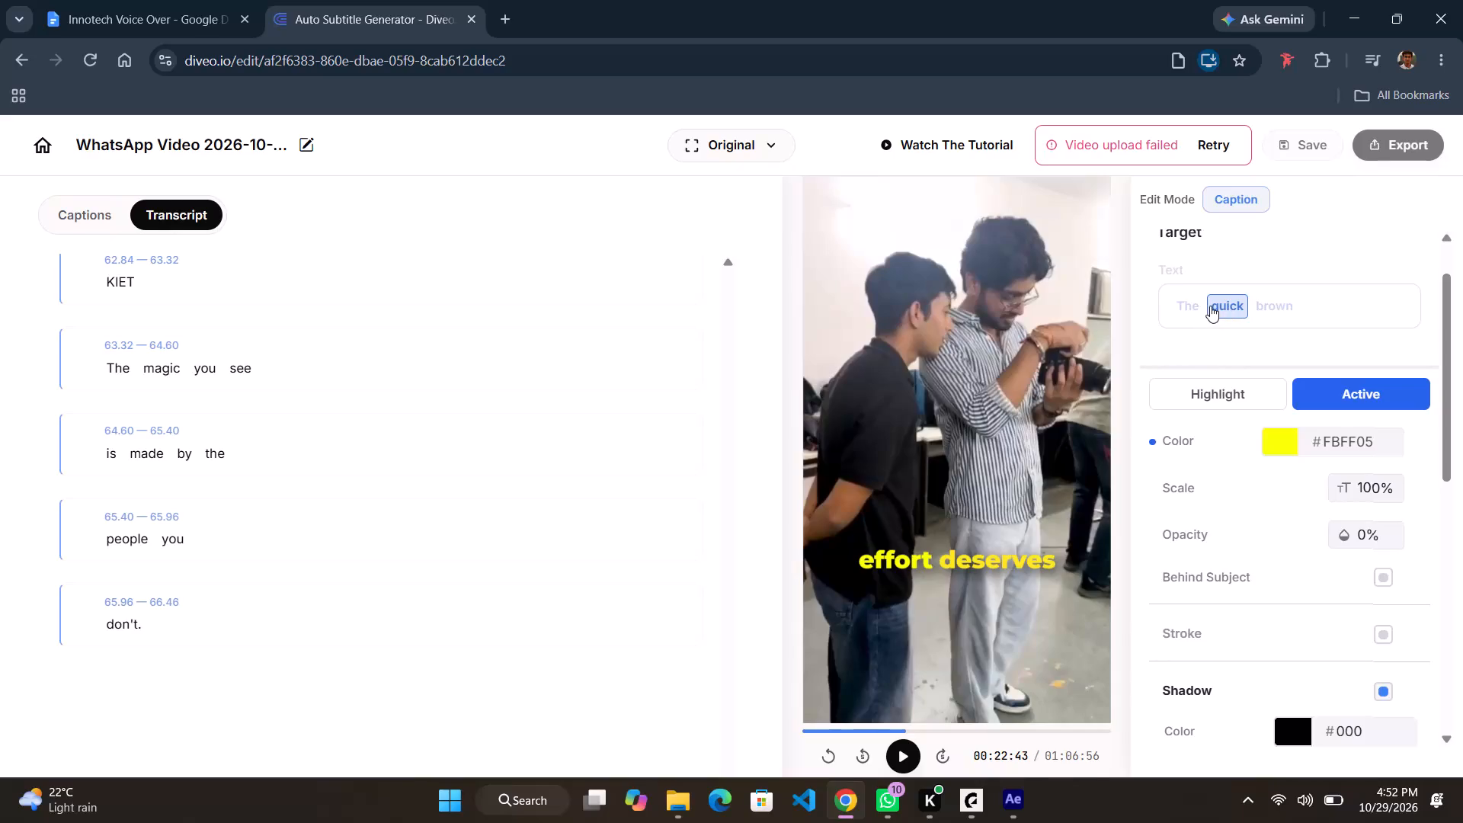
Compare the Active style settings, down to shadow and animation, across the target words "The", "quick" and "brown".
left_click(1210, 306)
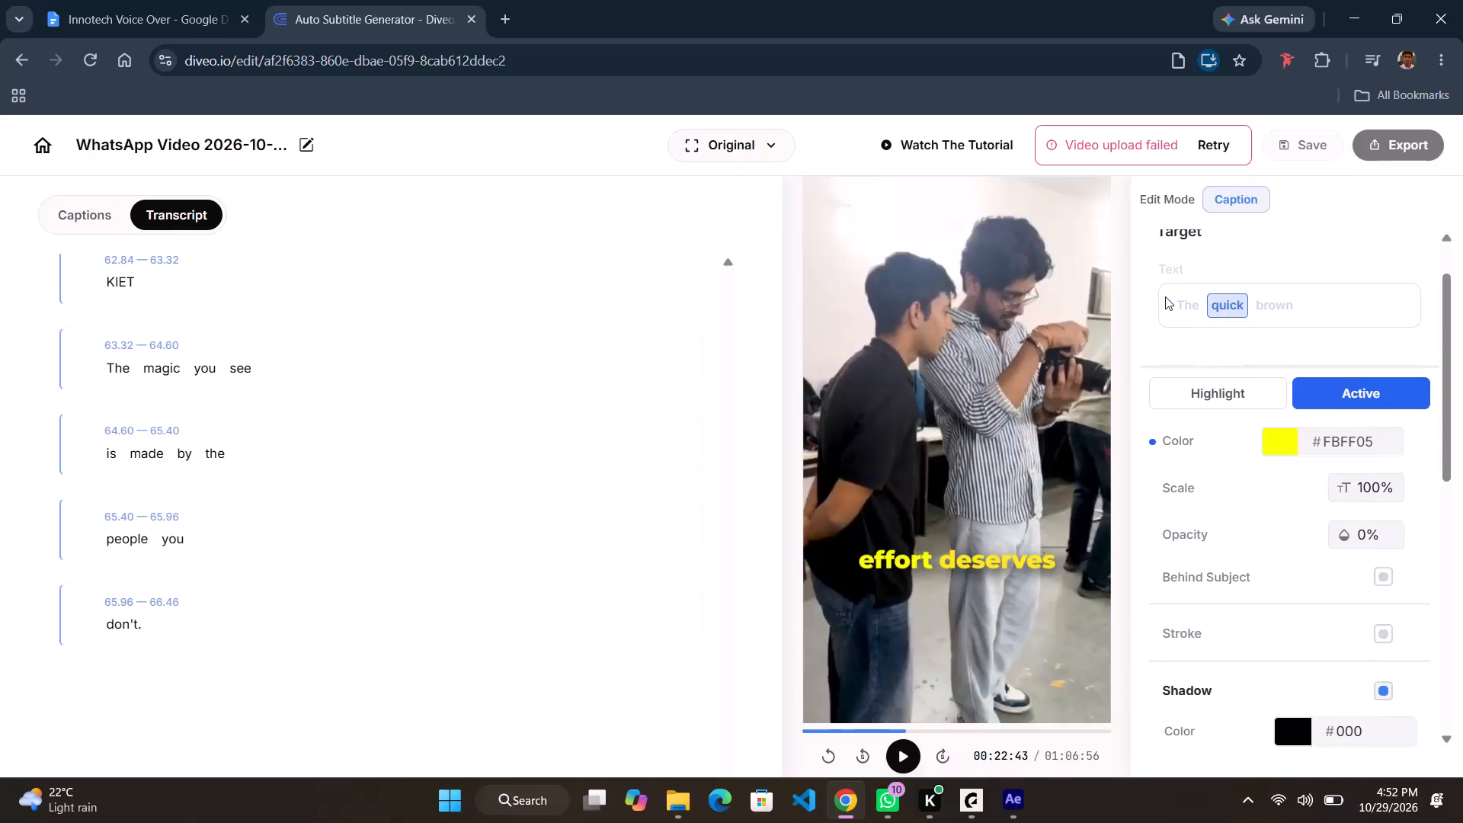
left_click(1165, 296)
left_click(1189, 296)
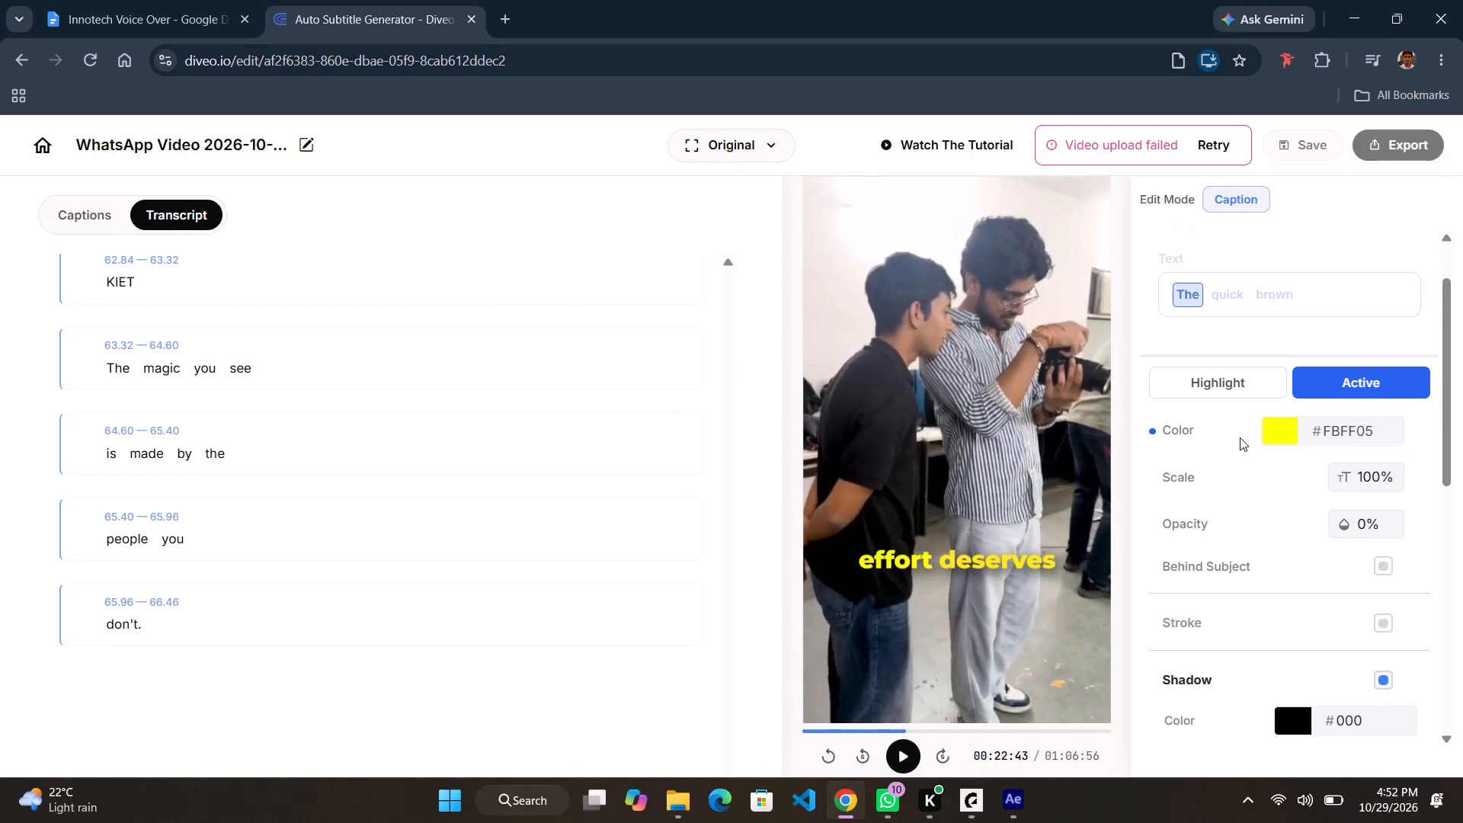
left_click(1219, 295)
left_click(1247, 299)
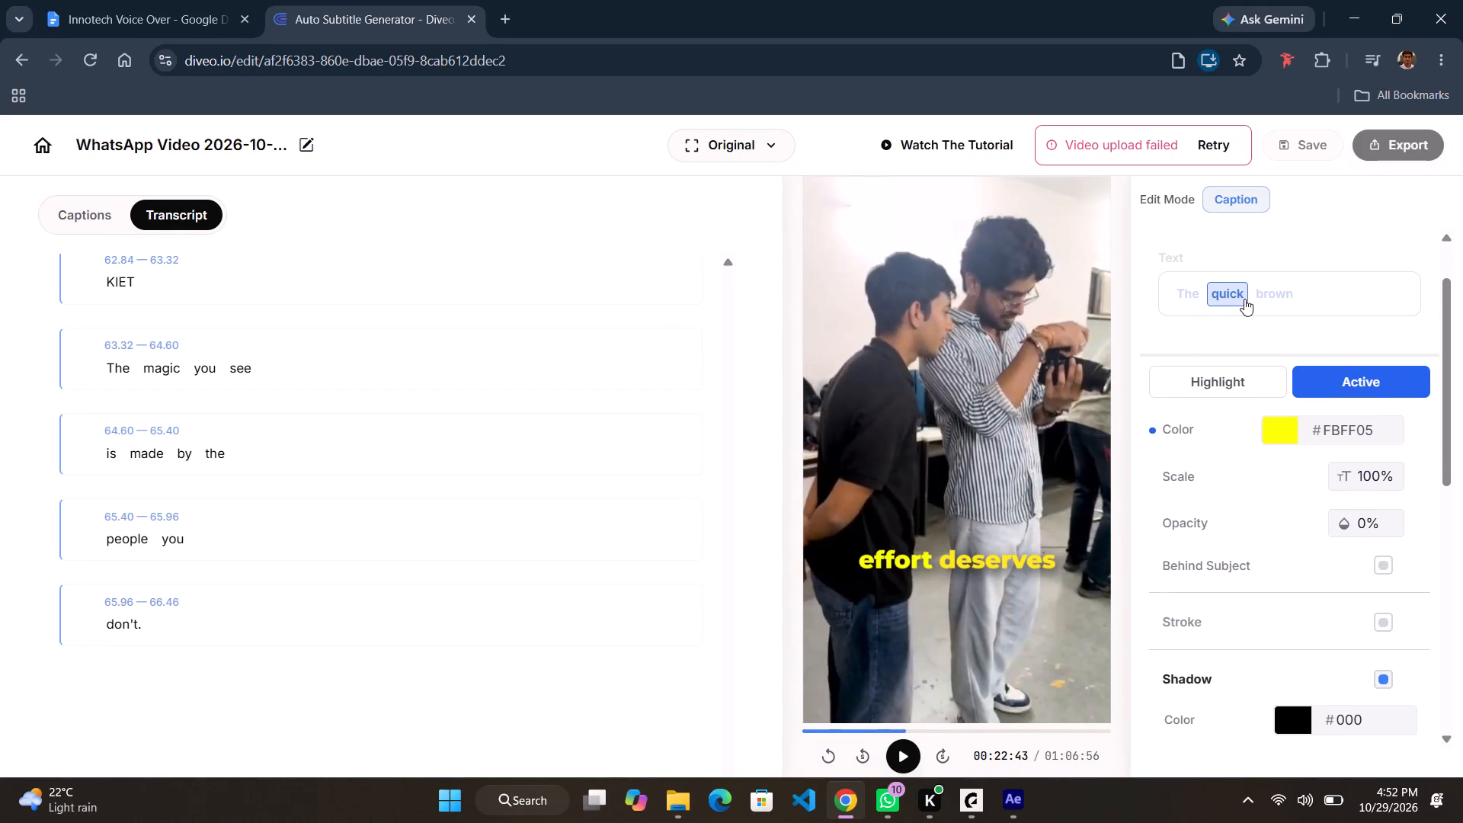
left_click(1259, 293)
left_click(1210, 294)
left_click(1188, 293)
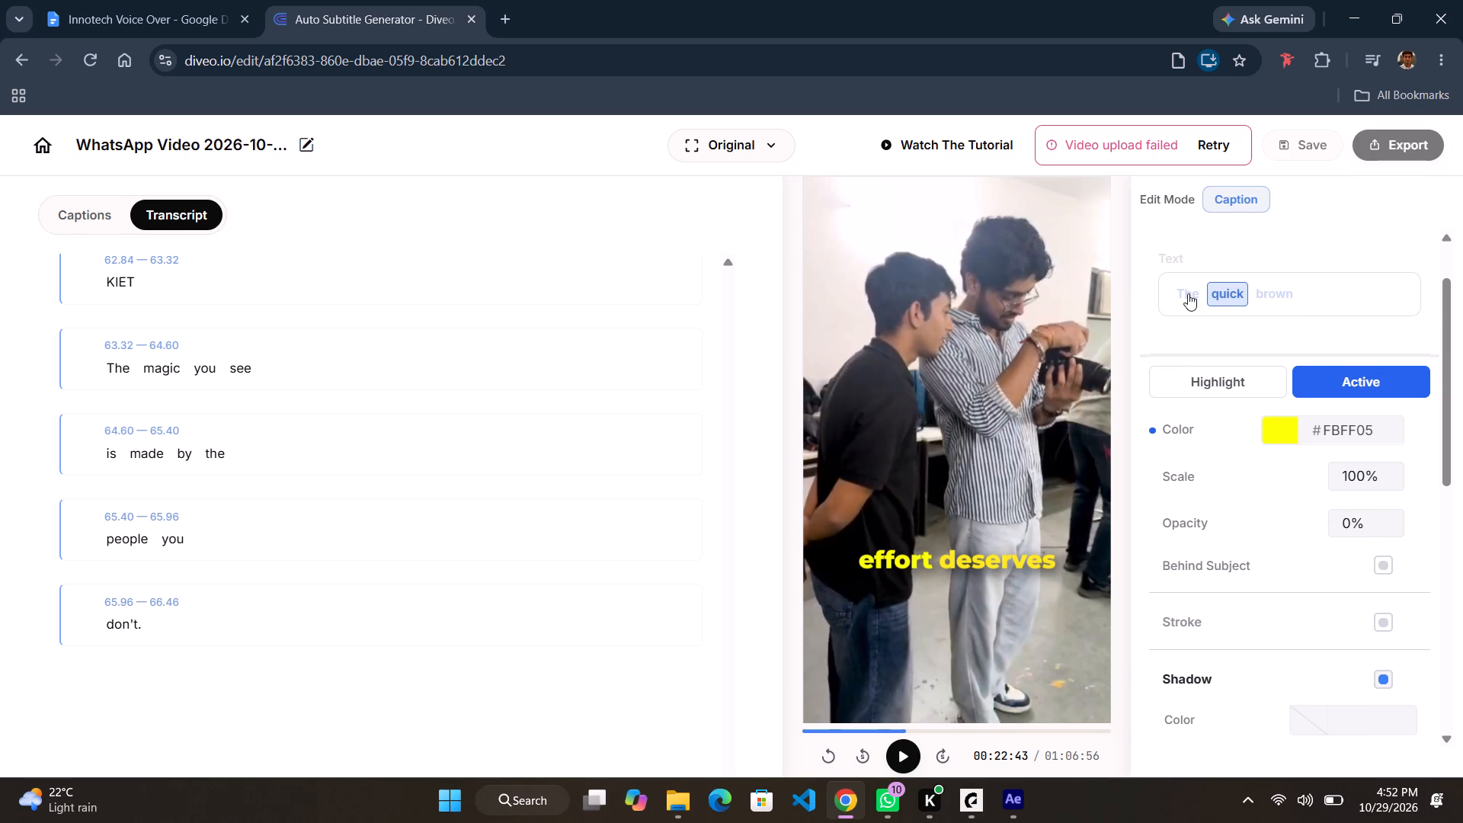
scroll(1384, 524, "down", 3)
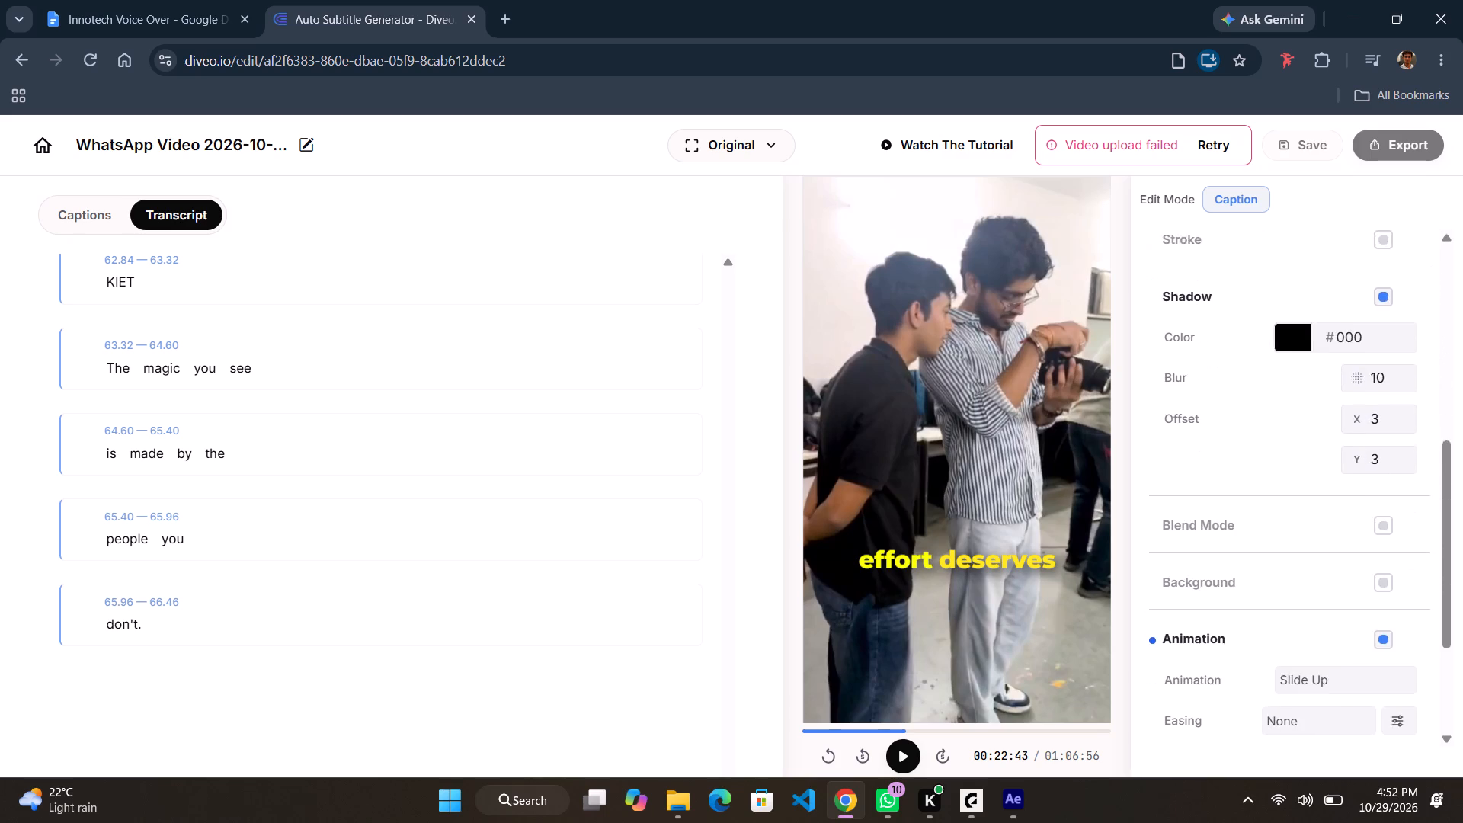
scroll(1384, 524, "down", 3)
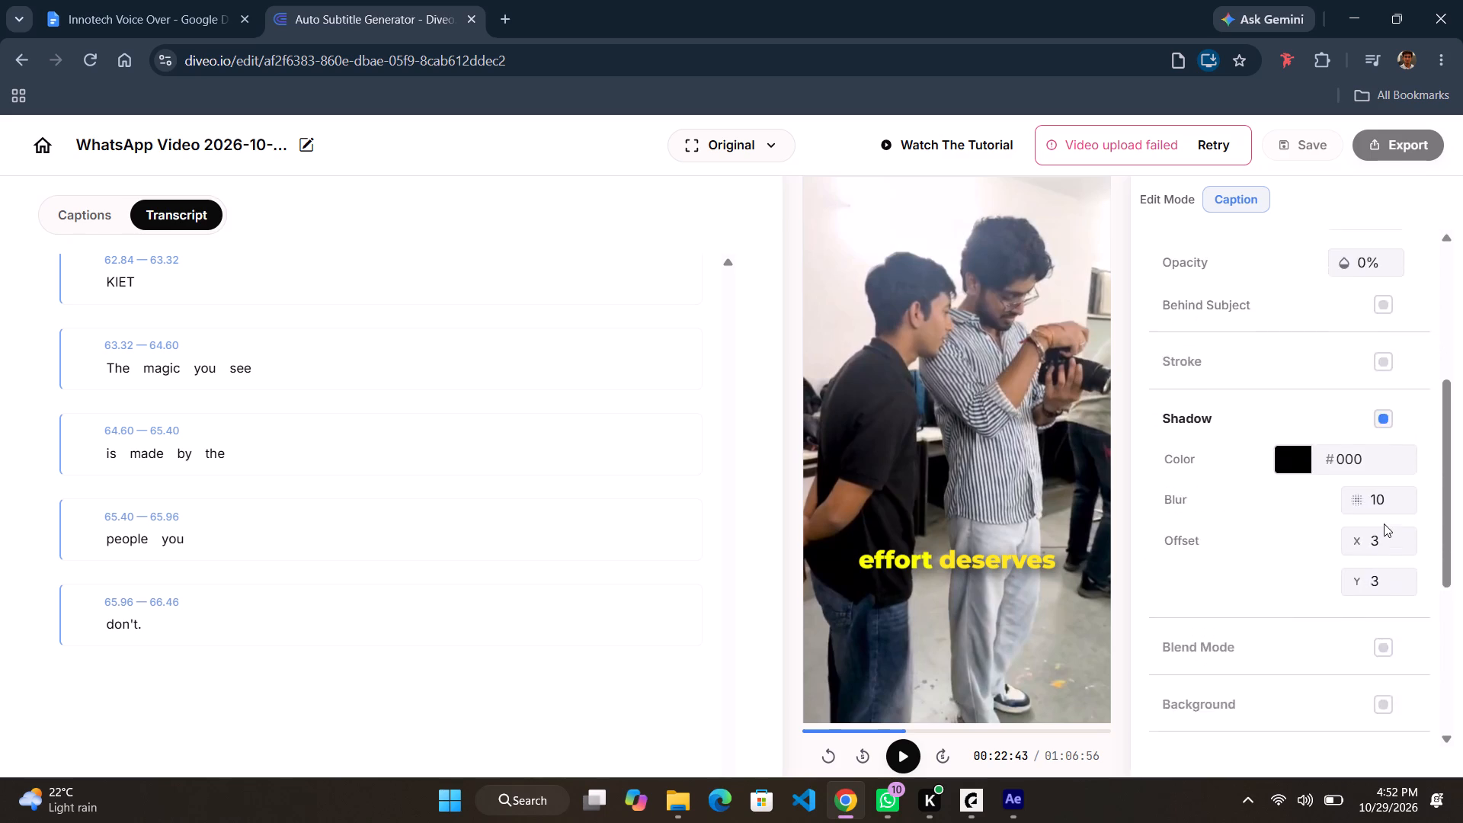
scroll(1384, 524, "up", 2)
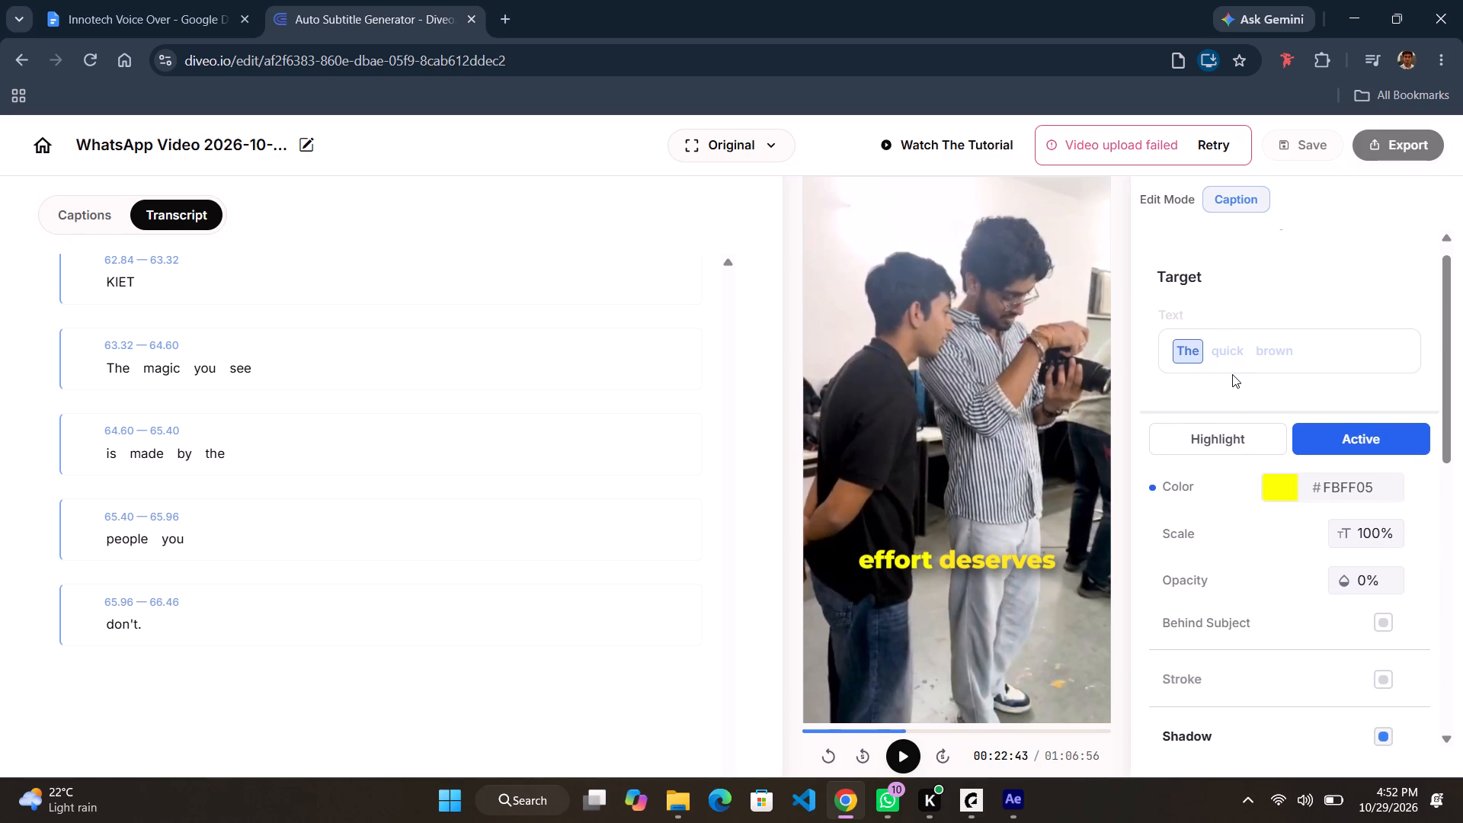
left_click(1226, 354)
right_click(1226, 354)
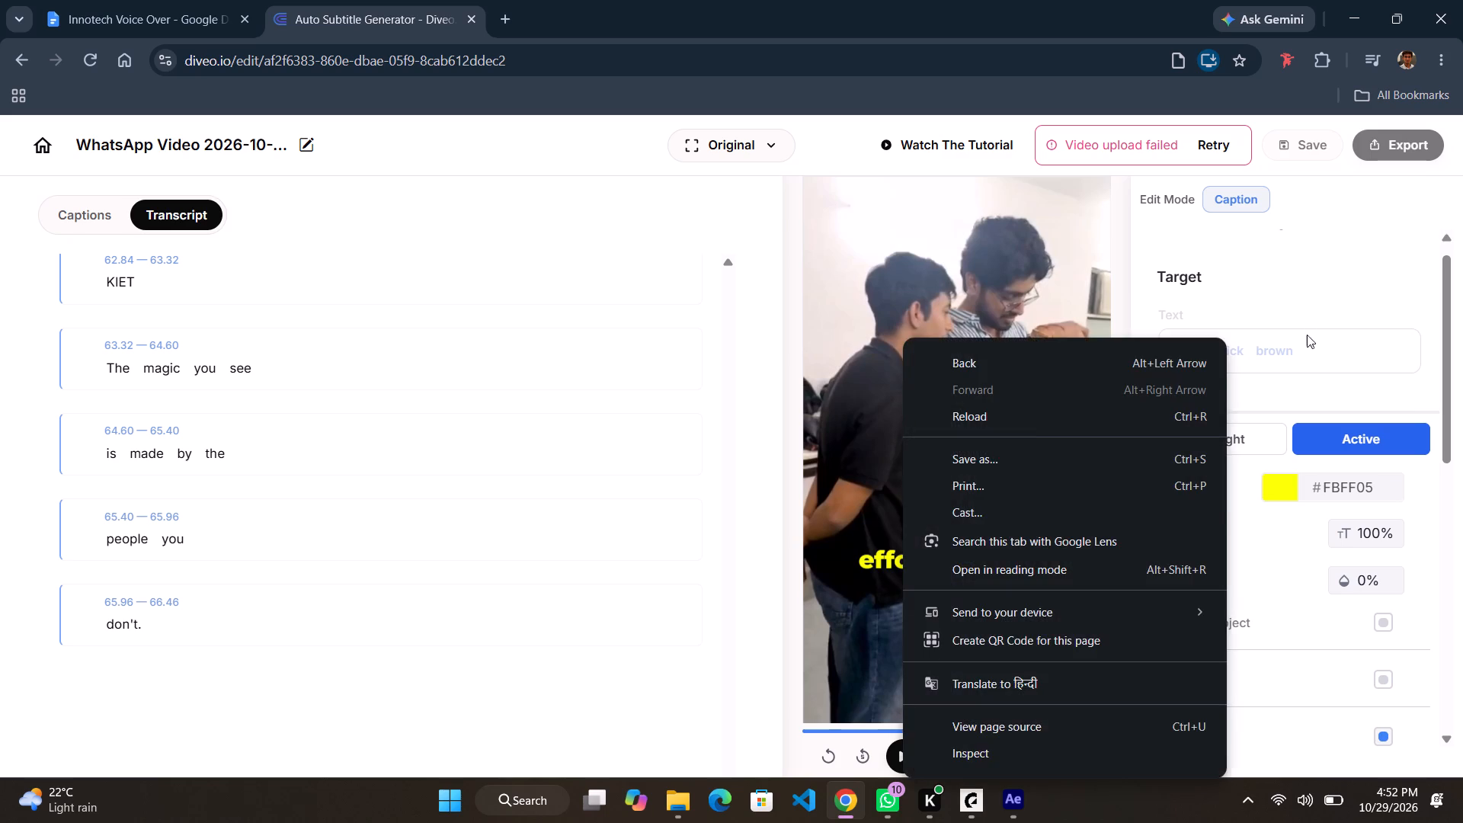
left_click(1308, 329)
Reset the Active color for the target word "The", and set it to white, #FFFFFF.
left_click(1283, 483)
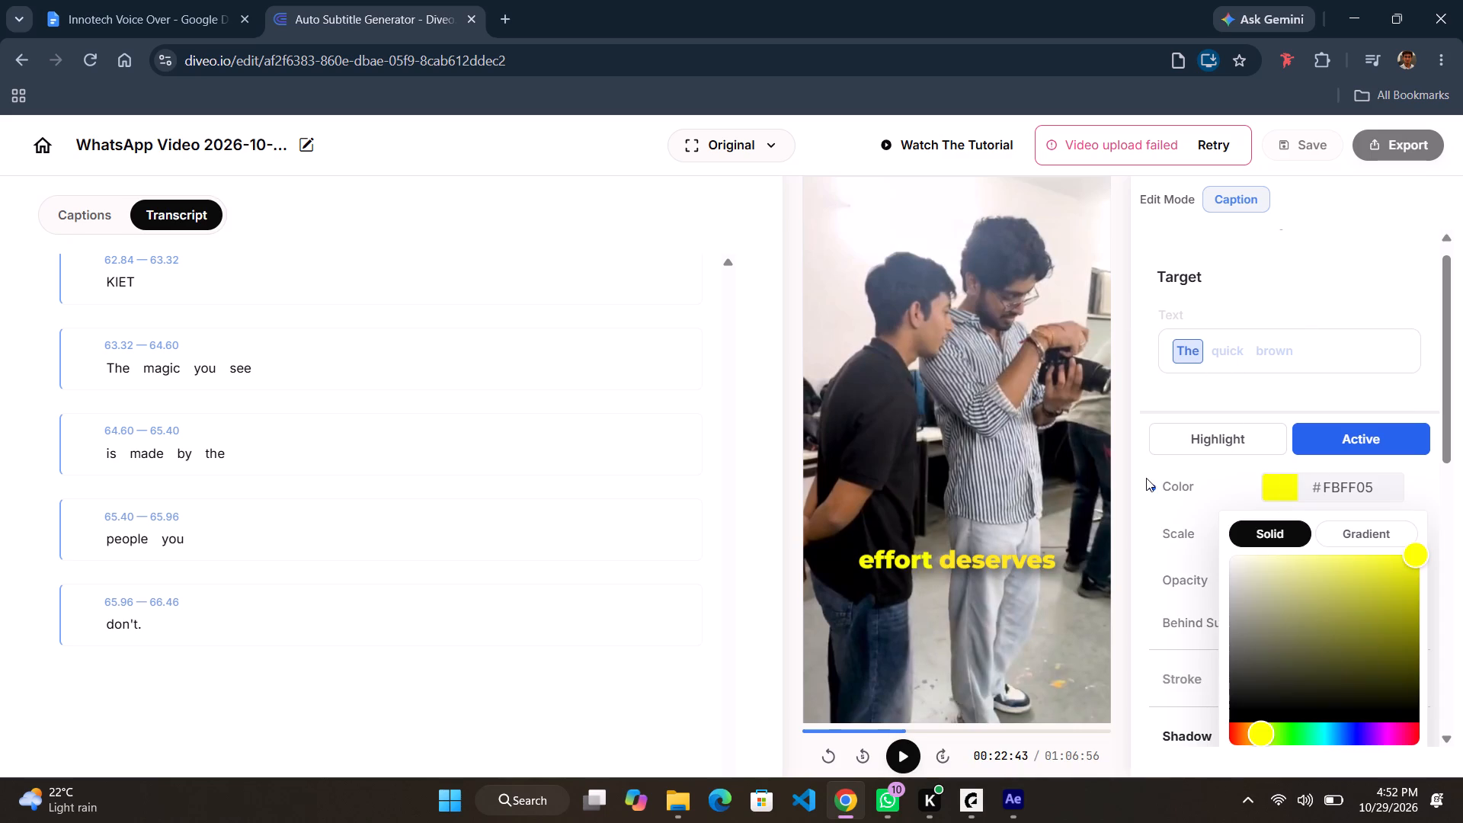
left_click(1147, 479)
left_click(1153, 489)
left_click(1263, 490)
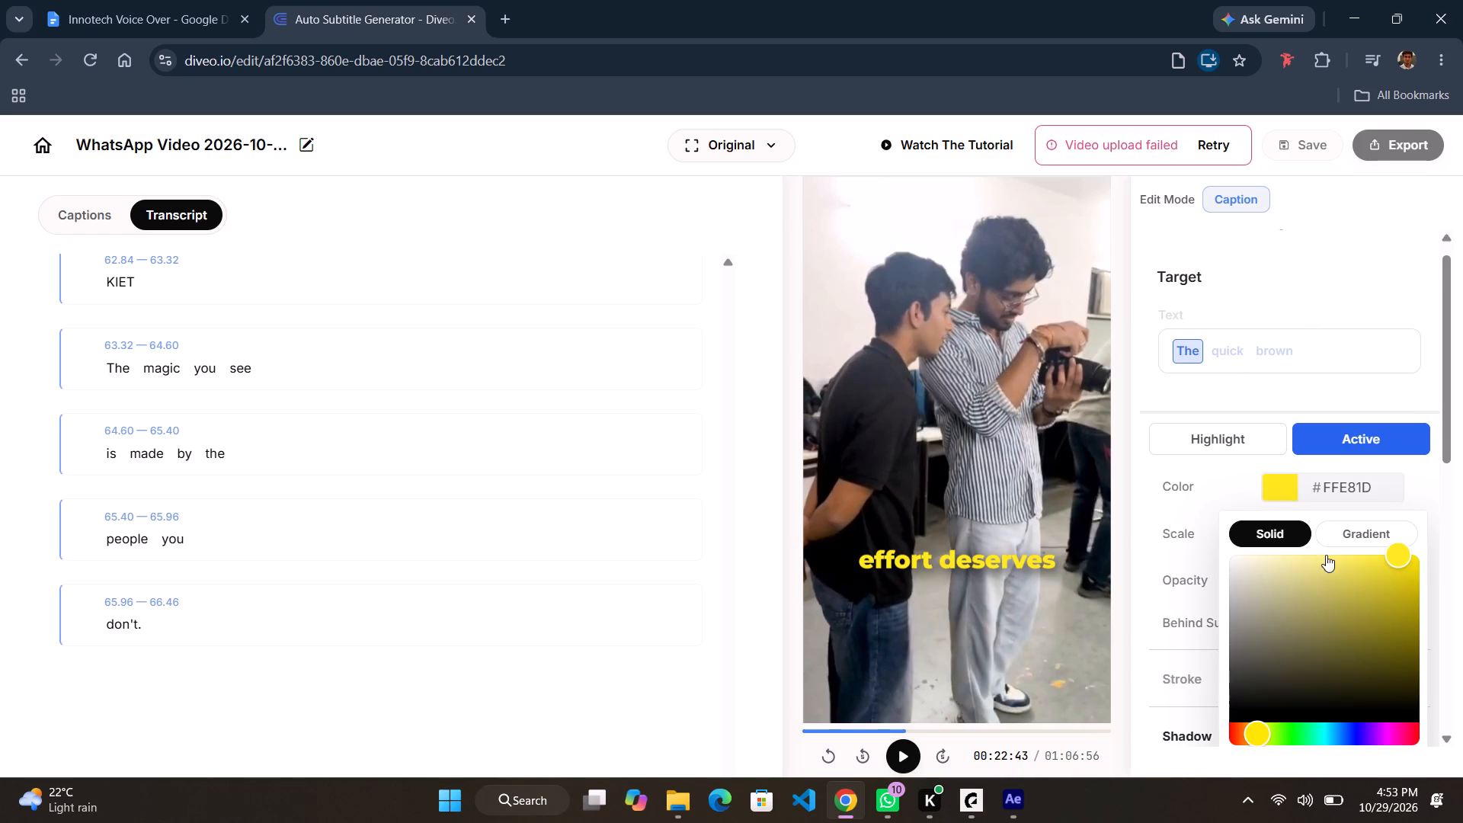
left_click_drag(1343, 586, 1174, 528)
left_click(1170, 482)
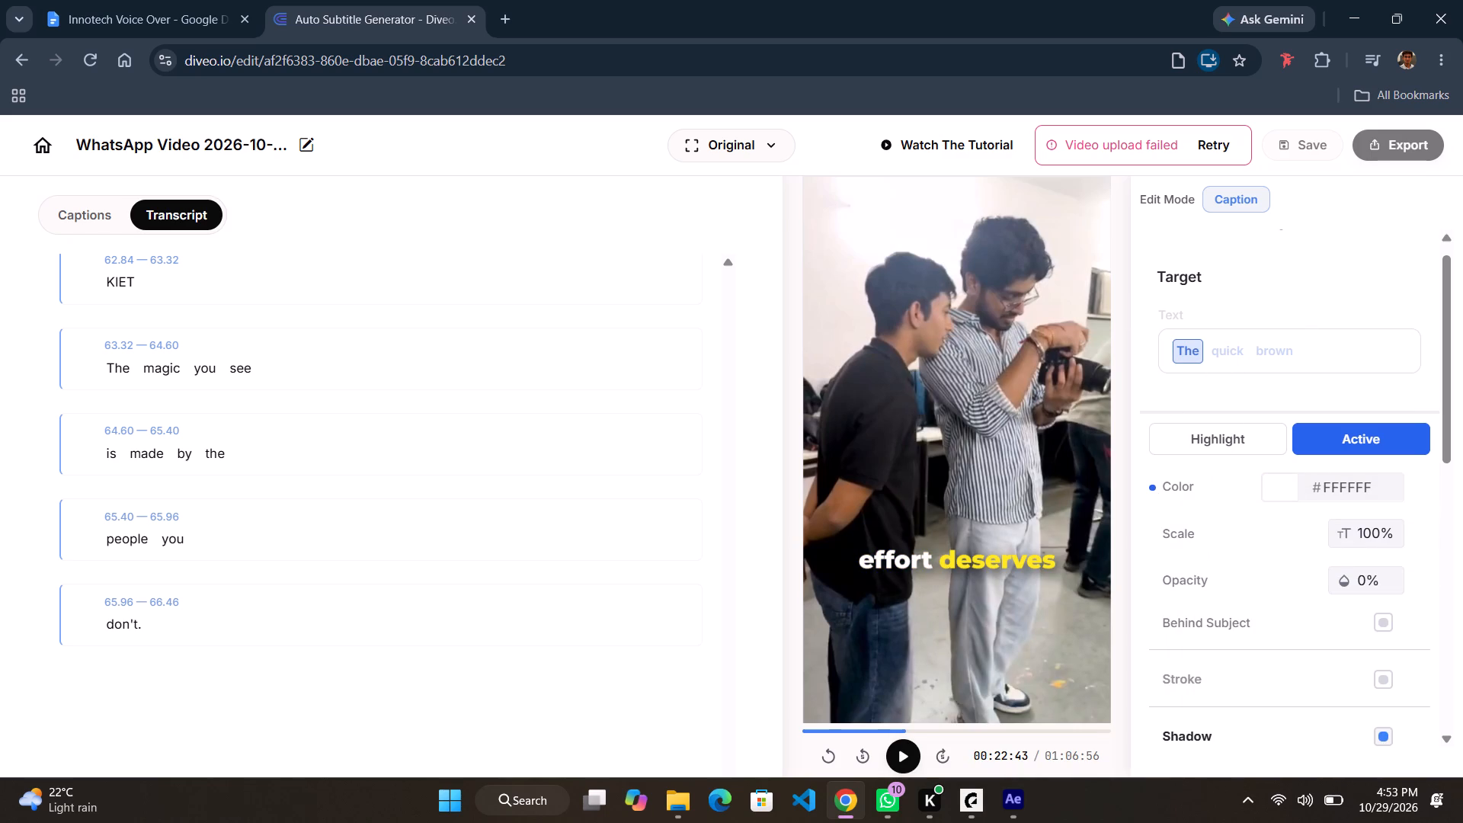
Reset the Active color for the target word "quick" to the default yellow, #FFE81D.
left_click(1217, 351)
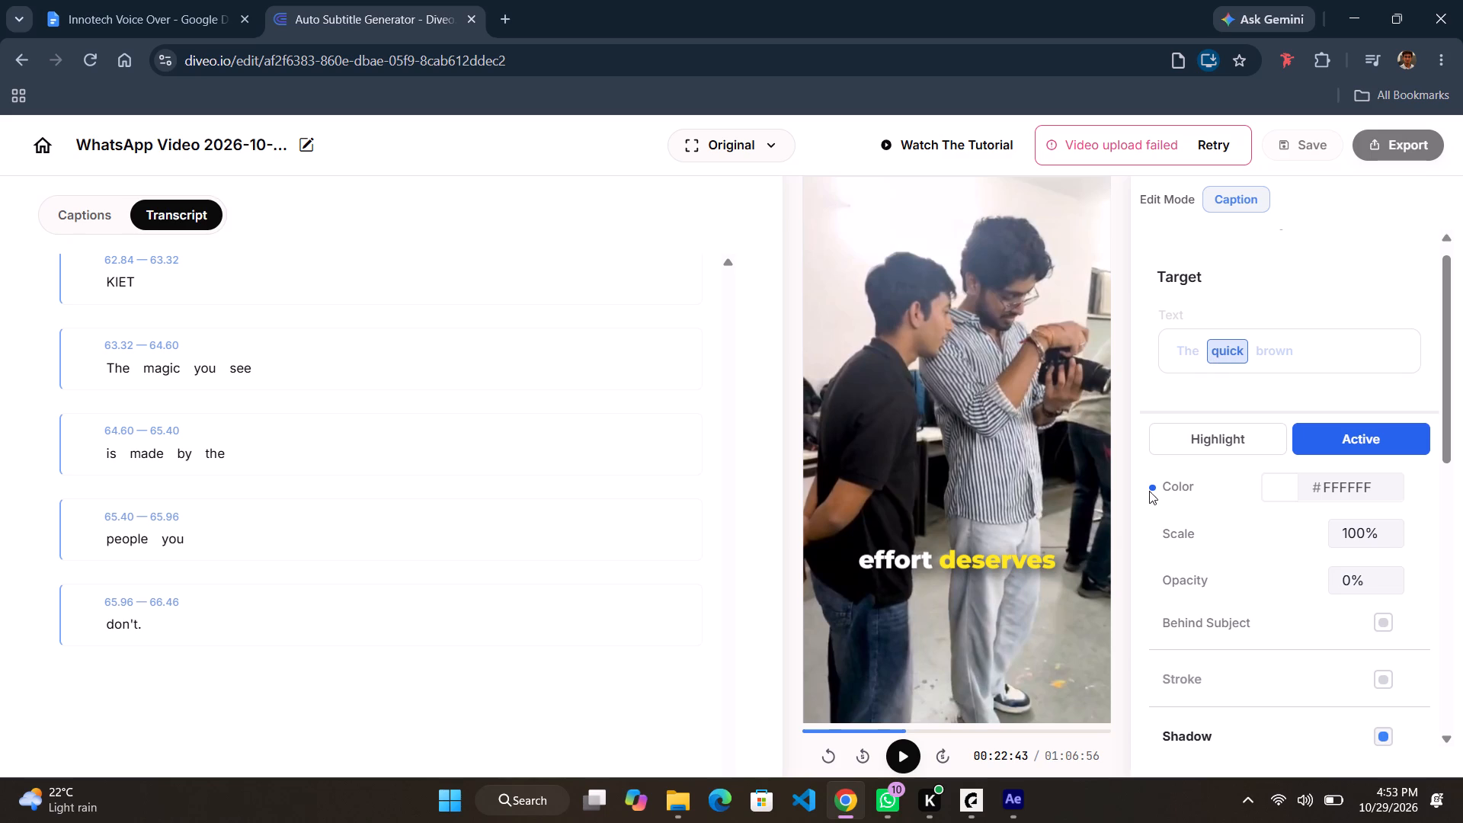
left_click(1149, 491)
left_click(1154, 488)
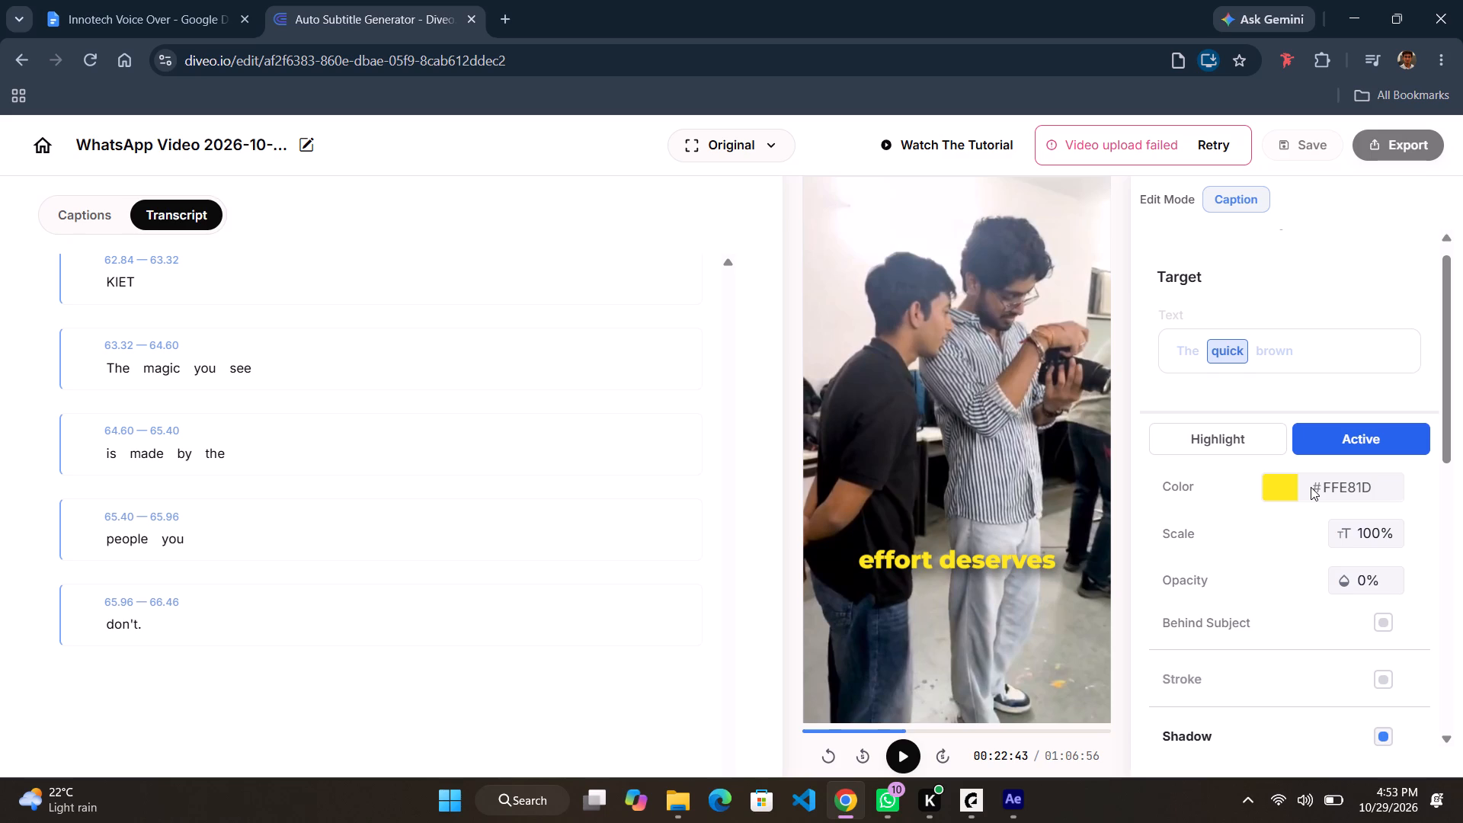
left_click(751, 395)
Play a short stretch of the video to check the caption colors, and pause it.
left_click(903, 764)
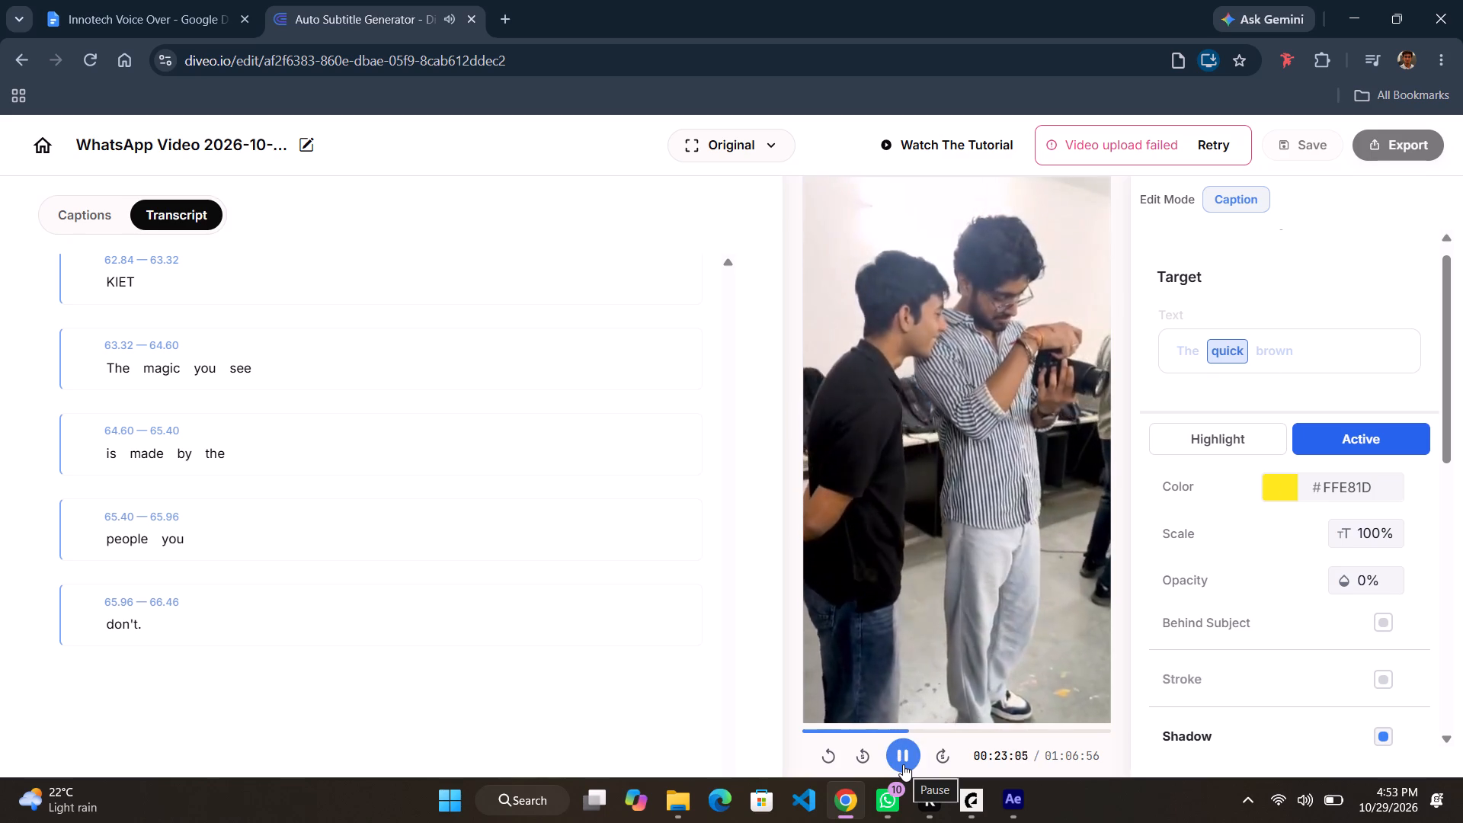
left_click(908, 754)
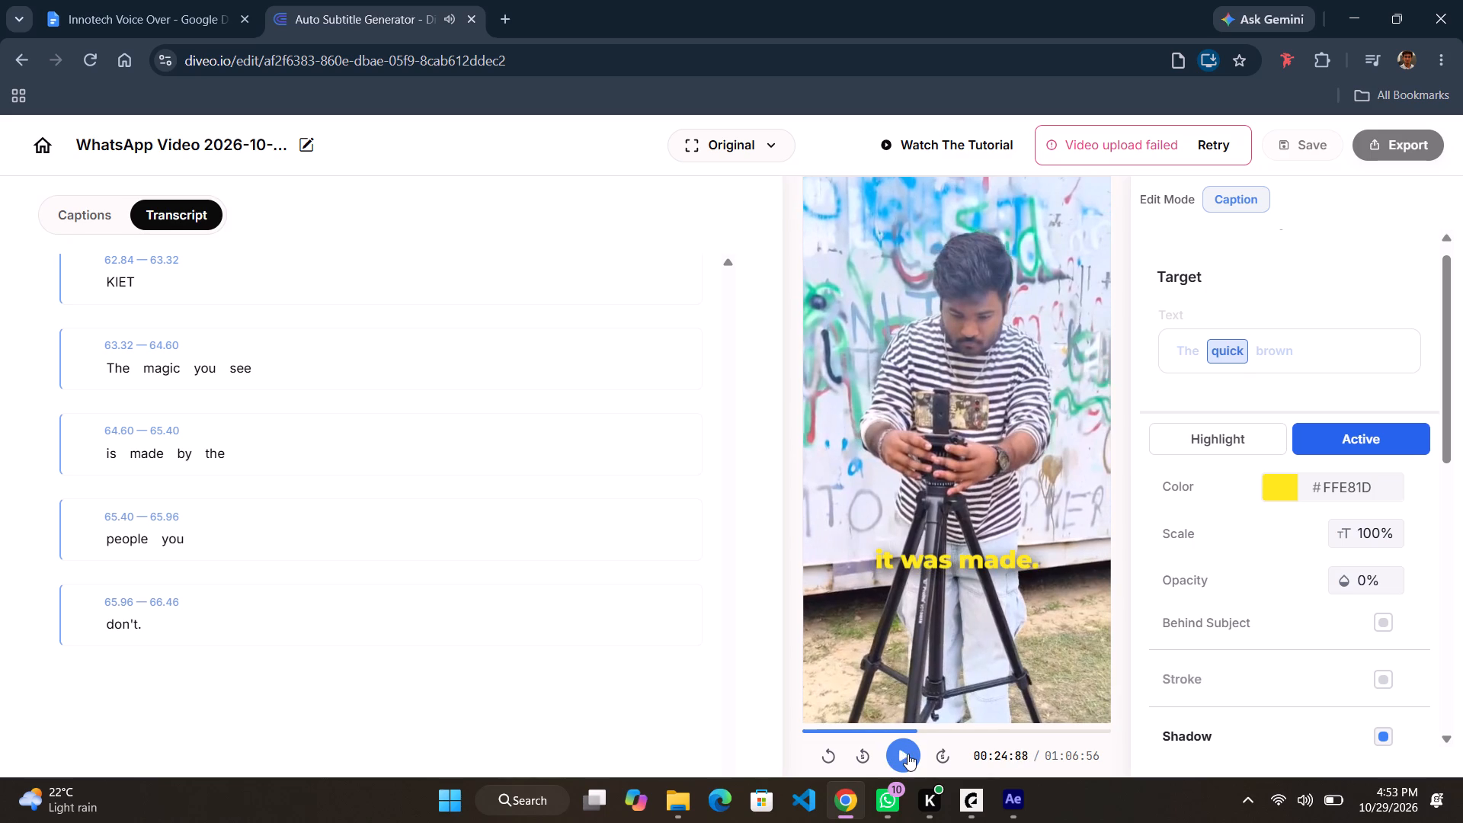
Retry the failed video upload.
left_click(1212, 139)
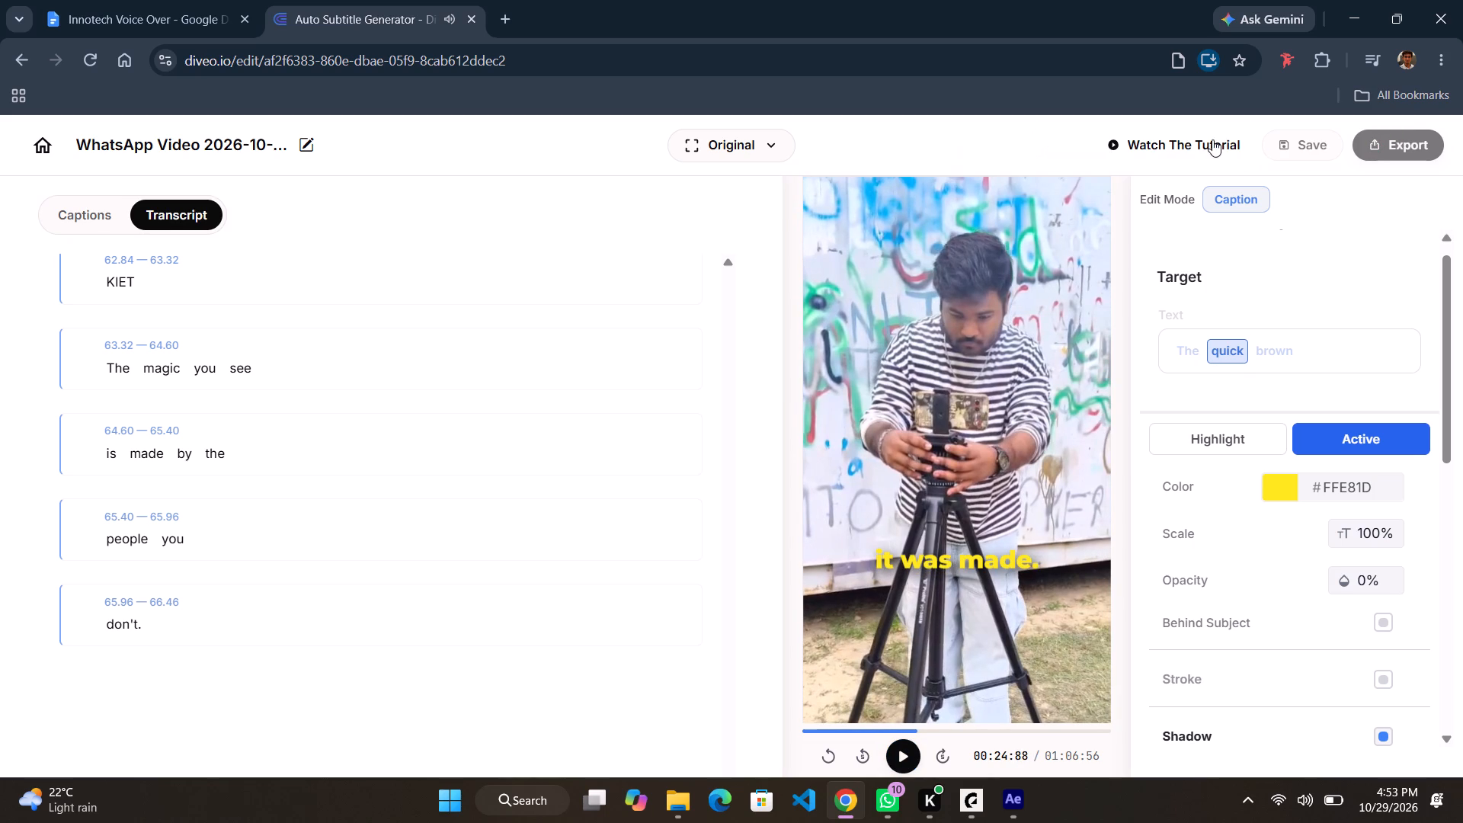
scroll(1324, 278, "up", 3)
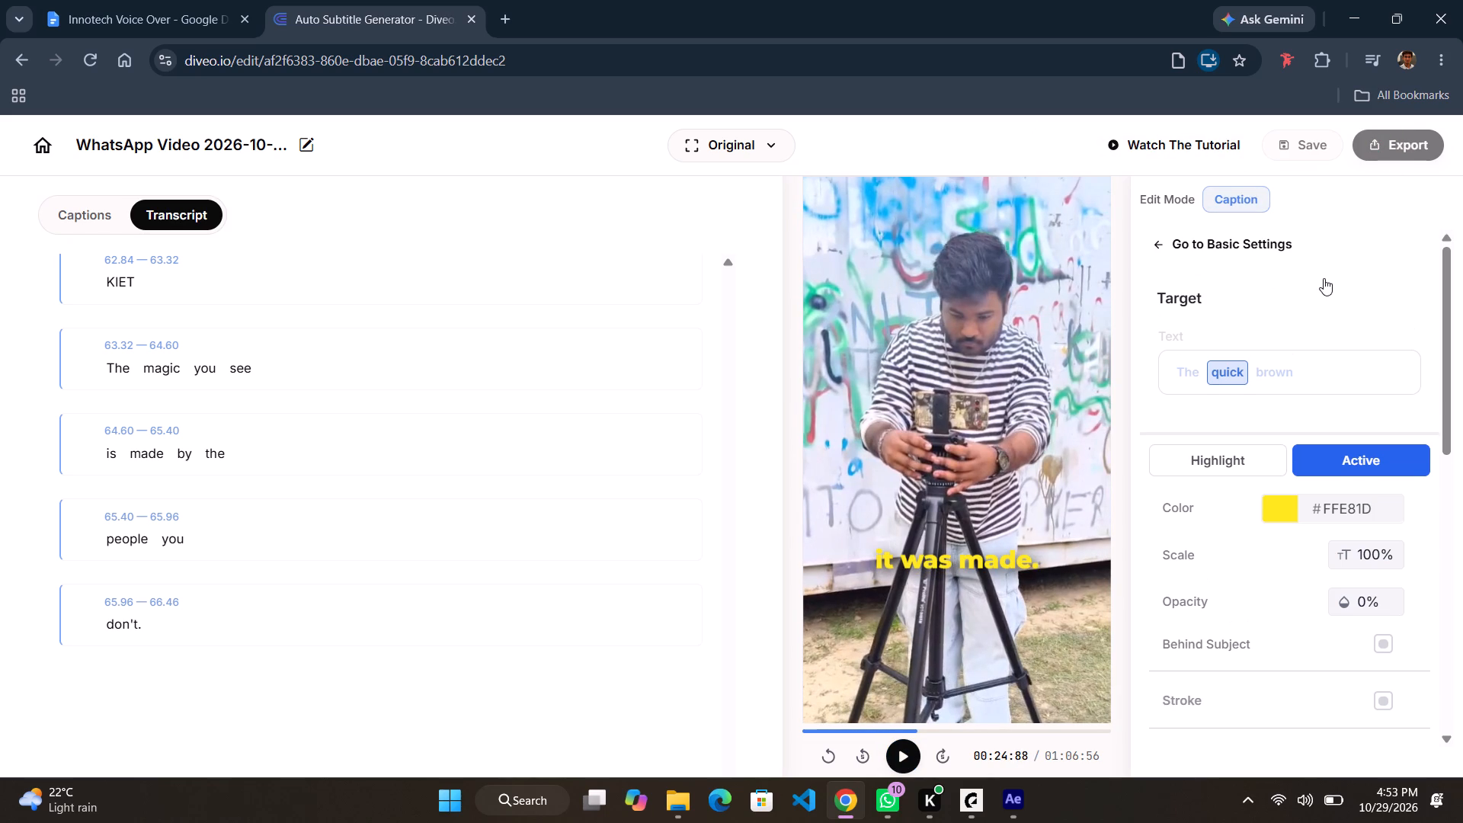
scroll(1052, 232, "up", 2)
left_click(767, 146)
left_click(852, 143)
Return from the advanced word-level settings to the basic caption settings.
scroll(1297, 290, "down", 6)
scroll(1240, 718, "up", 2)
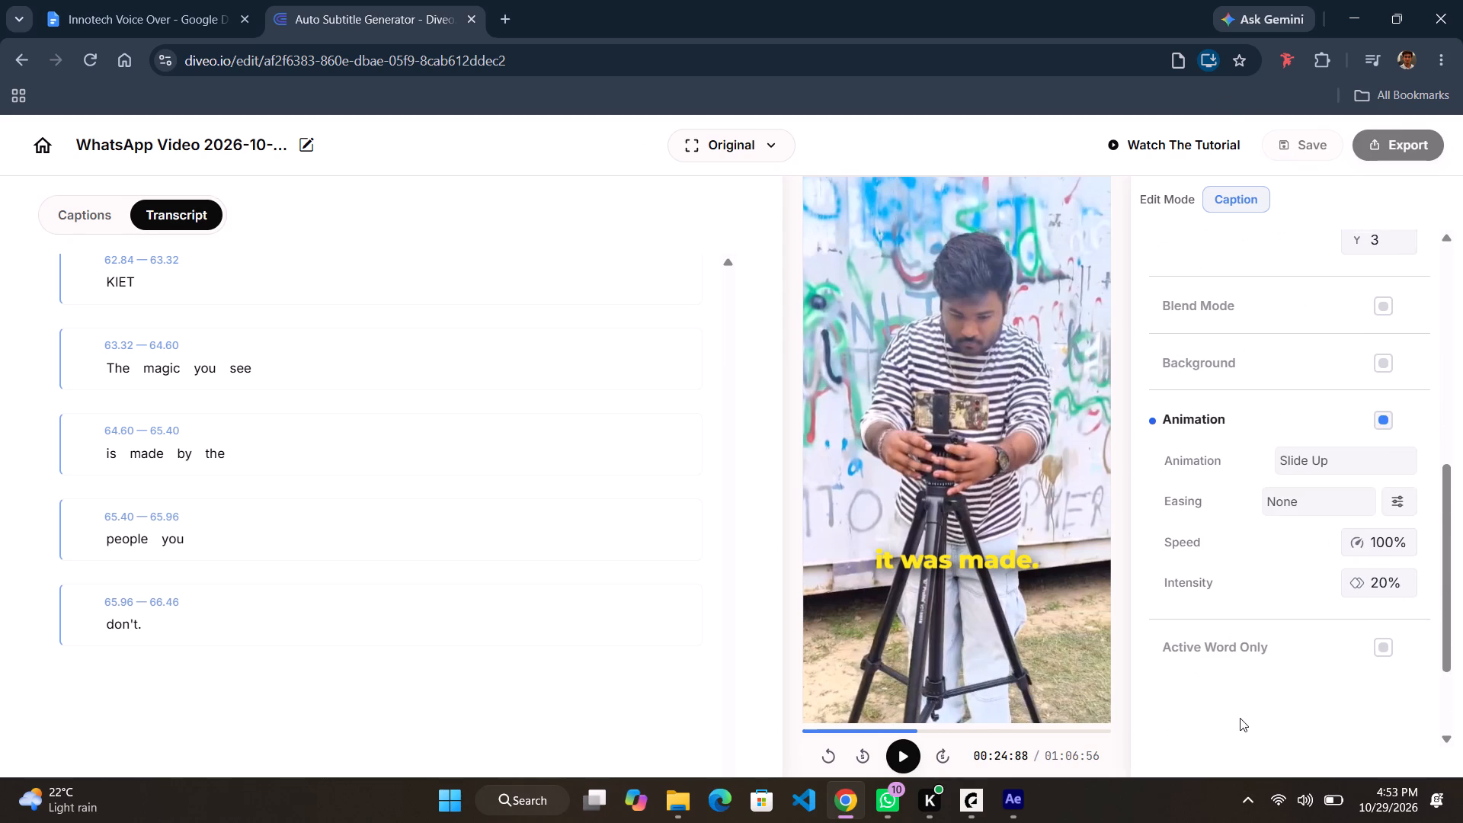
scroll(1240, 718, "up", 5)
left_click(1167, 250)
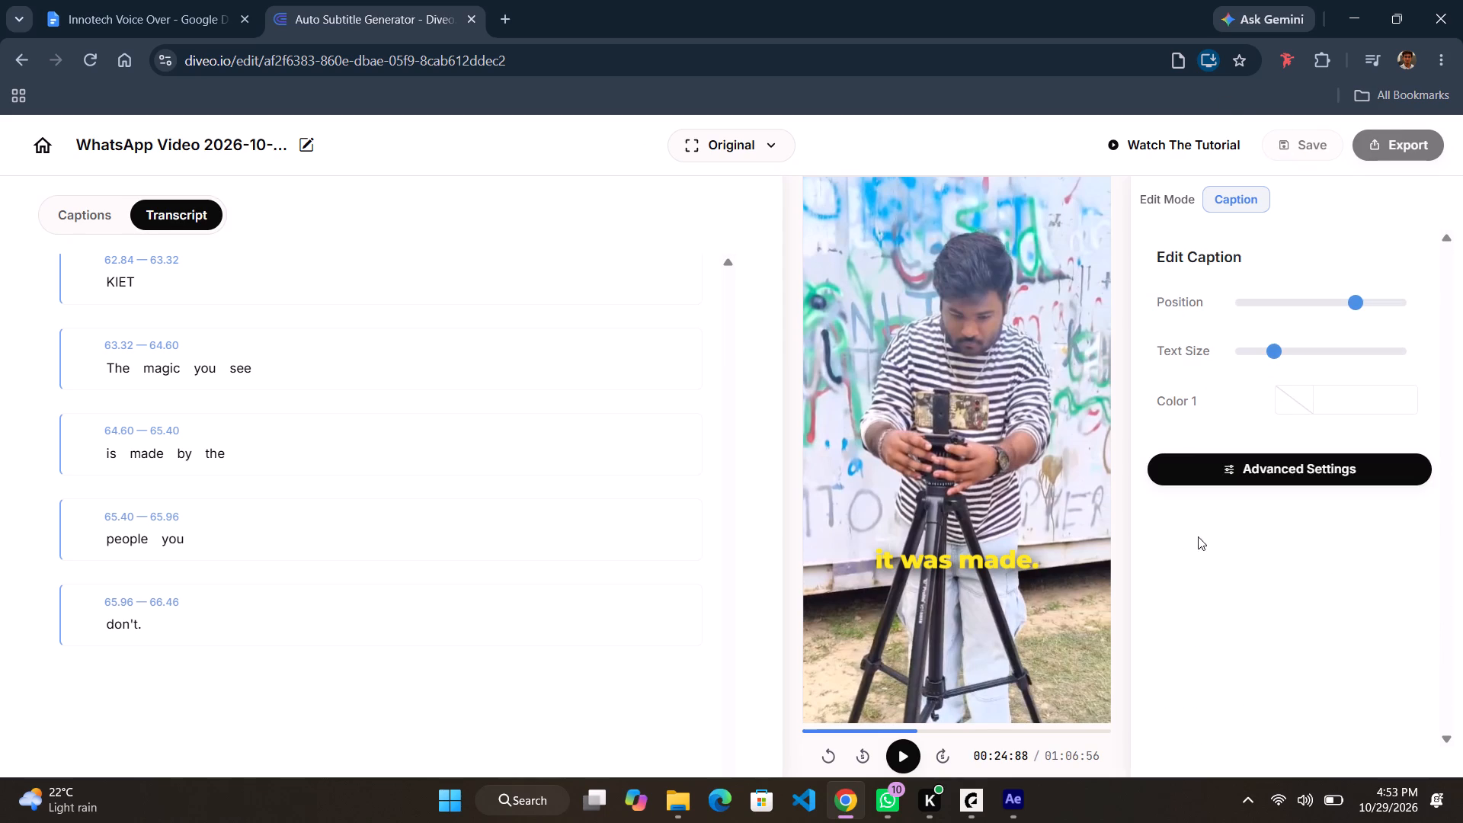
scroll(1205, 585, "down", 4)
Play the video from its current position to preview the captions.
left_click(899, 745)
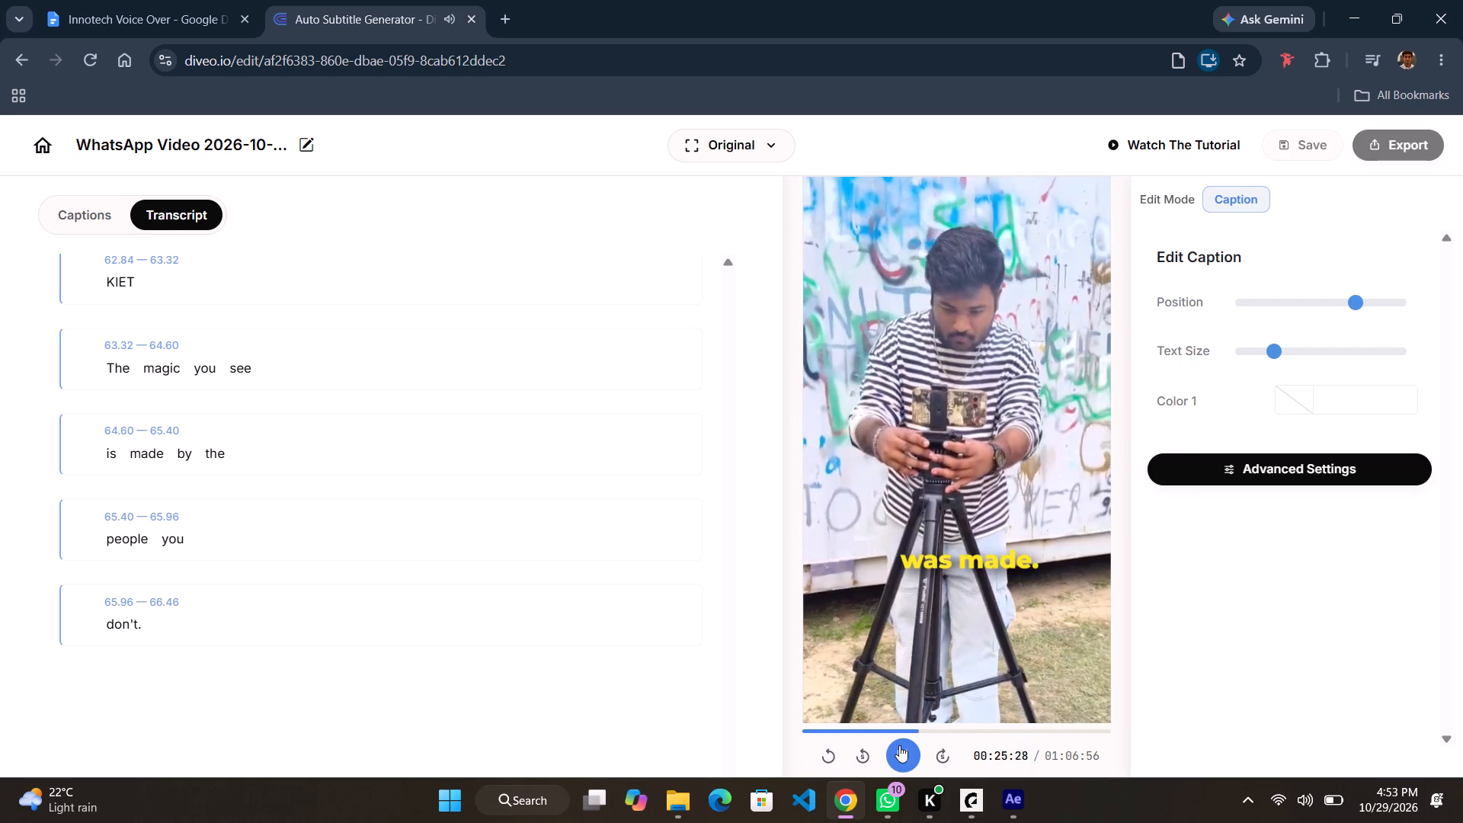
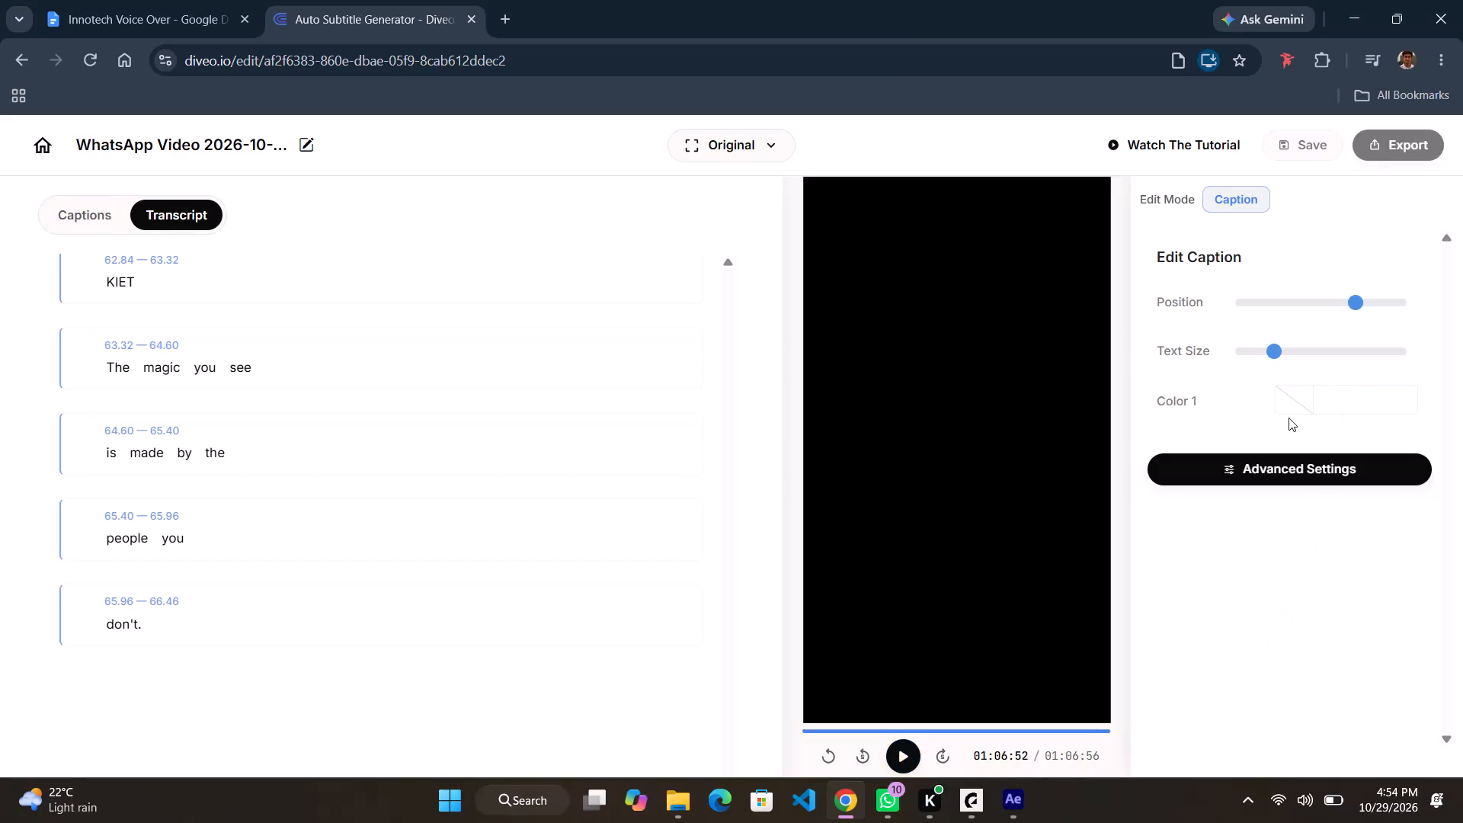
Check the available color choices for the caption's Color 1 setting.
left_click(1289, 402)
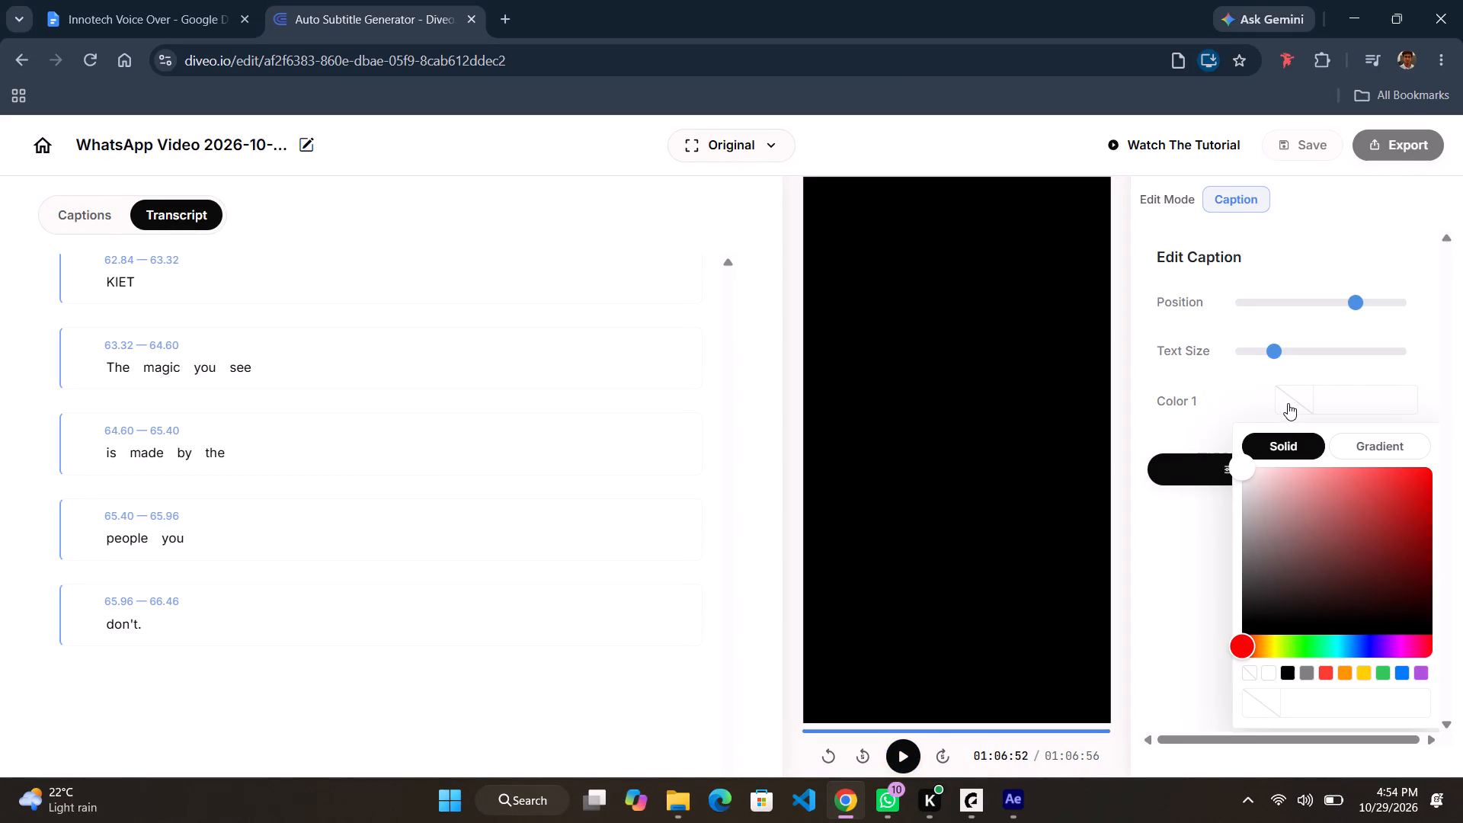
left_click(1288, 404)
Go back through the transcript from its last lines to the first caption, "Every".
scroll(1228, 399, "up", 1)
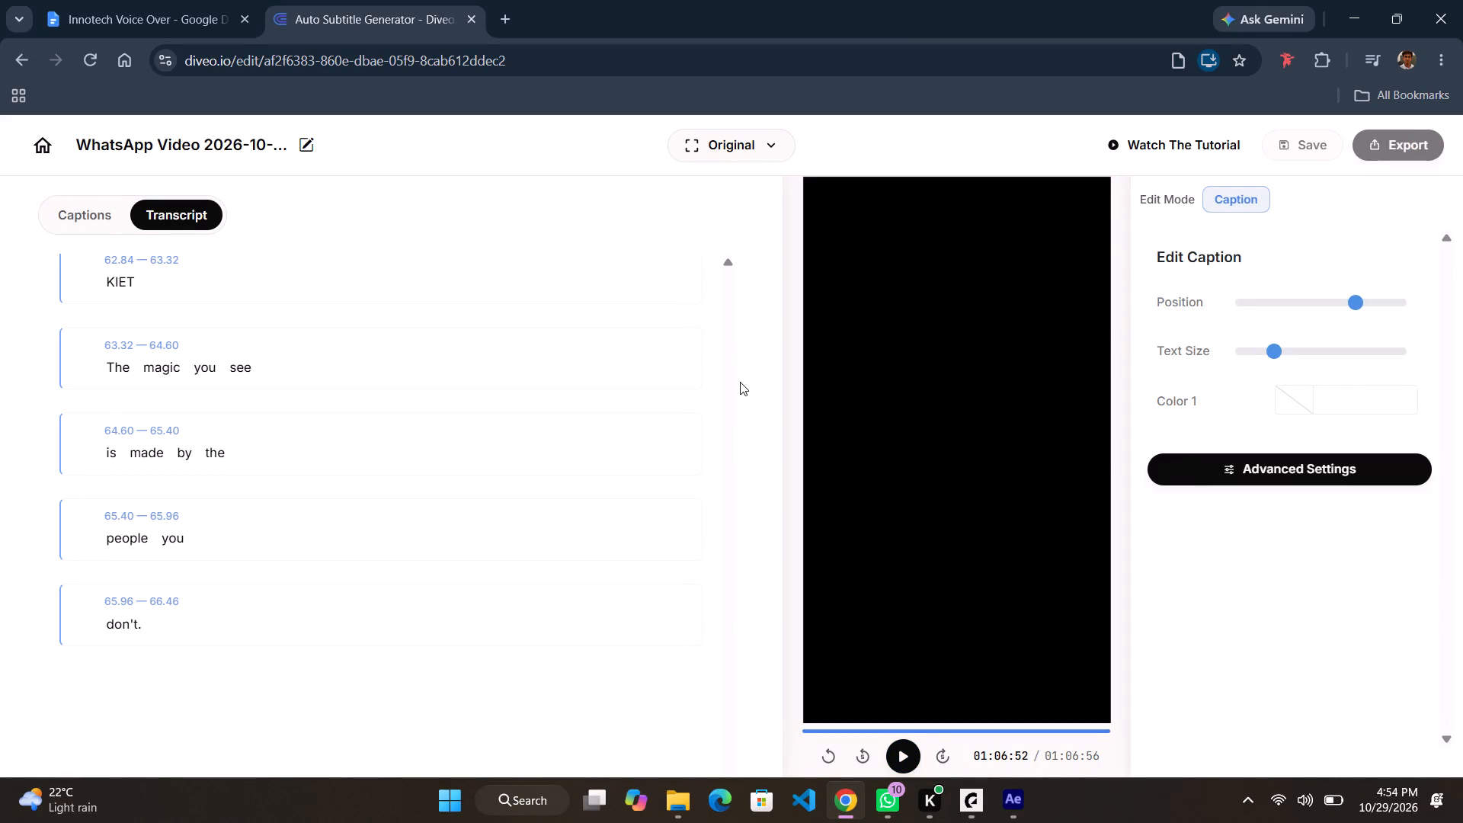
scroll(740, 382, "up", 13)
scroll(696, 364, "up", 10)
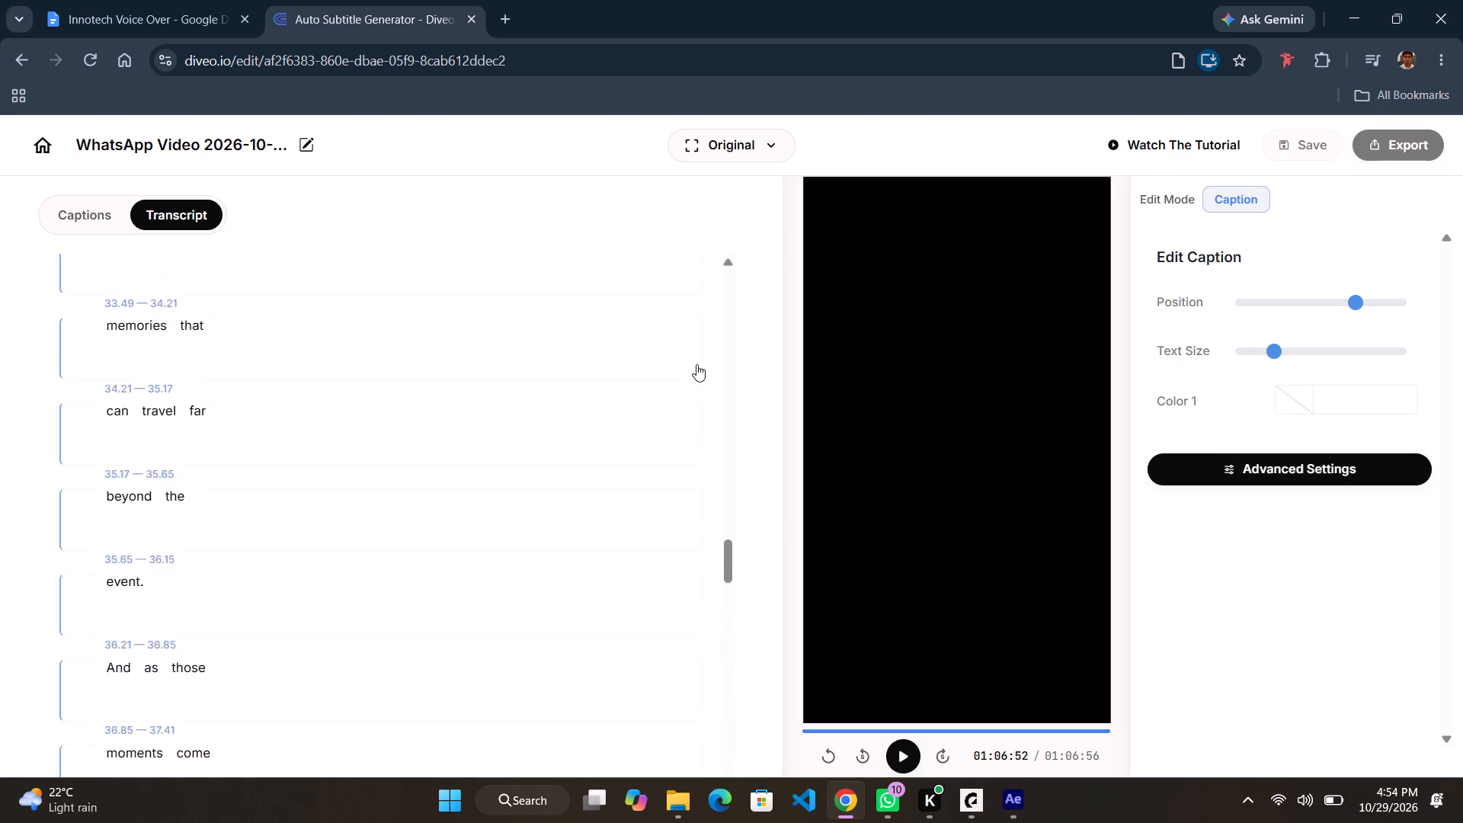
scroll(696, 364, "up", 9)
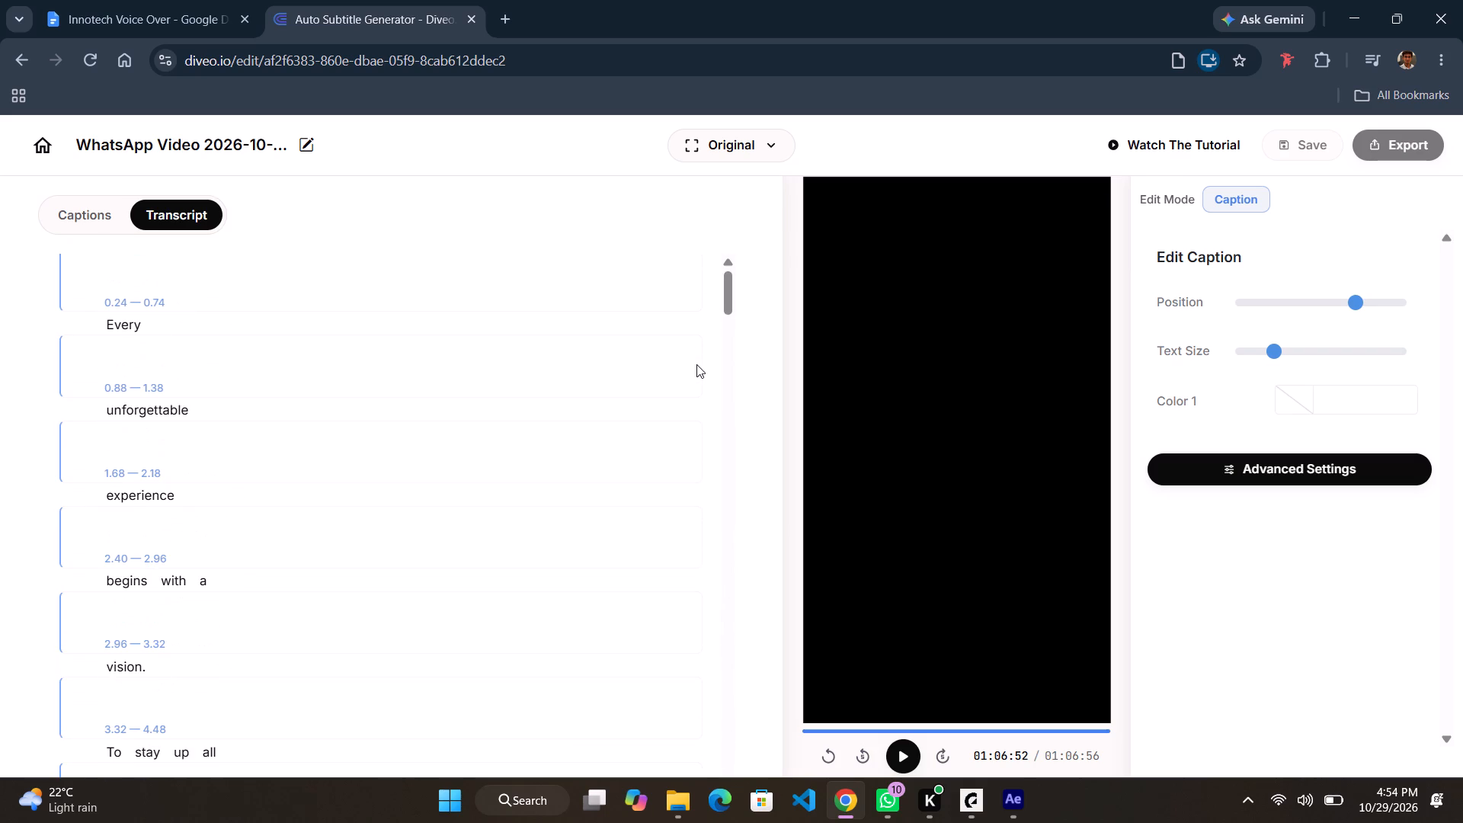
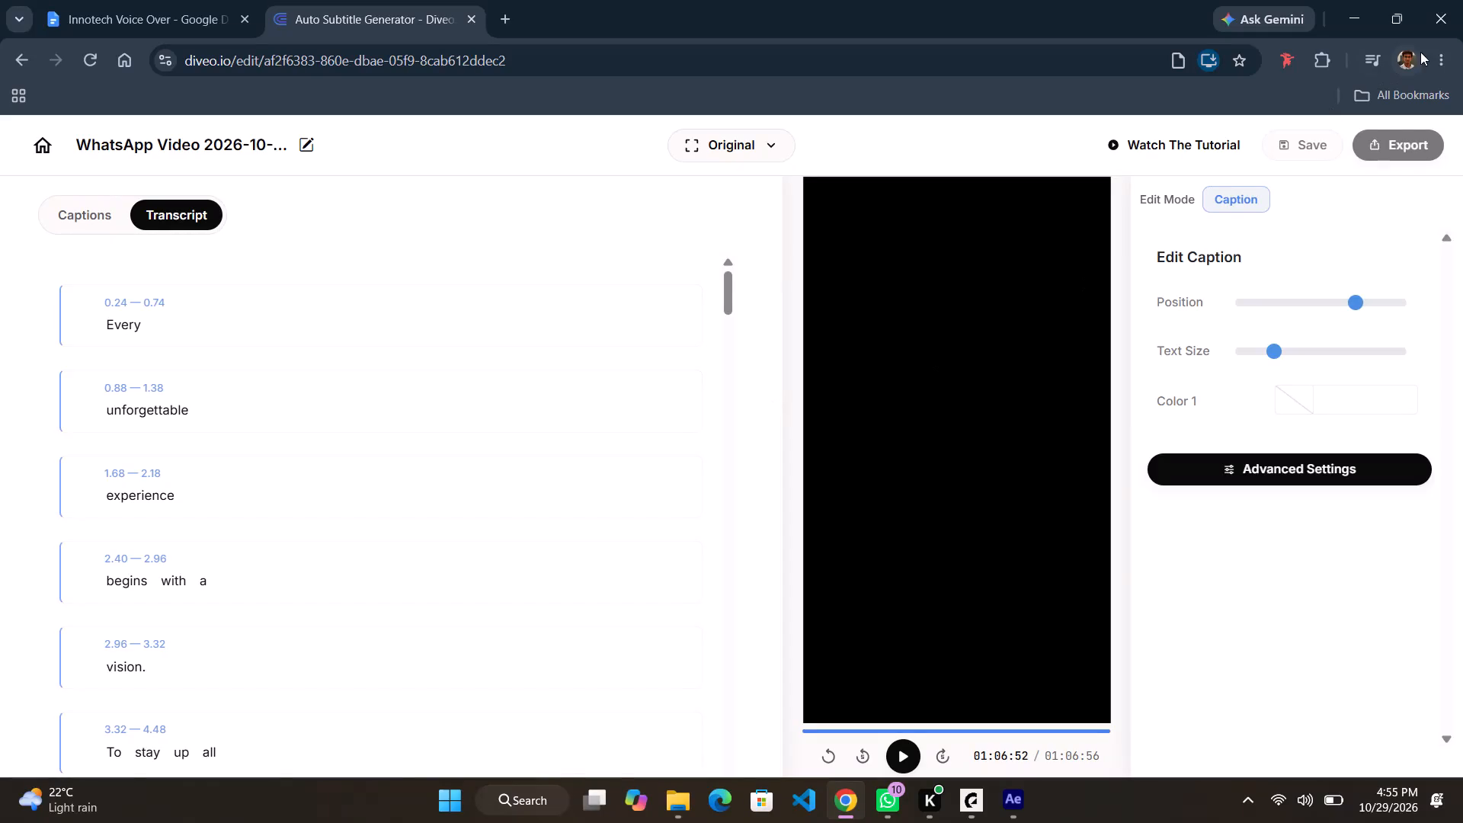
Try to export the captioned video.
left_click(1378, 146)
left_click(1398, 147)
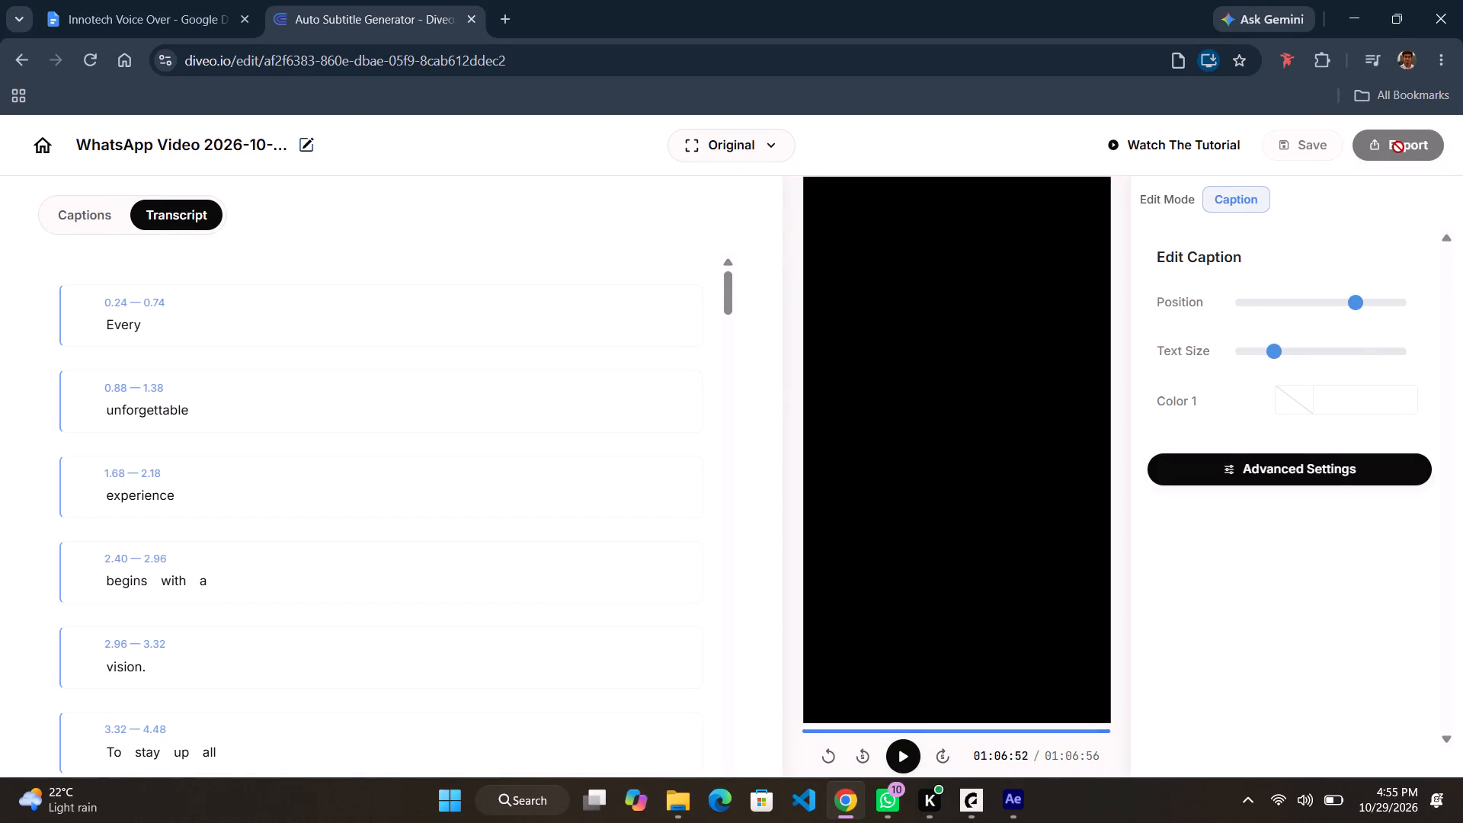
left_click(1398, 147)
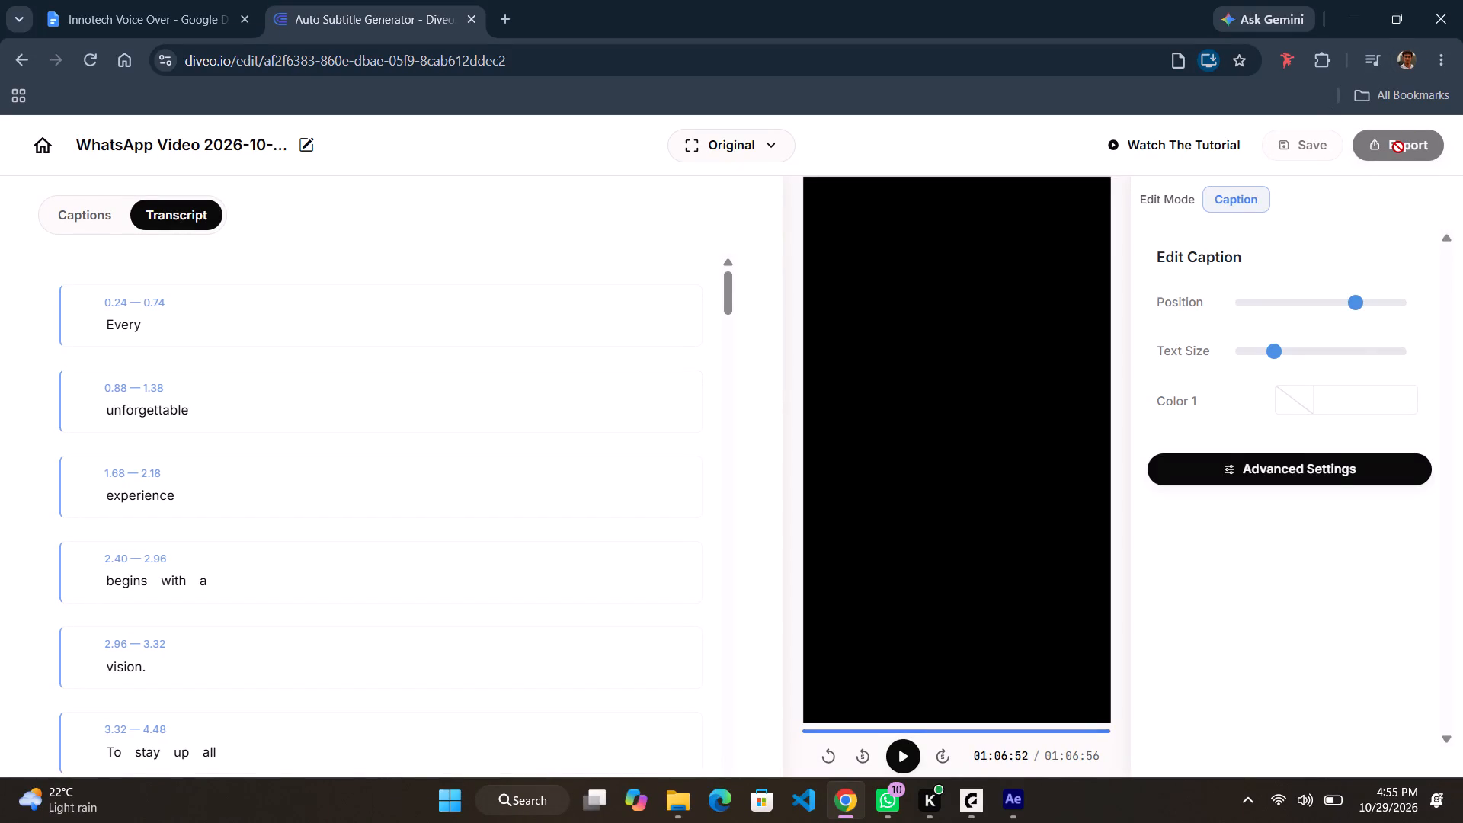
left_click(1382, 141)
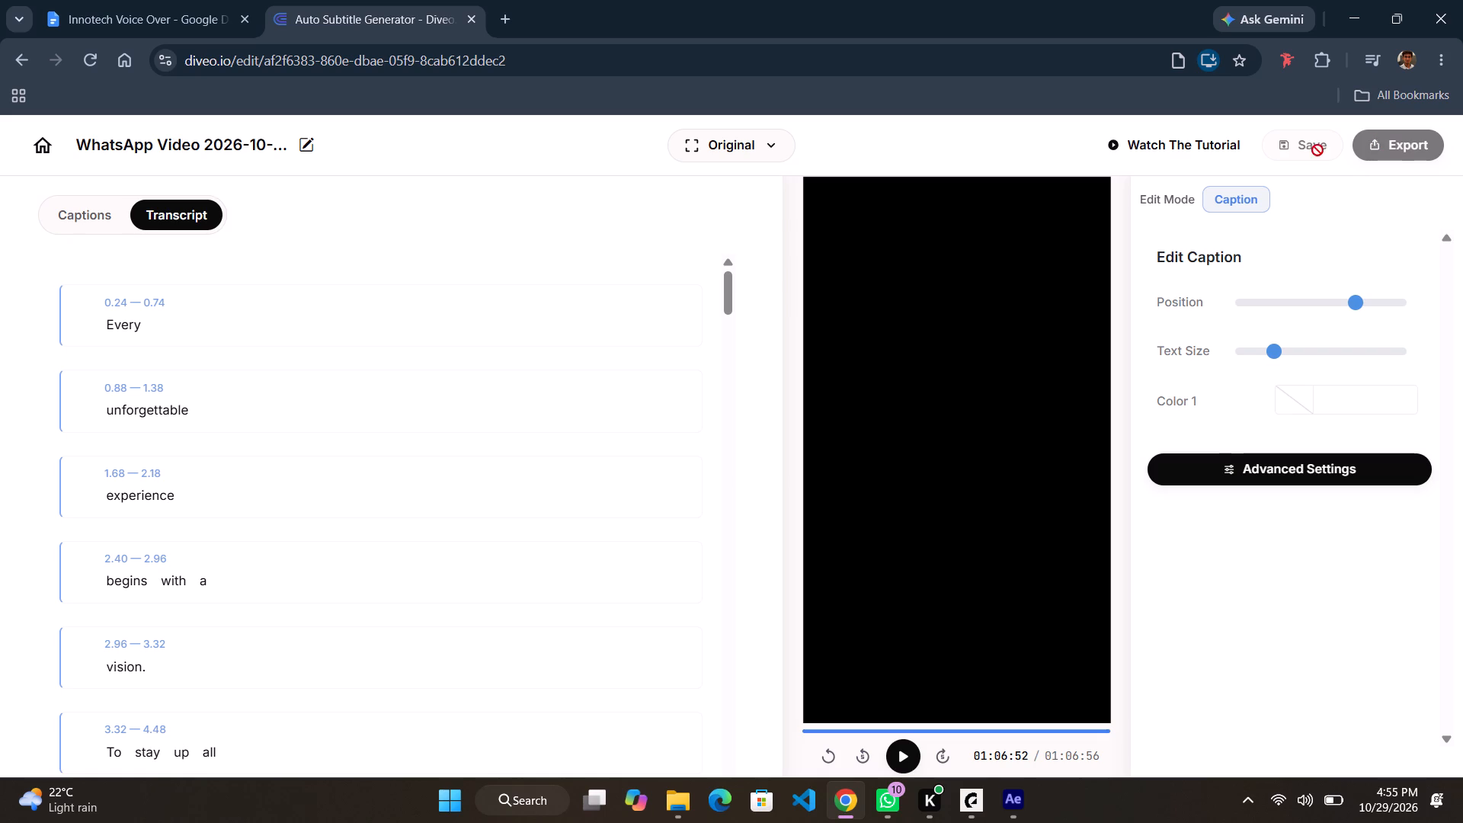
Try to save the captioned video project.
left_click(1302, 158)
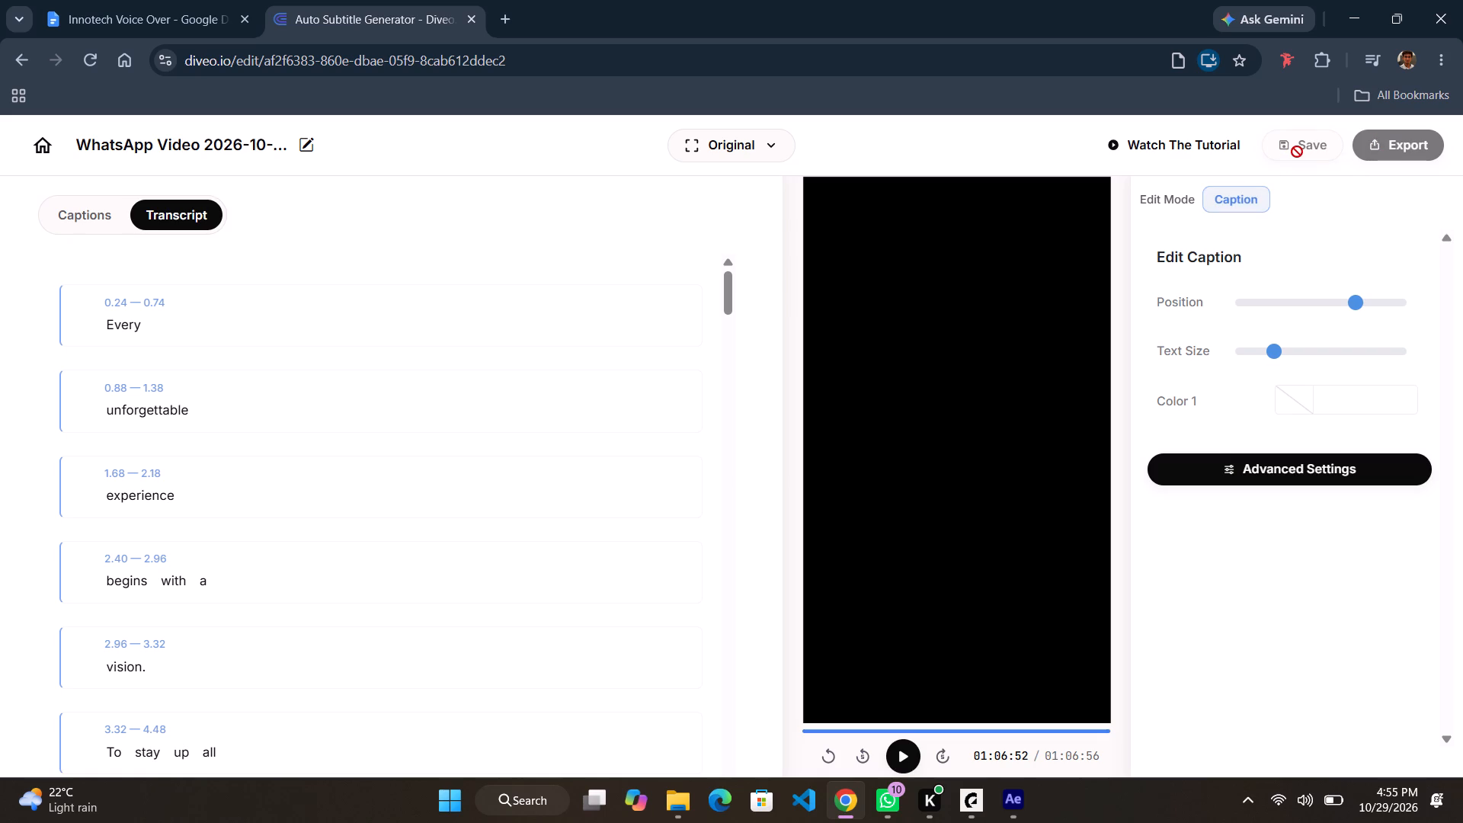
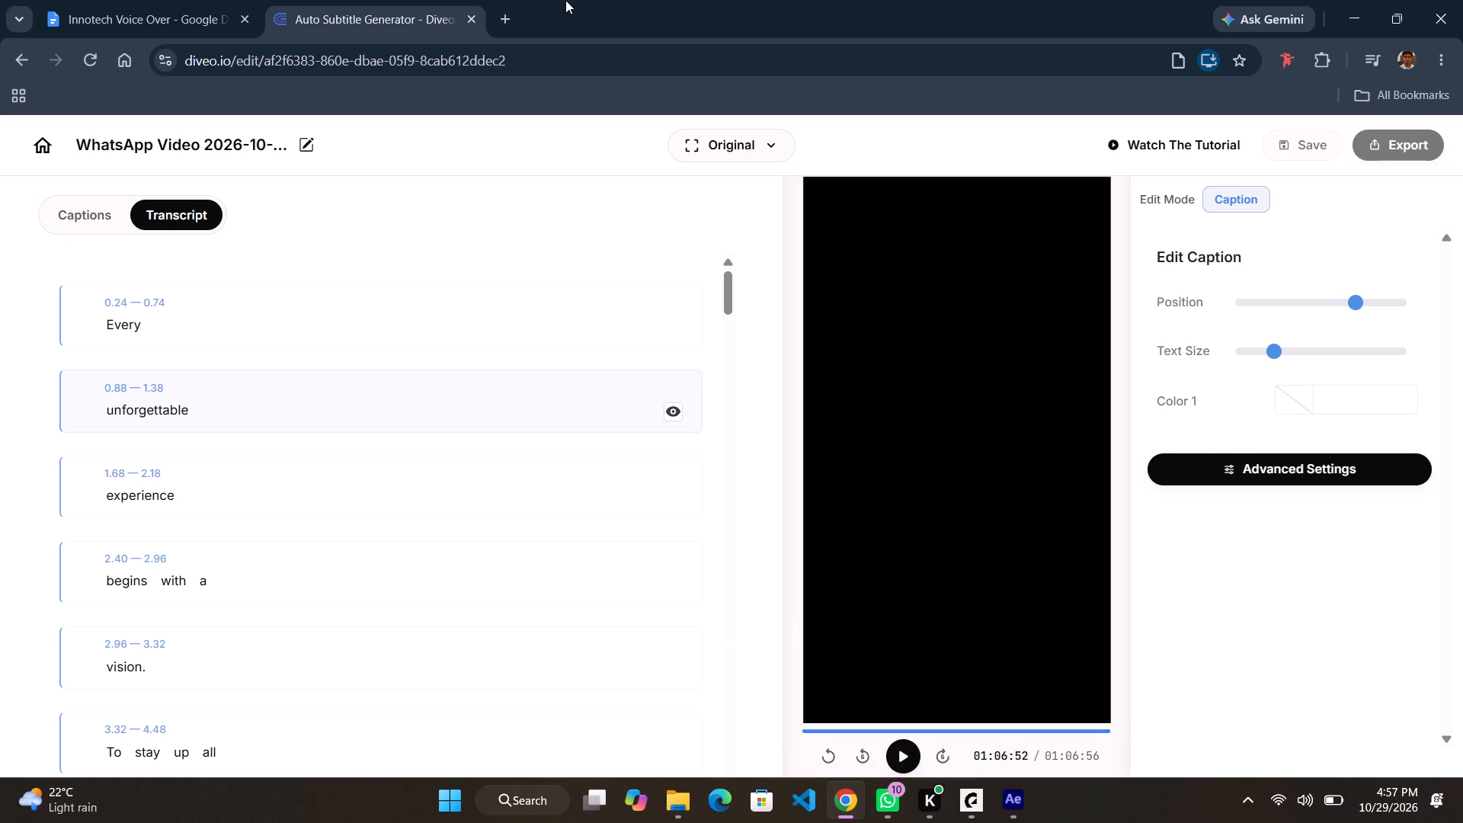
Open Envato's Theatre Curtain Reveal template page in a new browser tab.
left_click(511, 2)
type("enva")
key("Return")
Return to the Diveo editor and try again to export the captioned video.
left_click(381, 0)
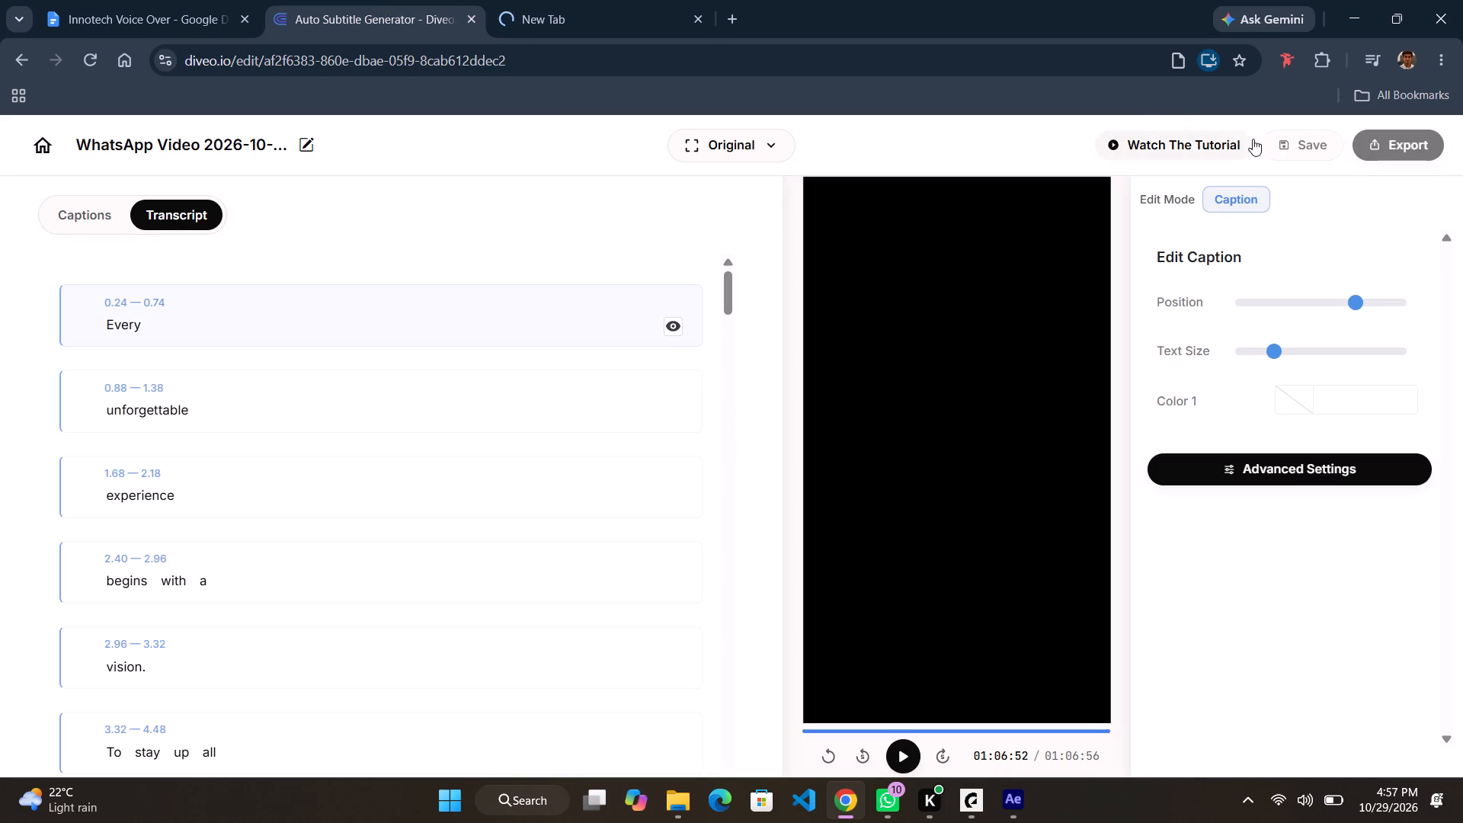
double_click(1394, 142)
Switch back to the Envato page.
left_click(607, 0)
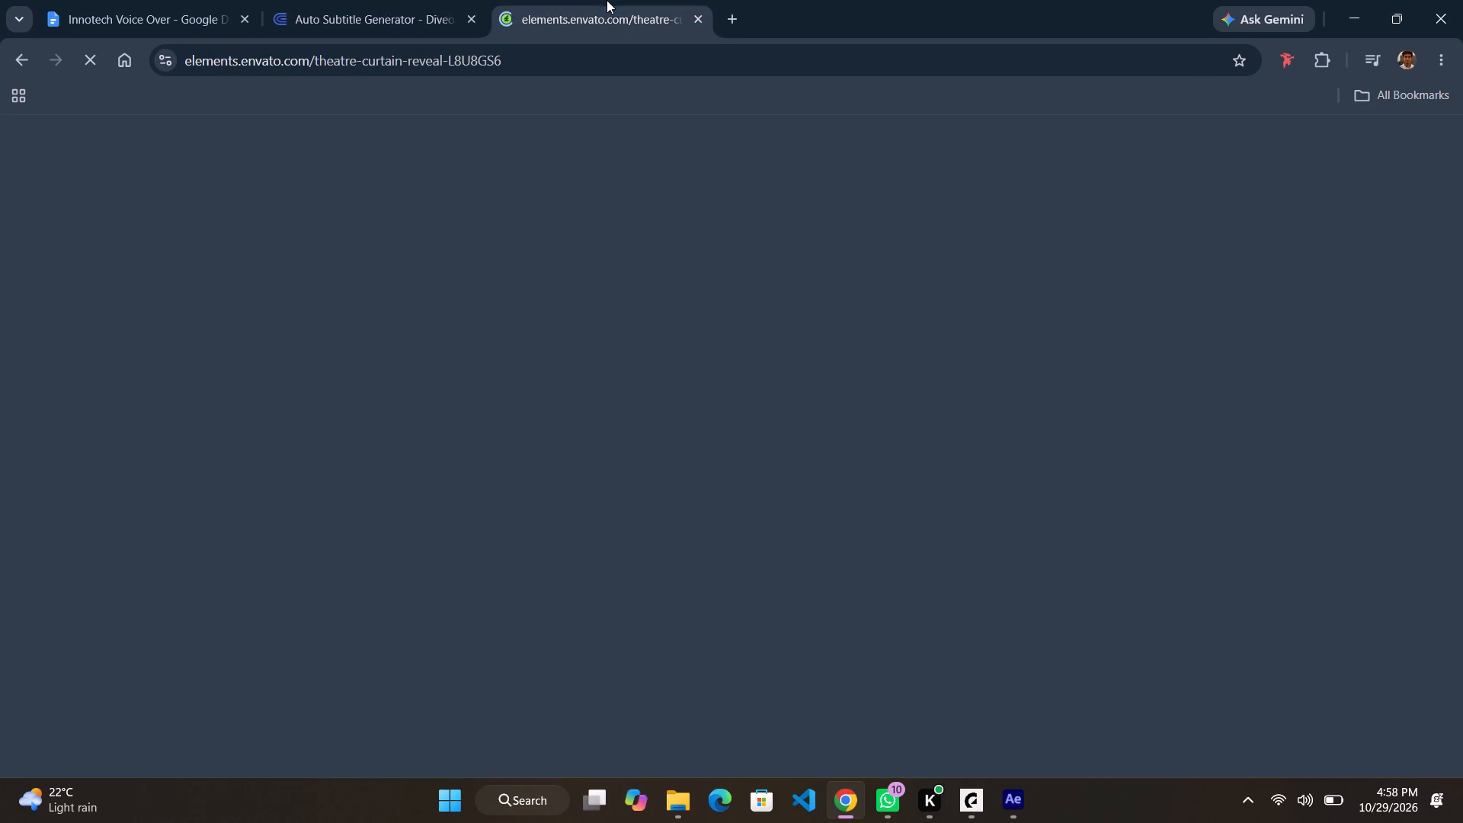
Check the Wi-Fi connection in the Windows quick settings.
left_click(1309, 822)
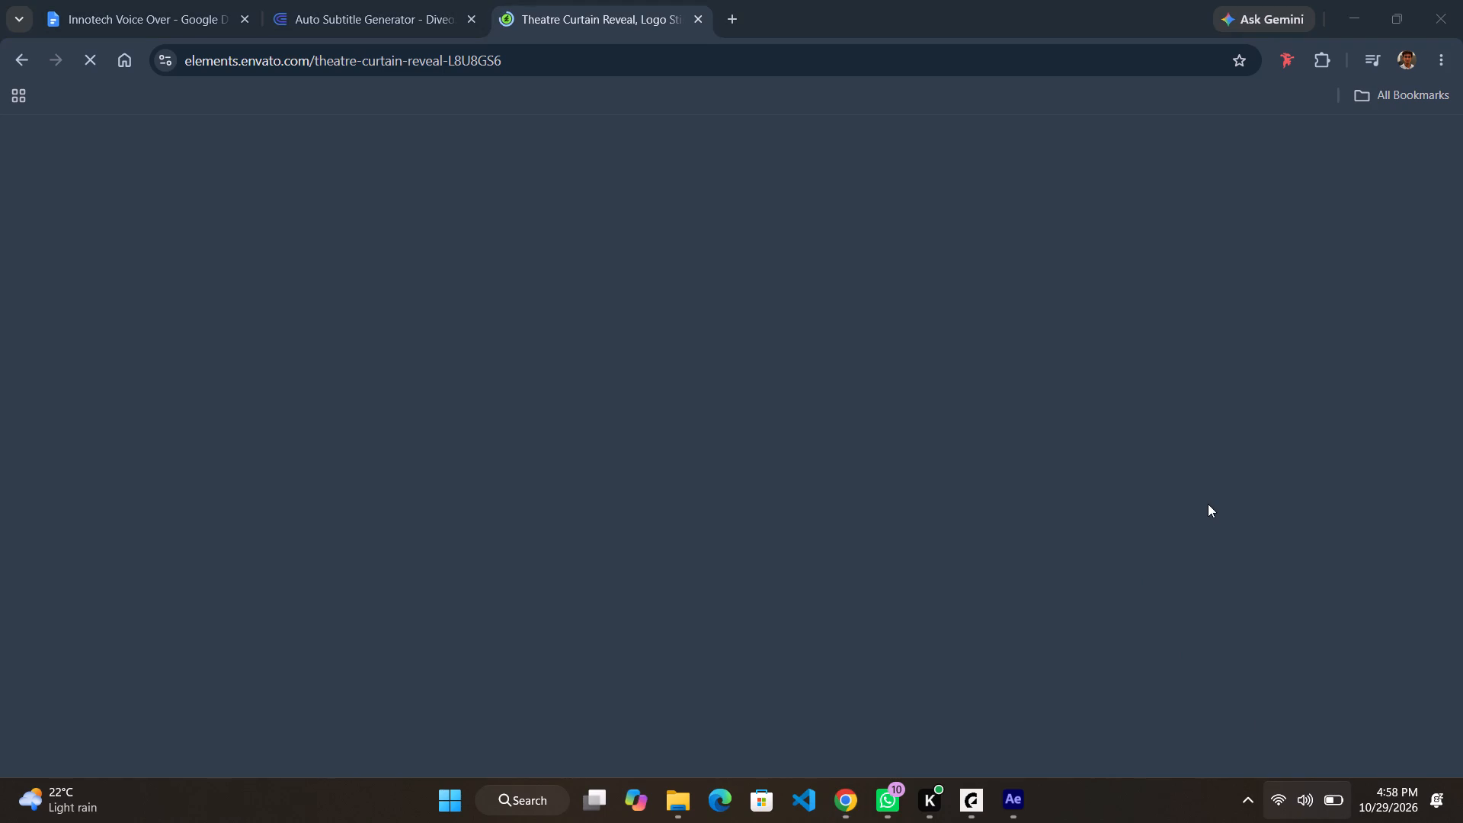
left_click(1198, 423)
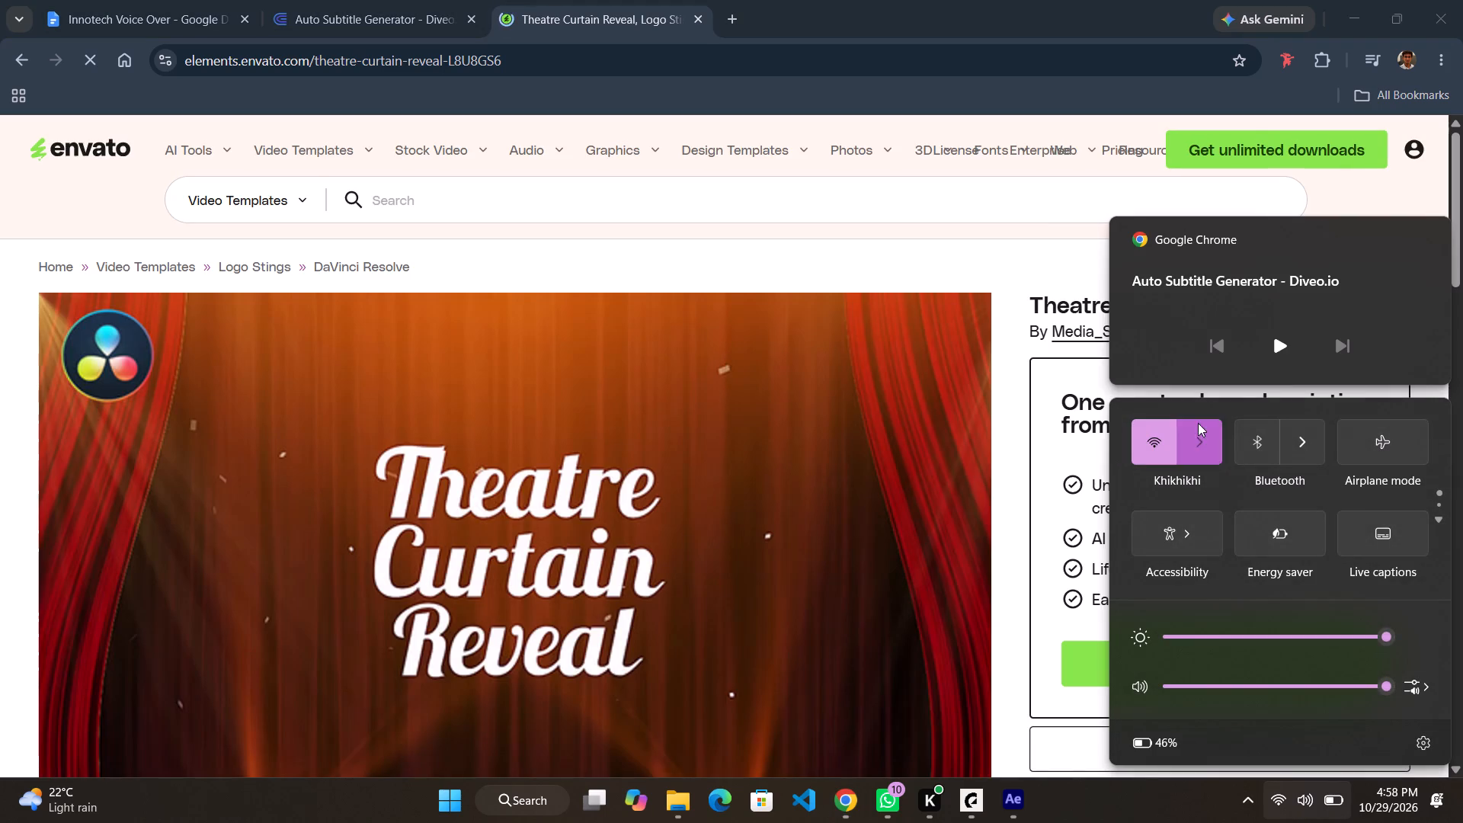
left_click(809, 228)
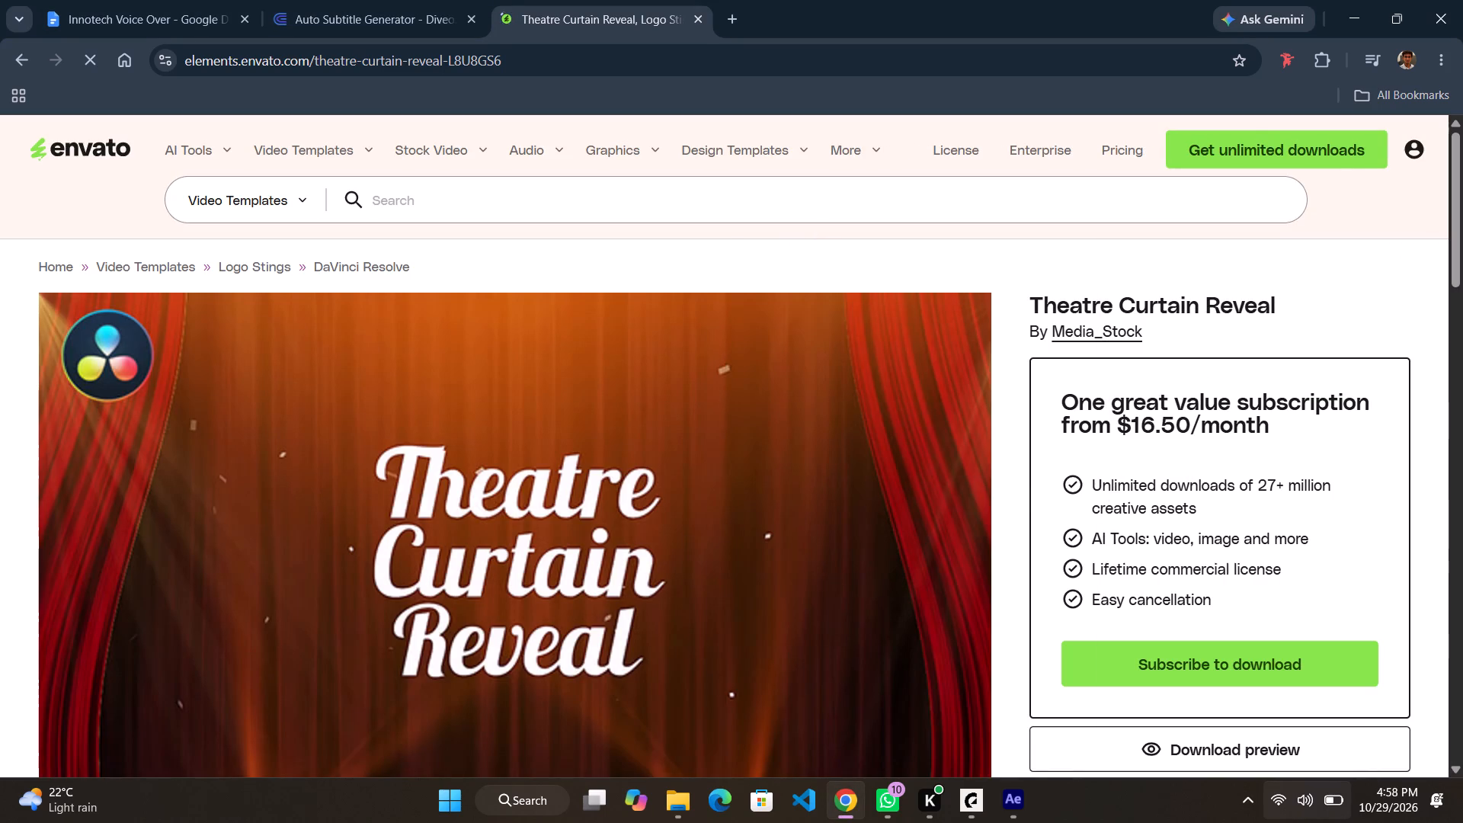
Search Envato's video templates for "logo aniamtion".
left_click(651, 205)
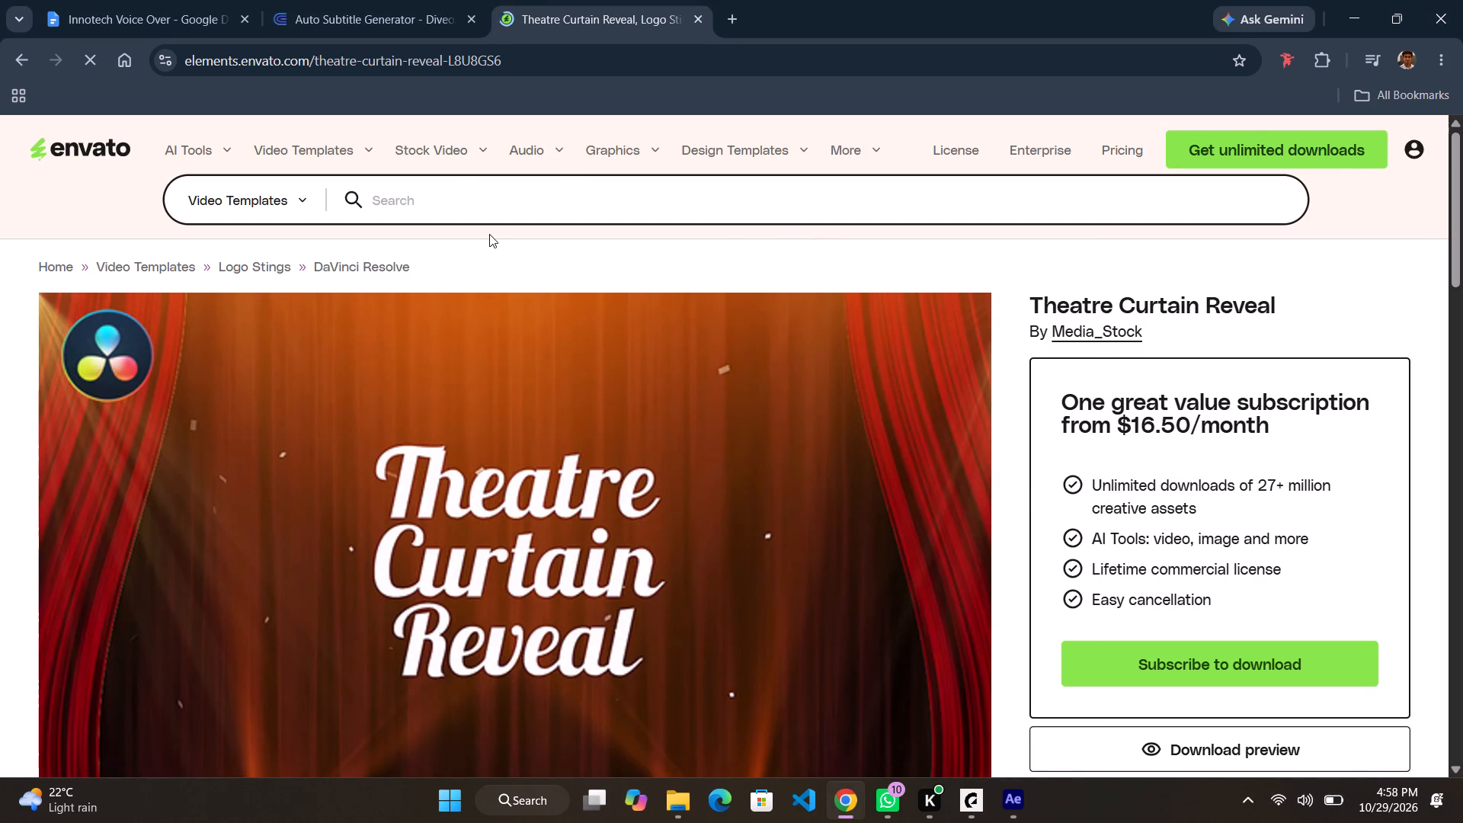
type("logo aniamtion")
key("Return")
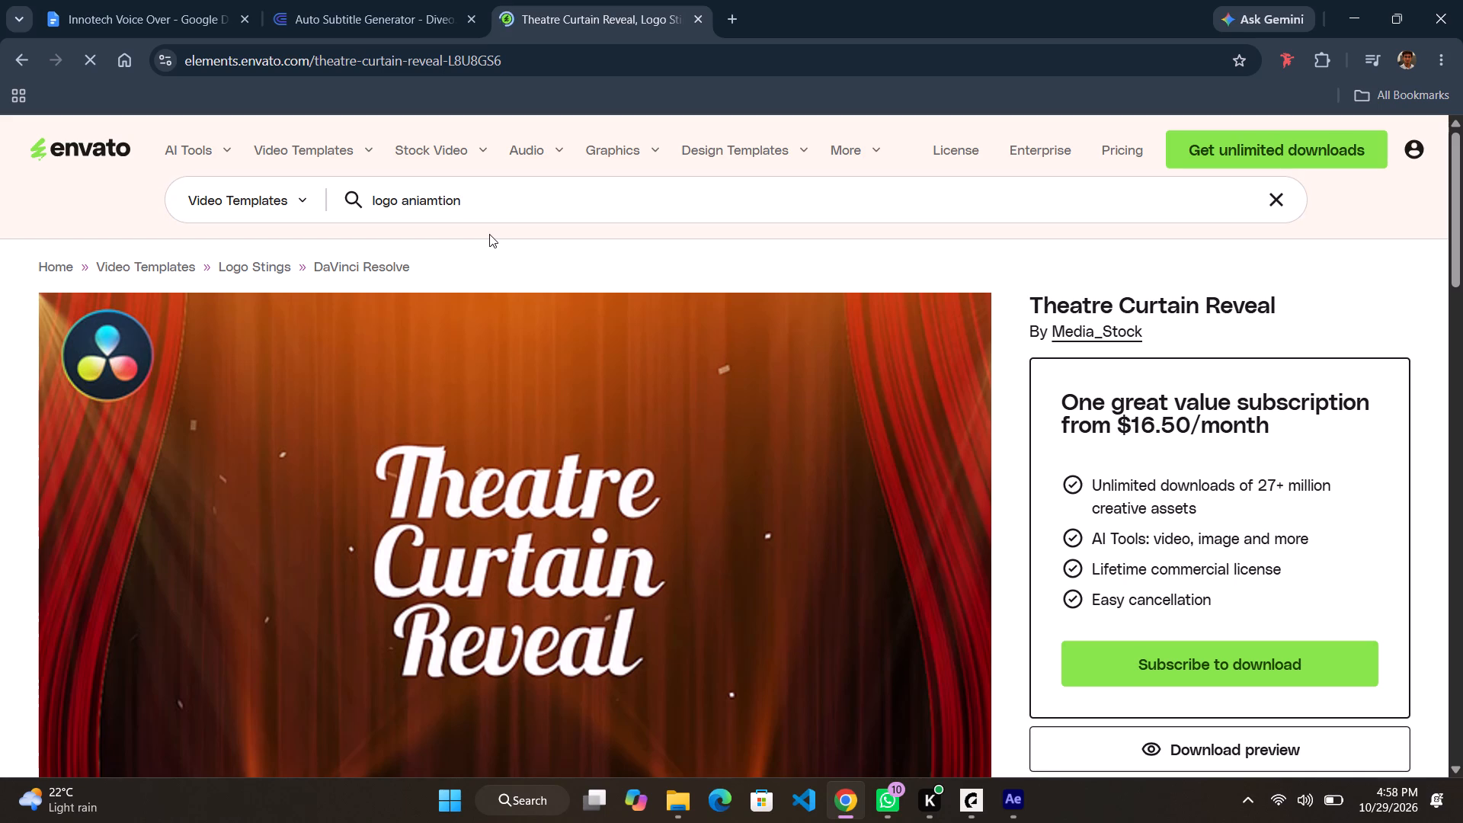
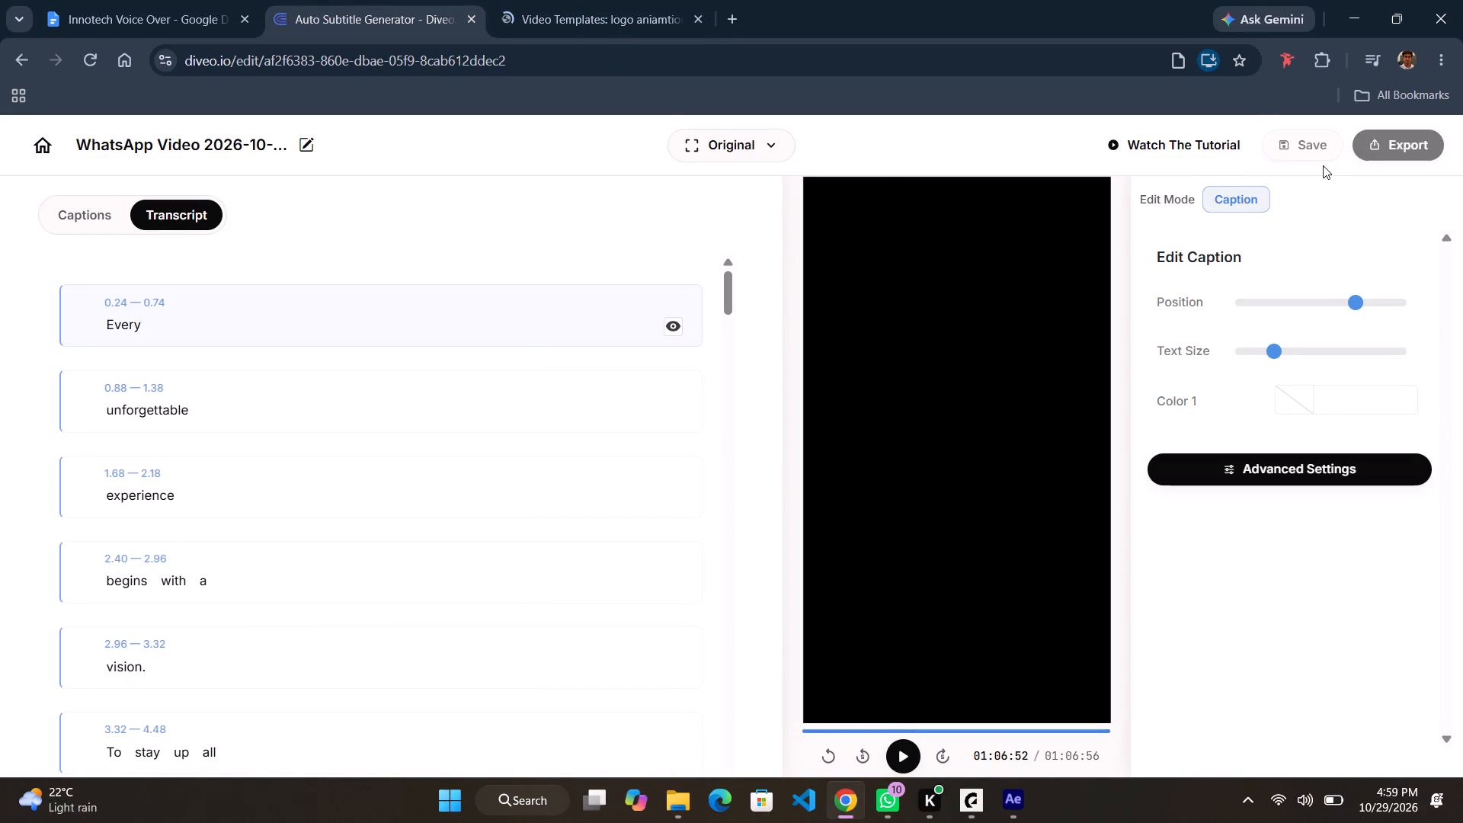
Switch to the Envato video template results for the logo animation search.
left_click(531, 0)
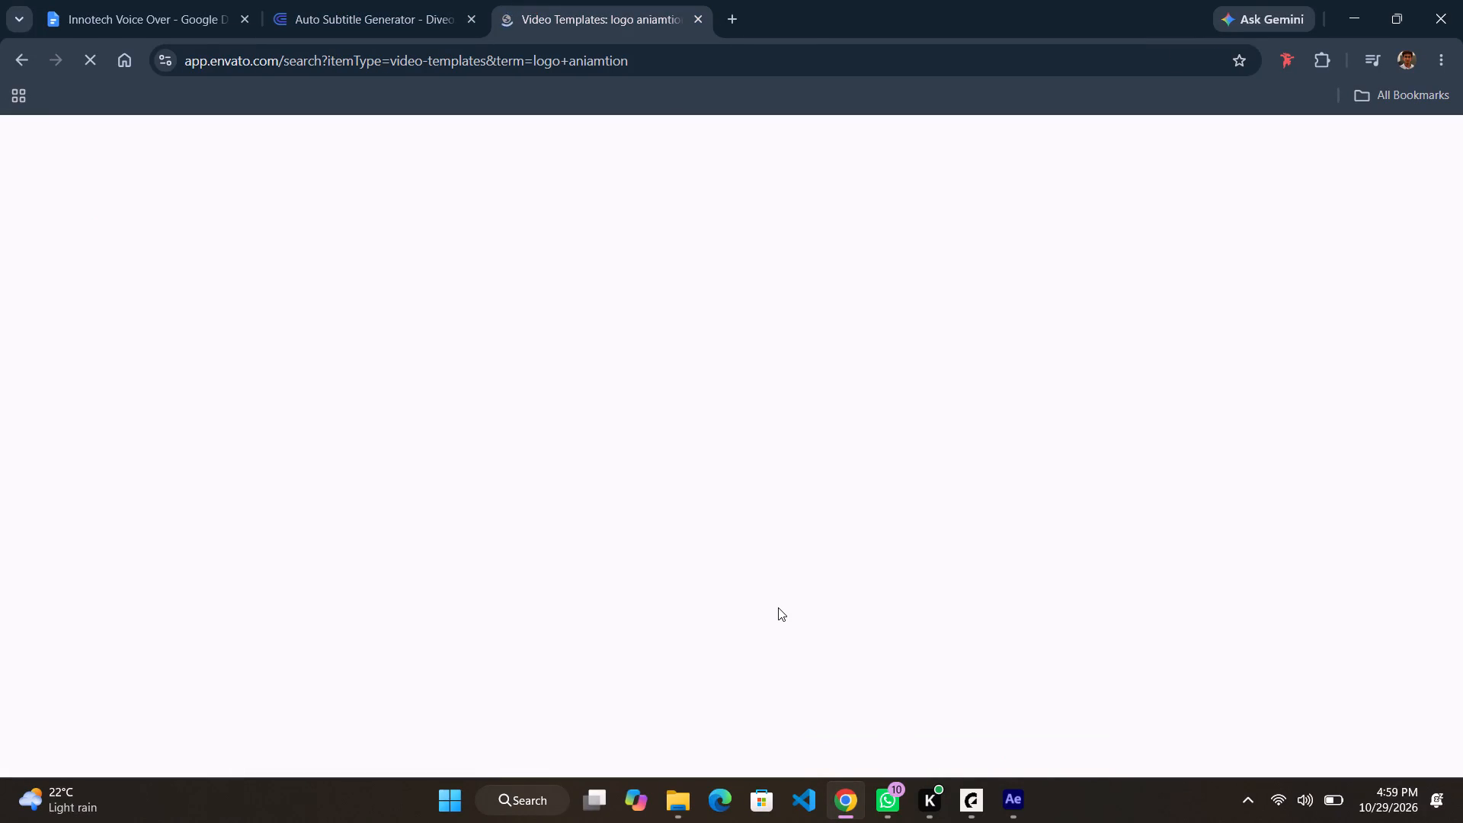
Connect the computer to the open KIET Wi-Fi network instead of the current one.
left_click(1308, 821)
left_click(1214, 444)
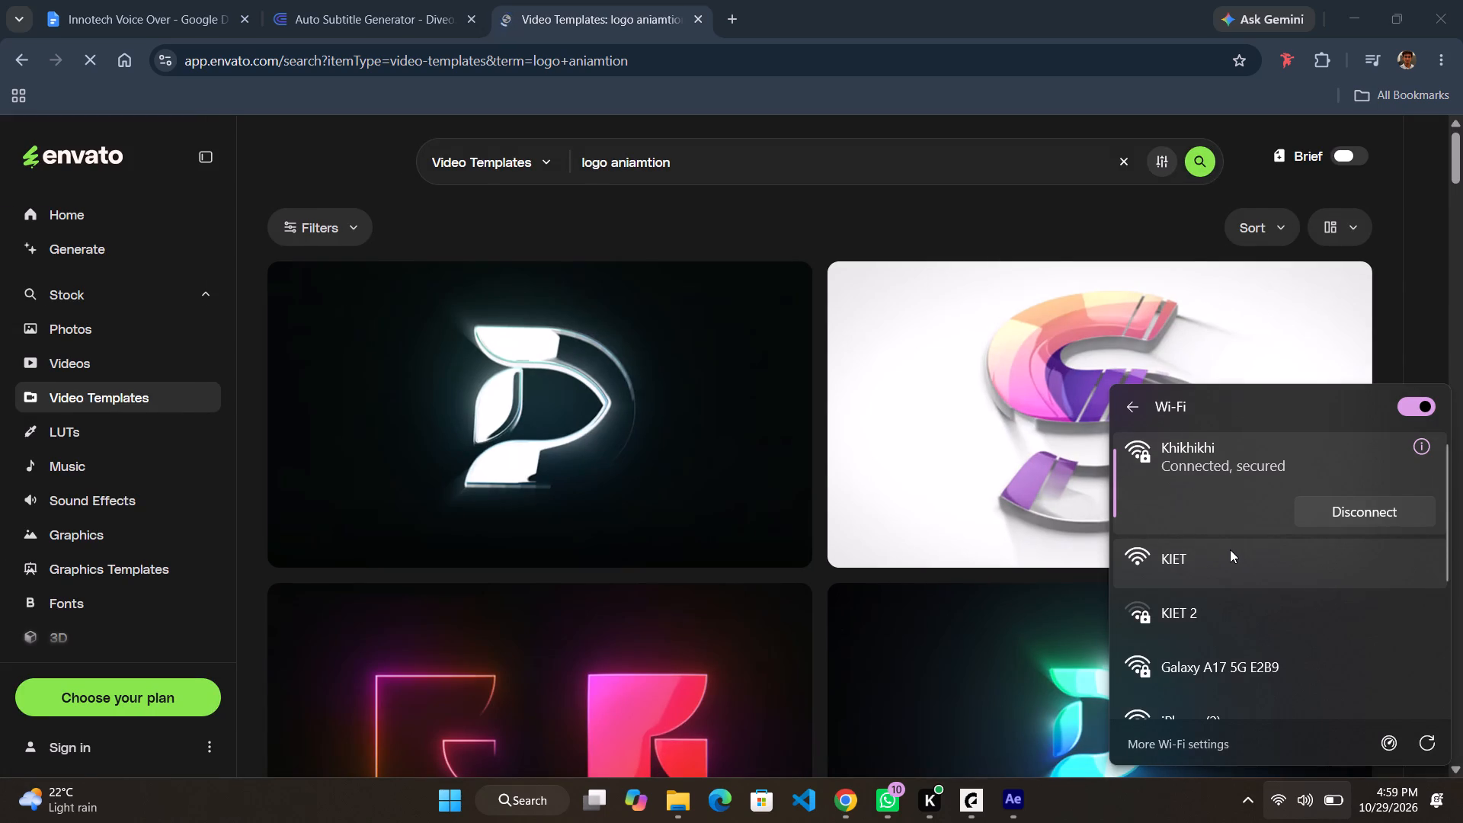
left_click(1230, 549)
left_click(1325, 642)
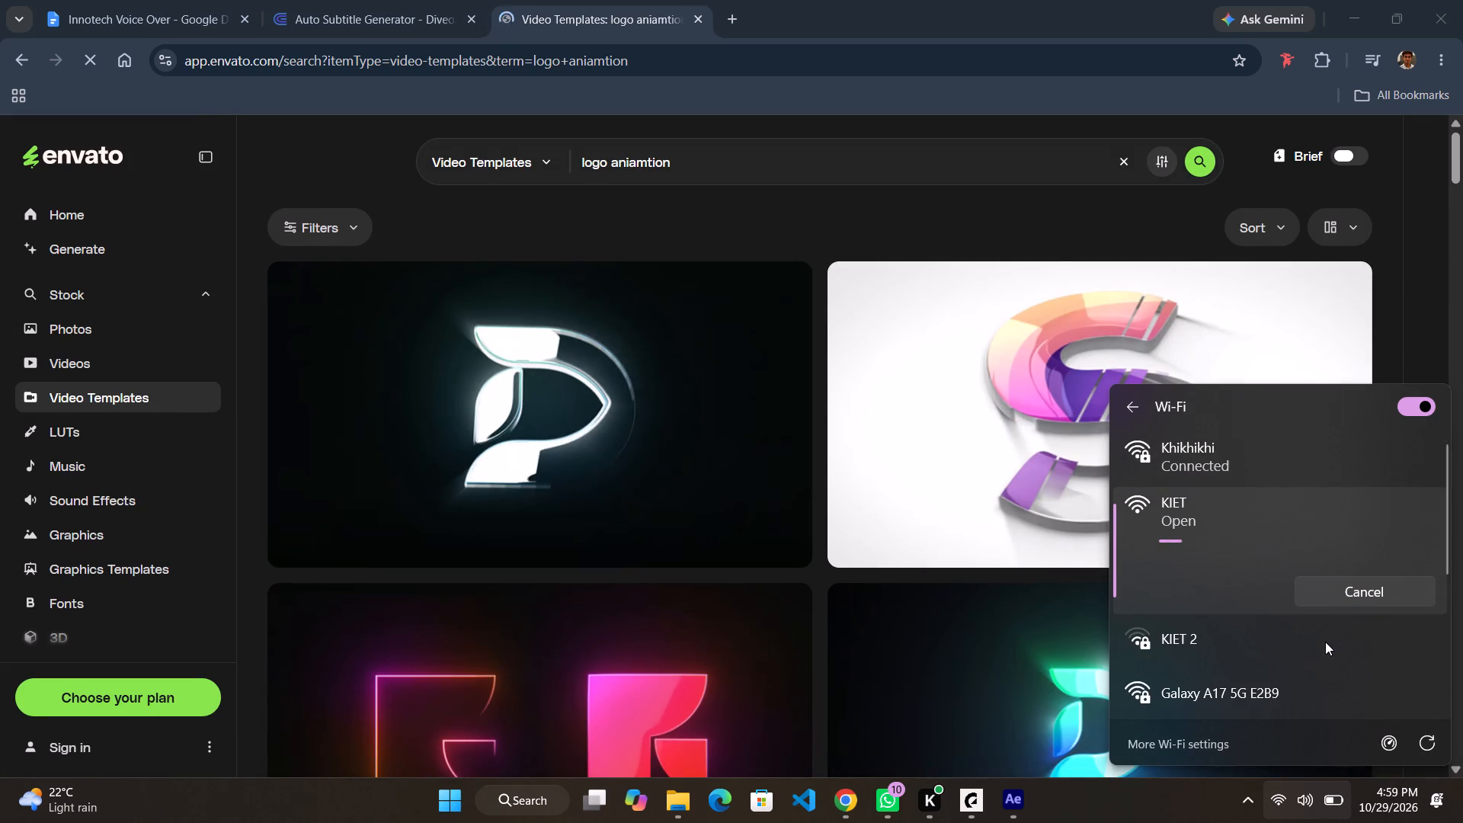
Revisit the Diveo caption editor and the Envato logo template results on the new connection.
left_click(353, 0)
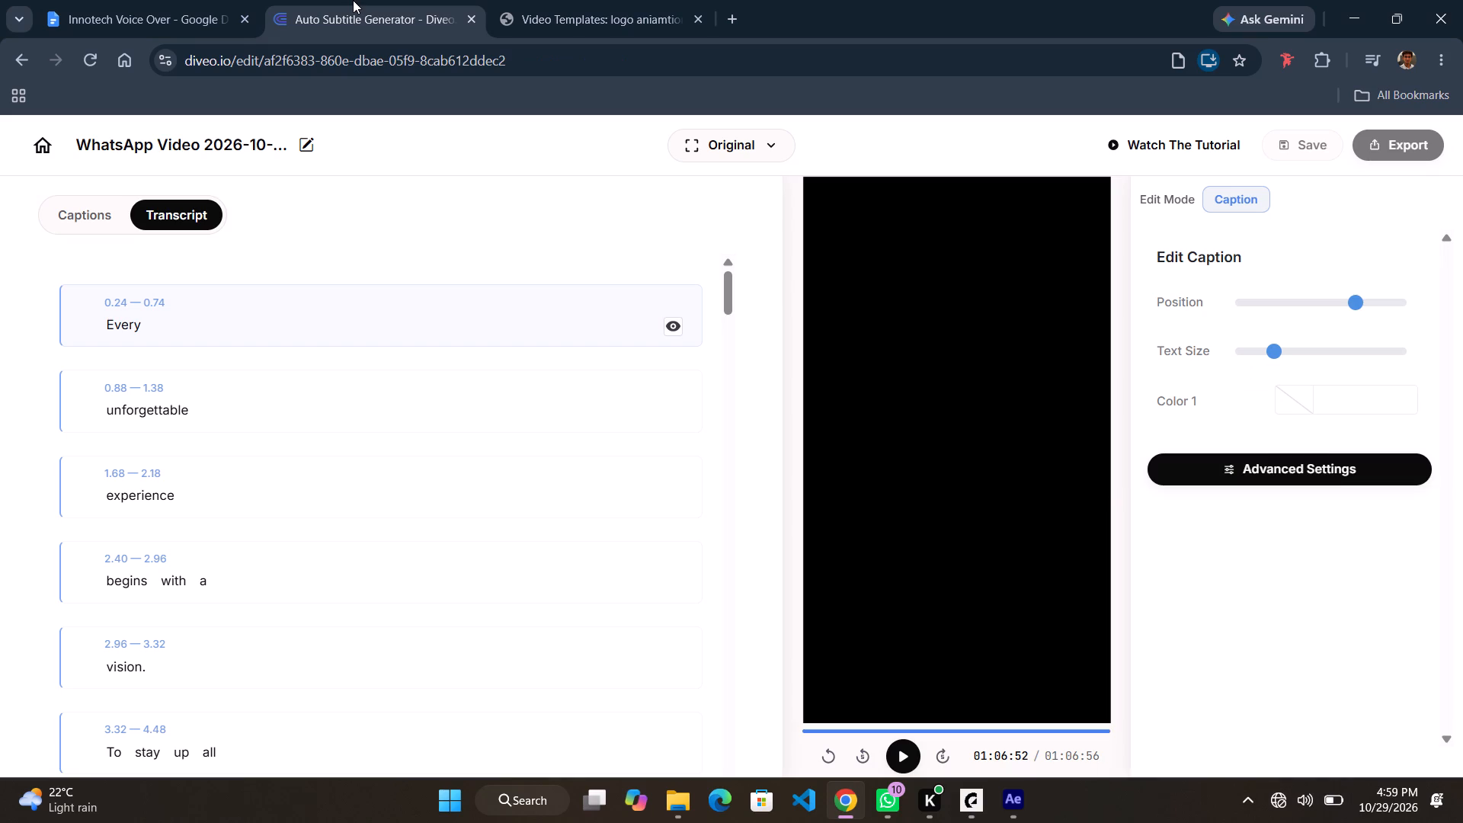
left_click(528, 0)
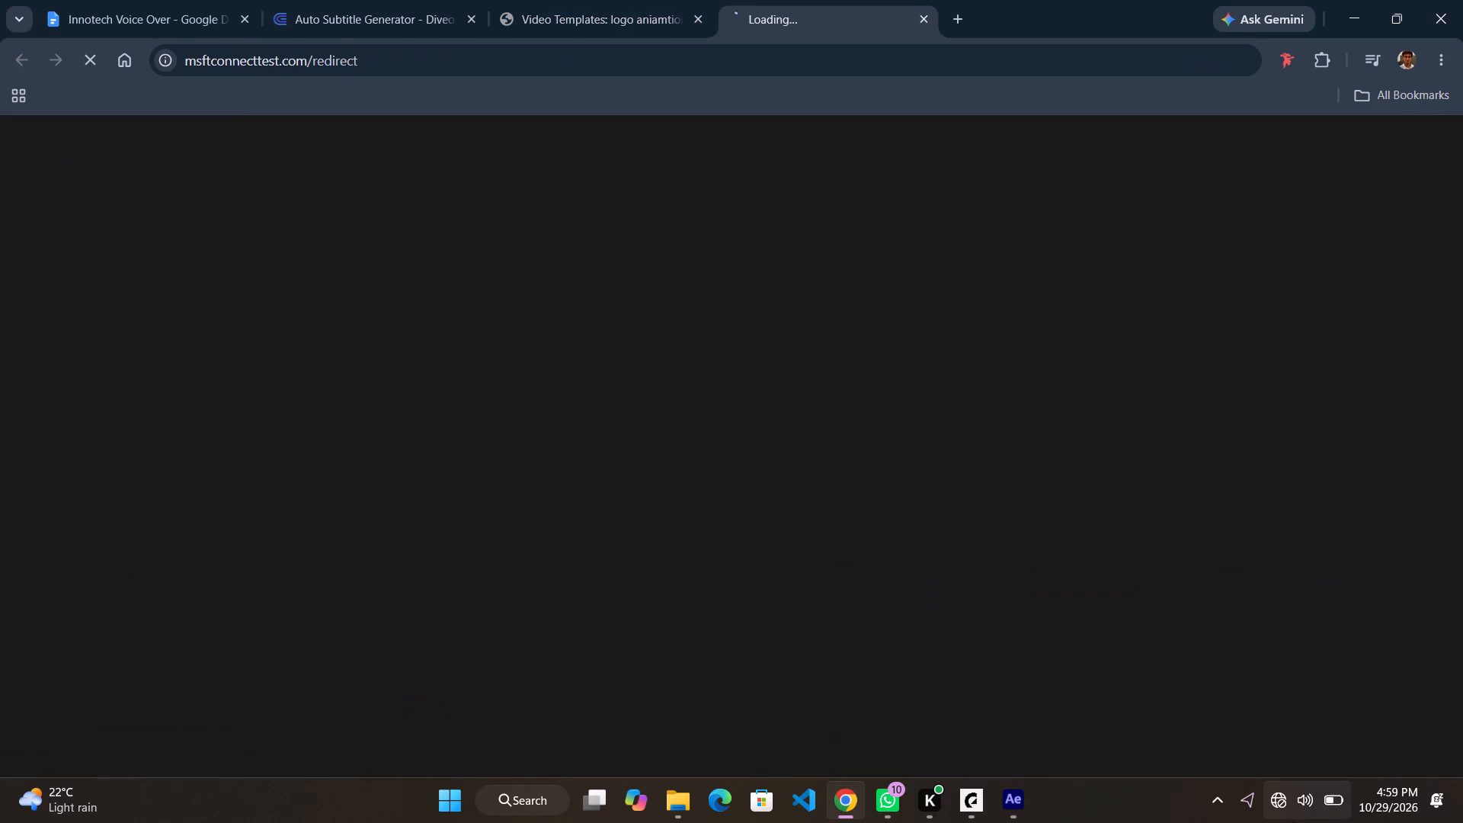
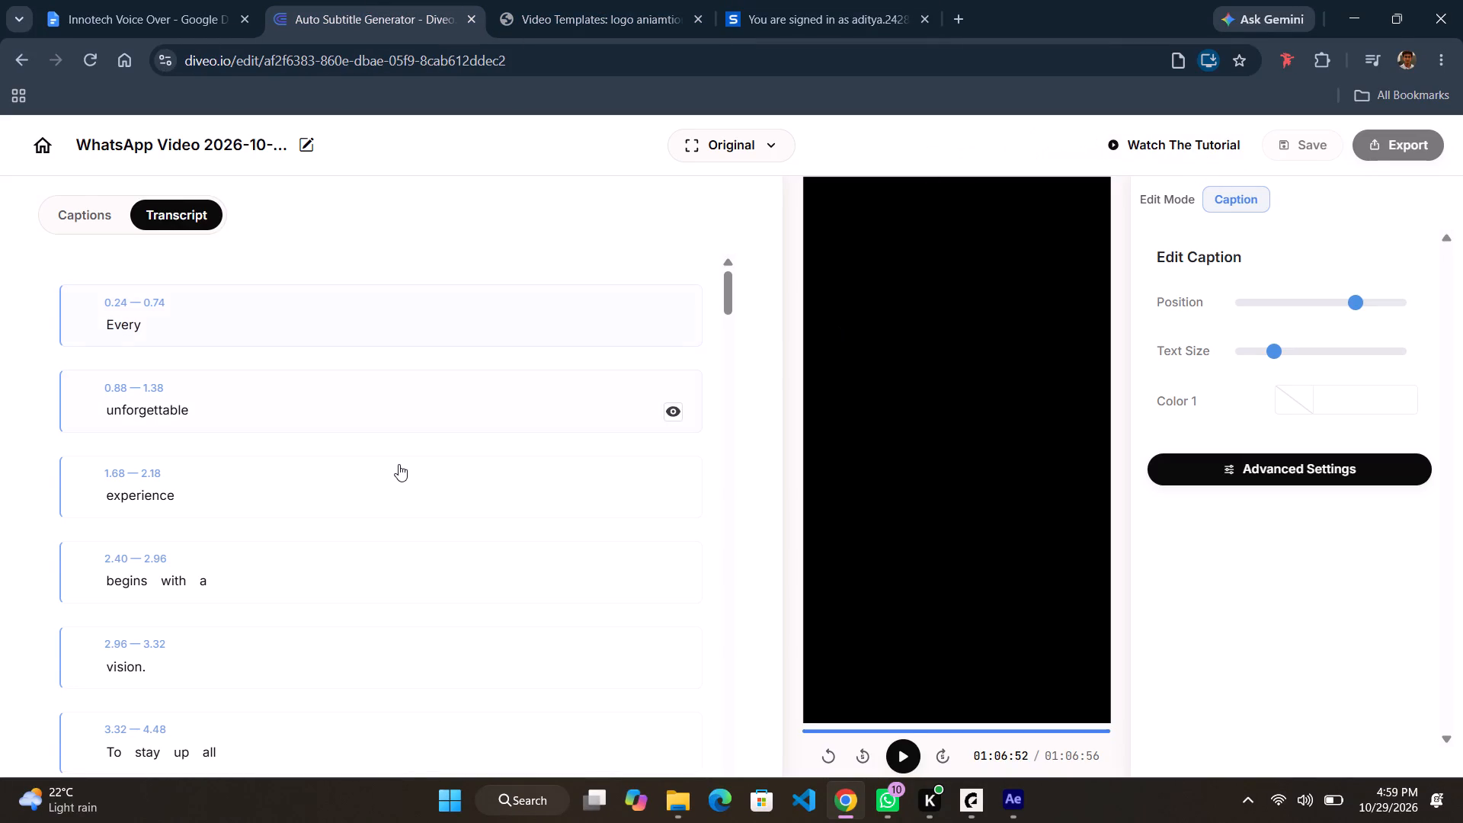
Look through the transcript's captions down to those around the 55-second mark.
scroll(399, 464, "down", 19)
scroll(399, 464, "down", 5)
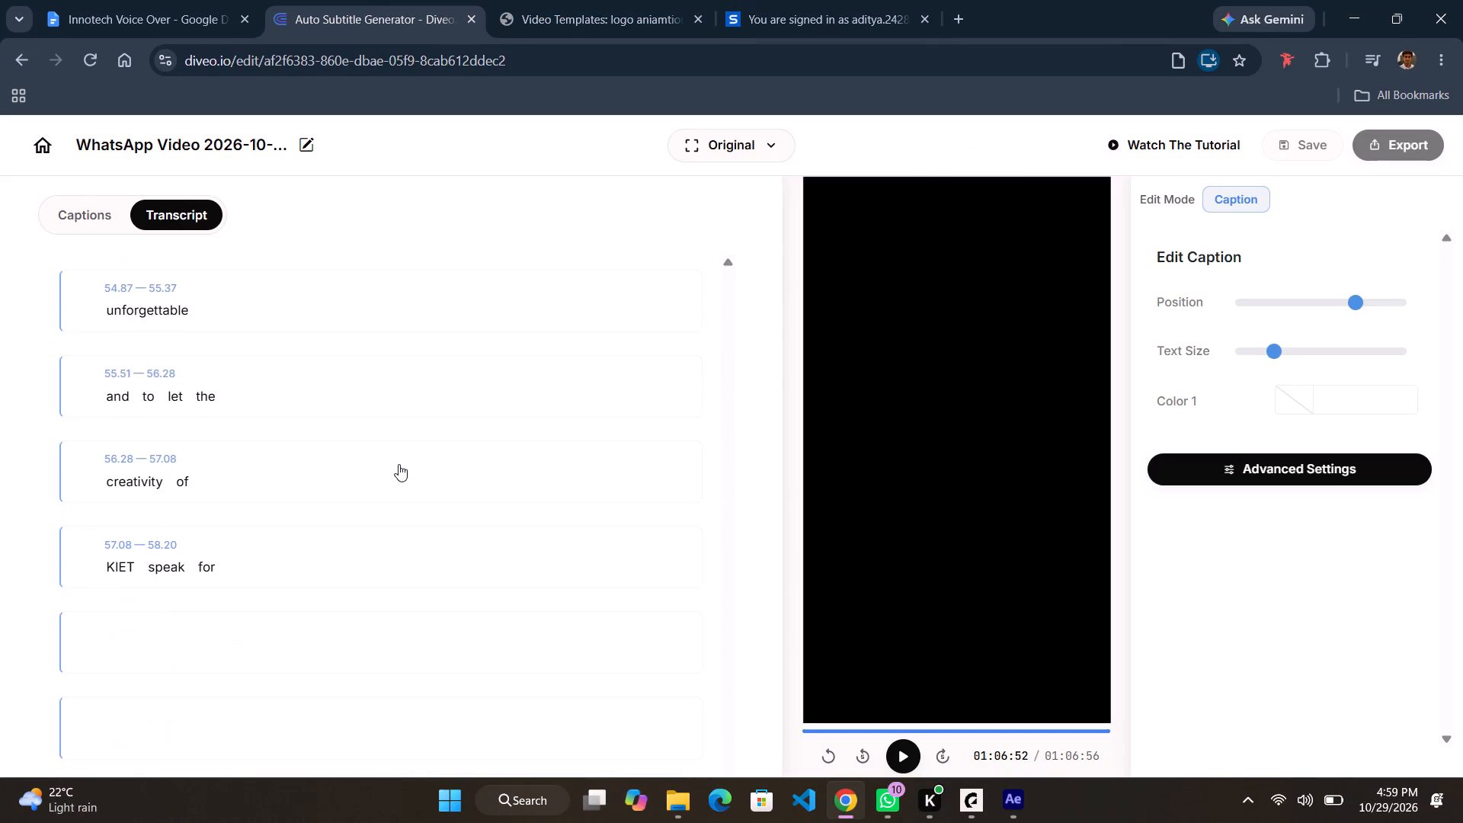
scroll(399, 464, "up", 2)
Check the Envato logo animation template results and the signed-in status page, ending on the Envato results.
left_click(602, 0)
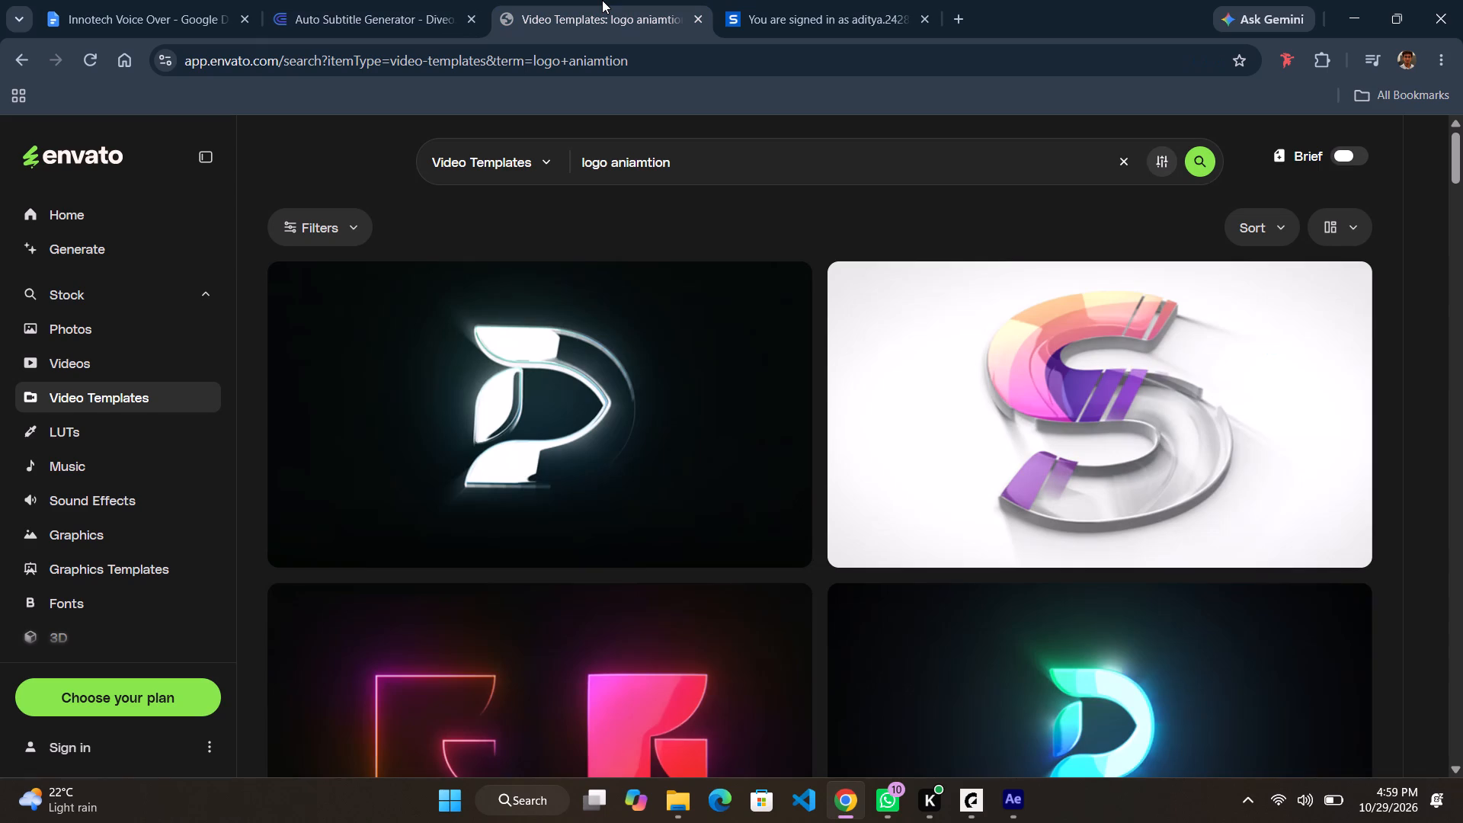
left_click(796, 0)
left_click(639, 0)
Reload the Envato logo animation search results and preview the Logo LOGO video template.
left_click(97, 62)
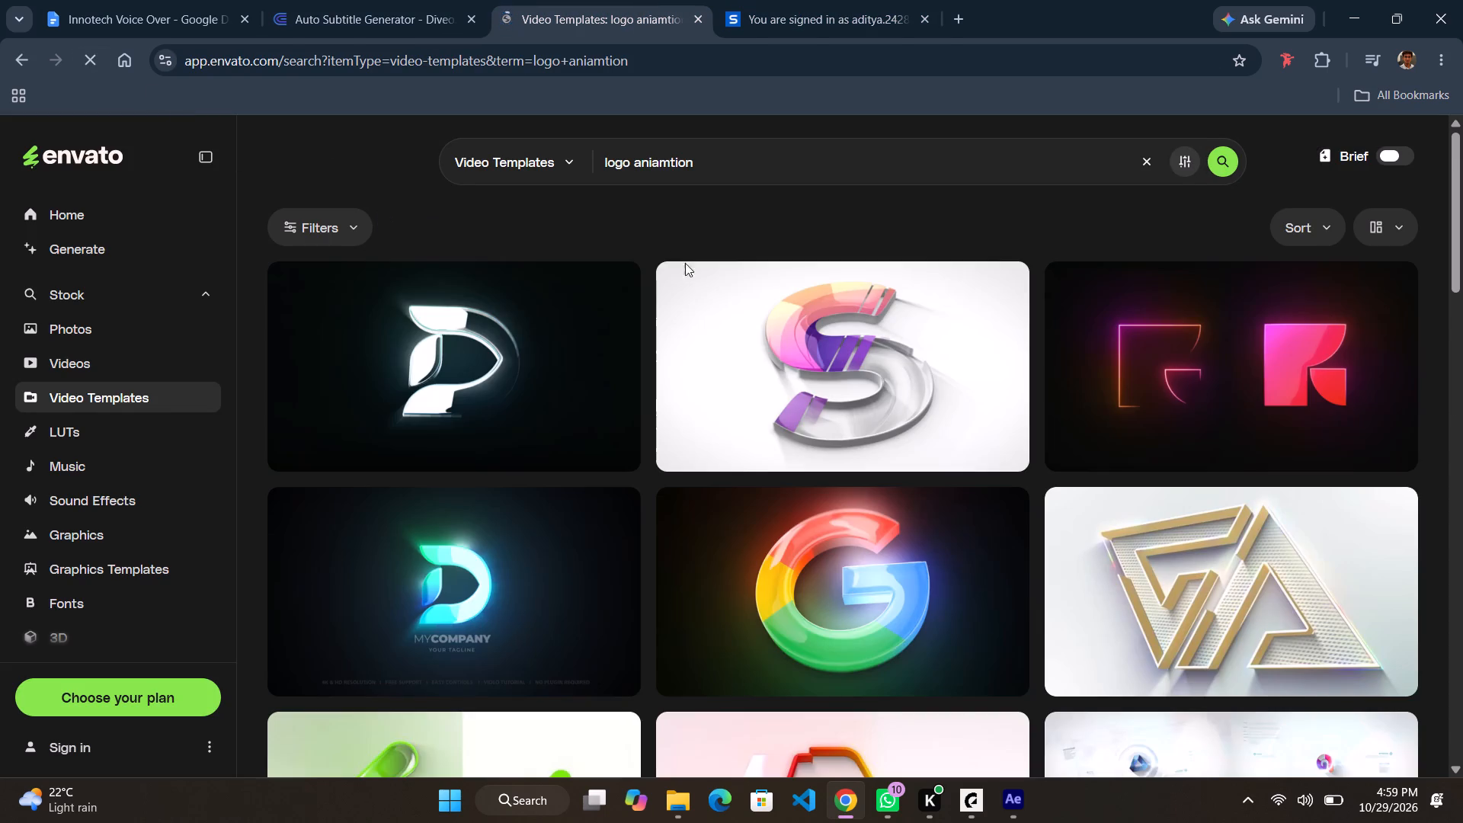
scroll(683, 324, "down", 3)
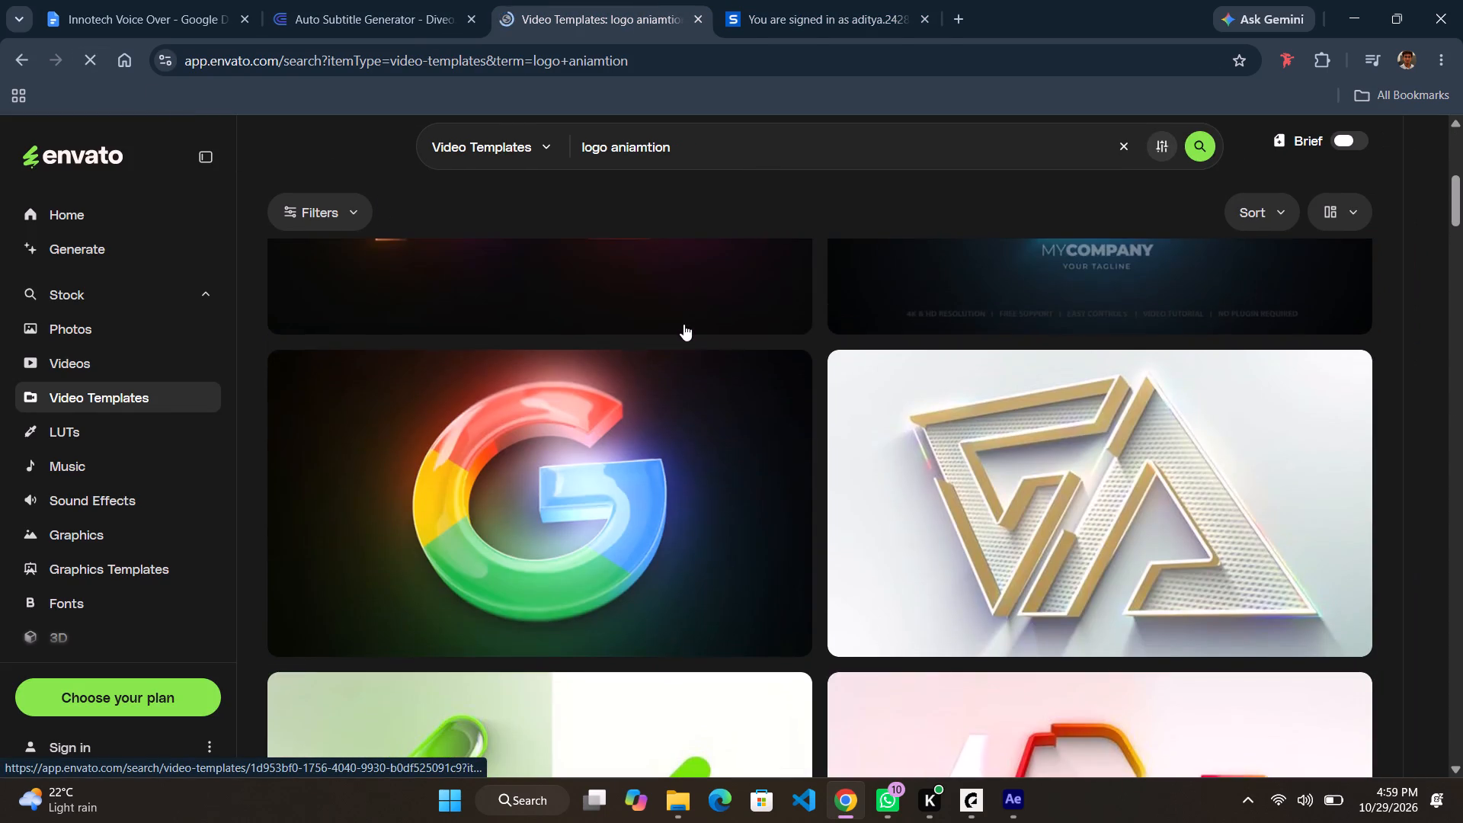
scroll(683, 324, "down", 2)
left_click(543, 444)
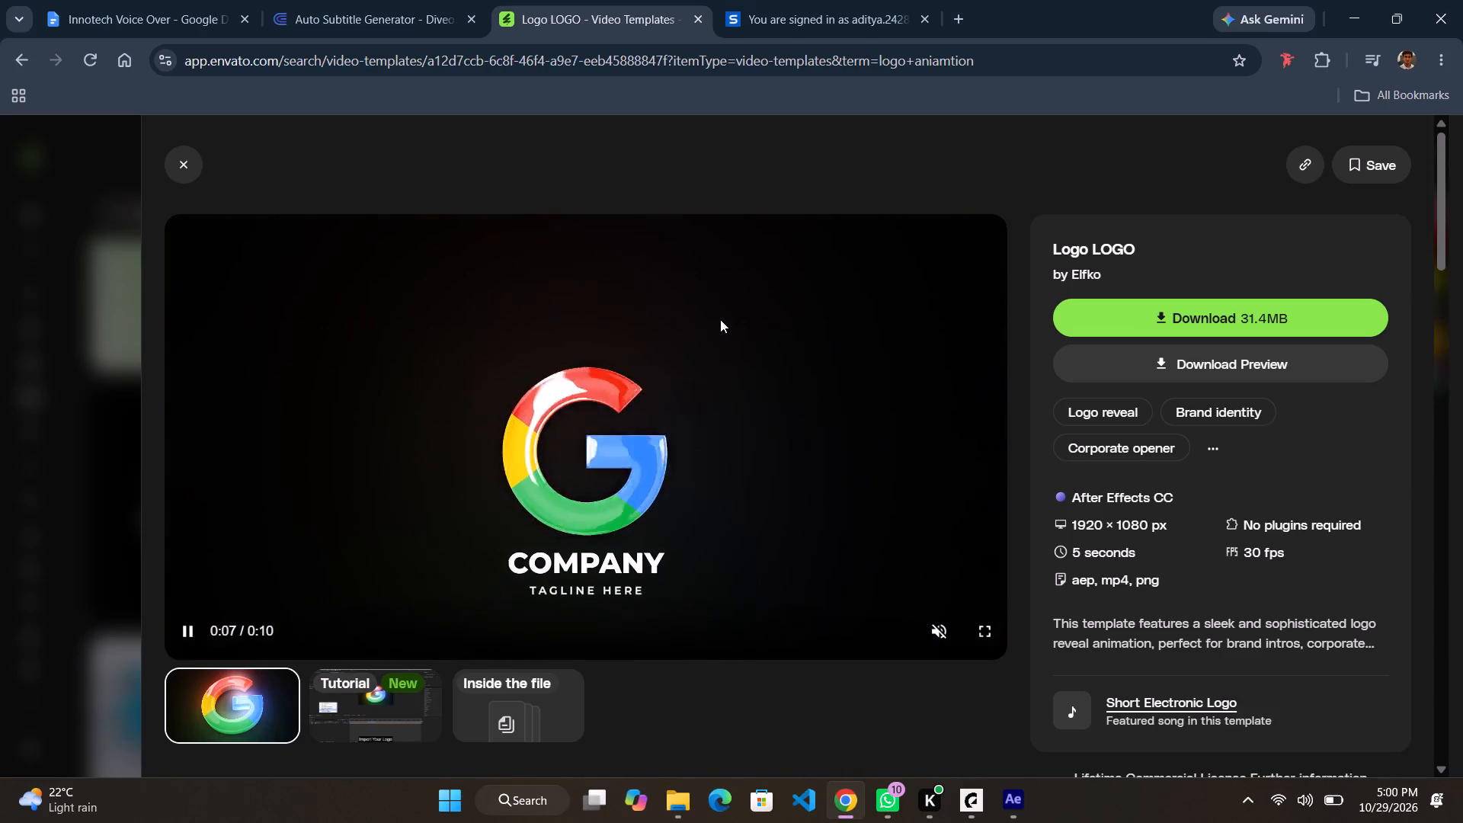
left_click(83, 230)
left_click(187, 143)
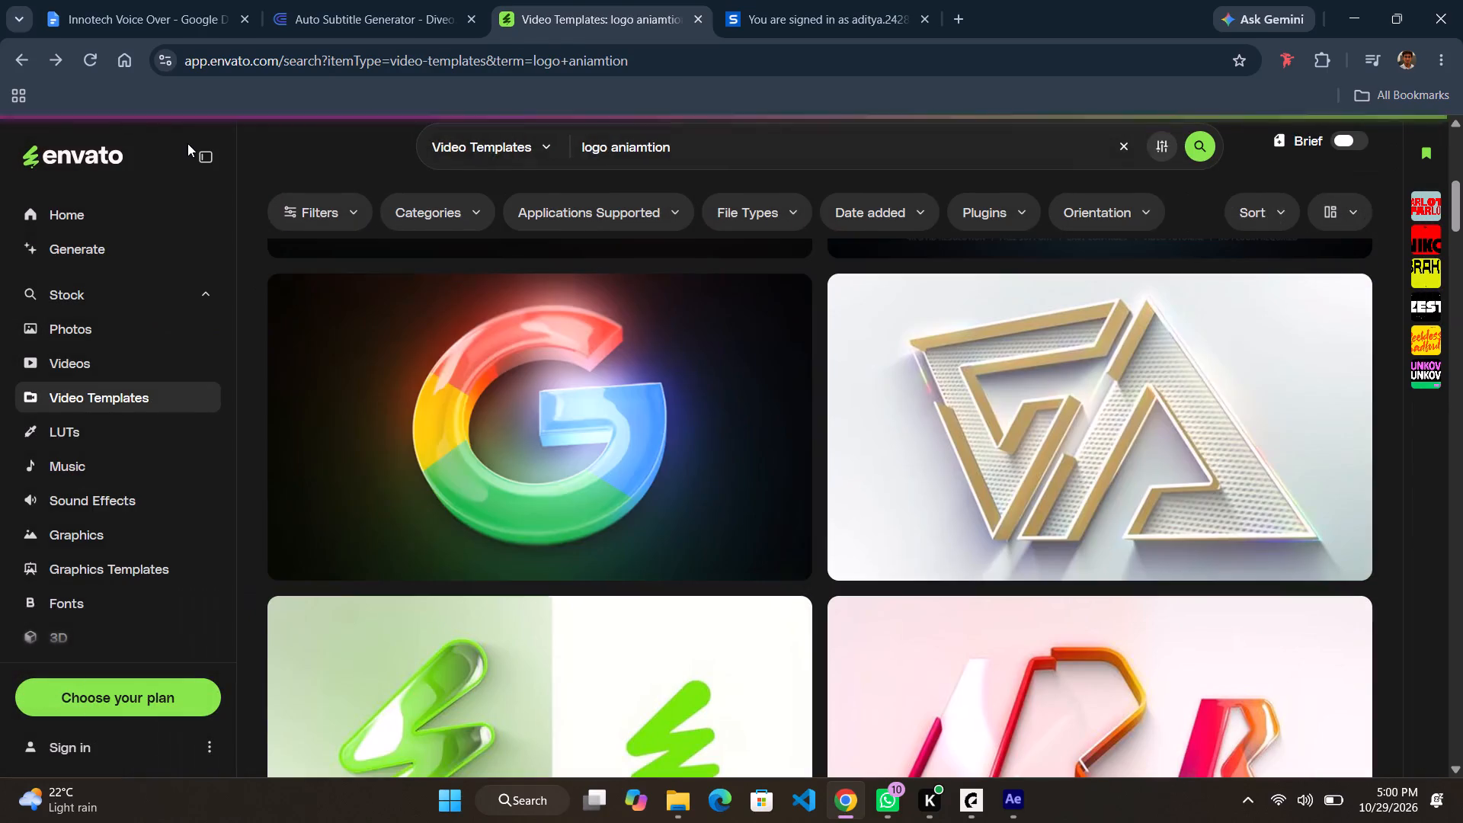
scroll(511, 443, "up", 1)
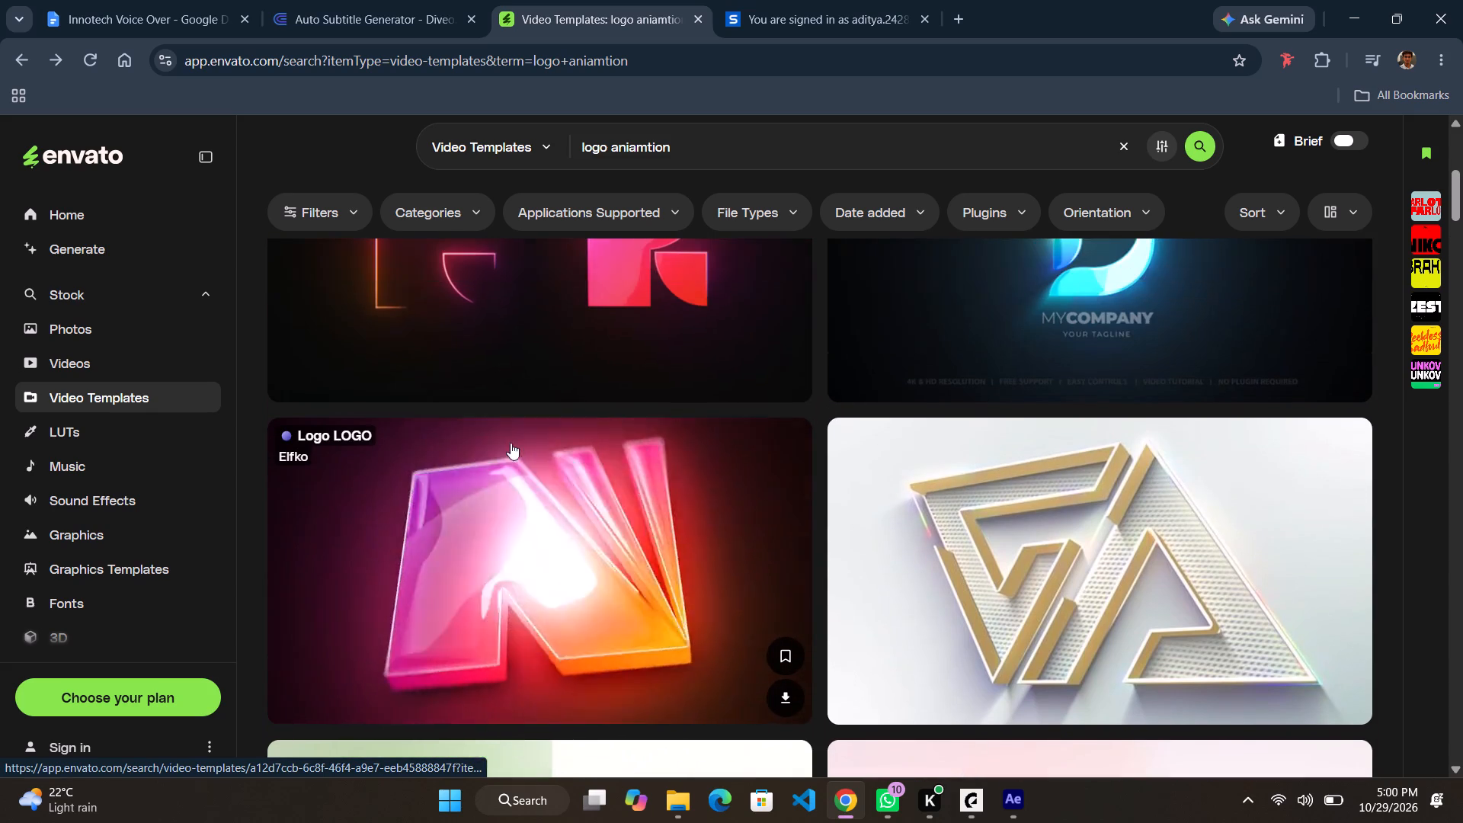
scroll(511, 443, "up", 1)
scroll(511, 443, "down", 1)
left_click(511, 443)
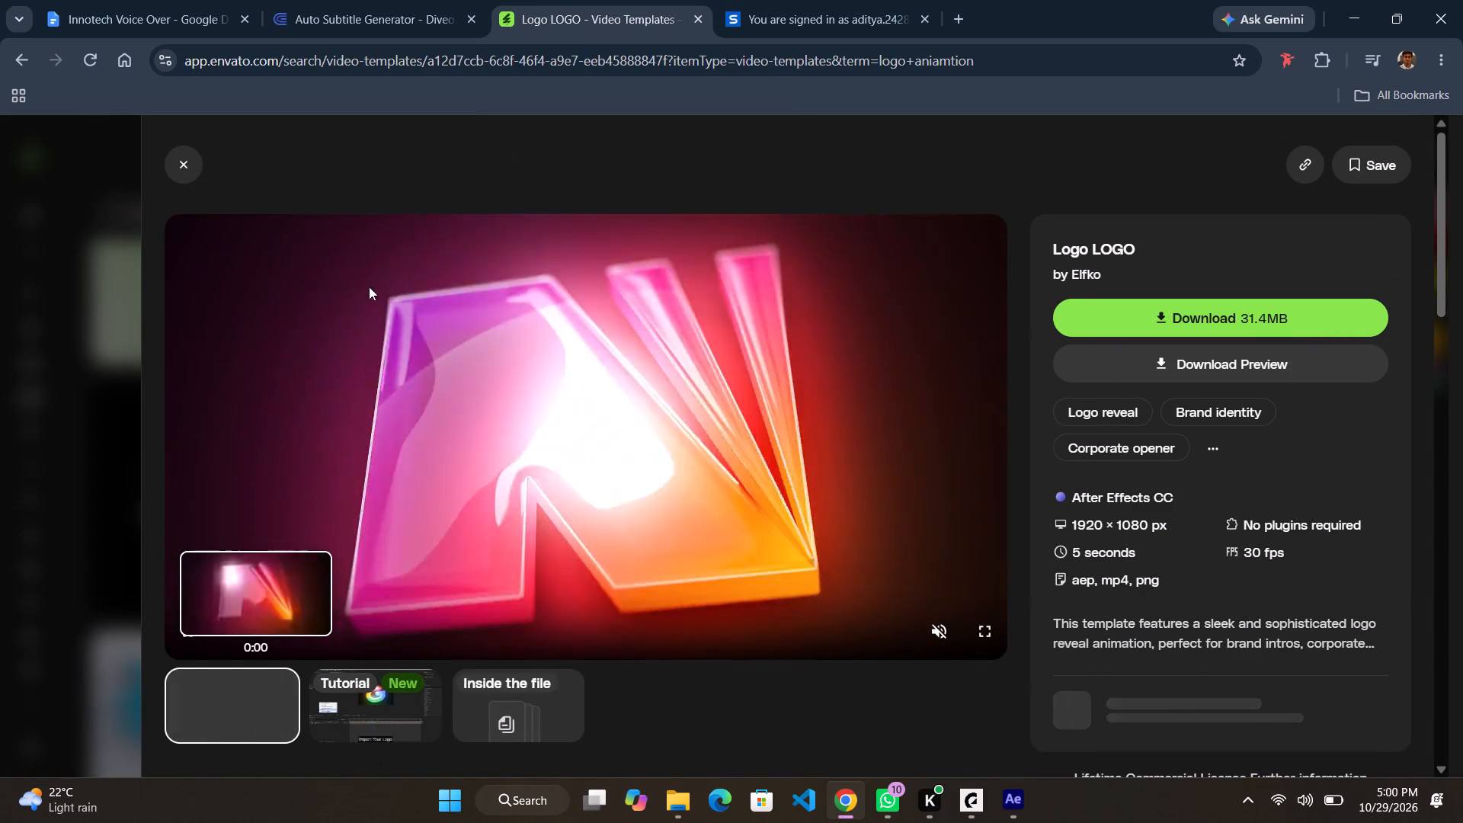
left_click(175, 170)
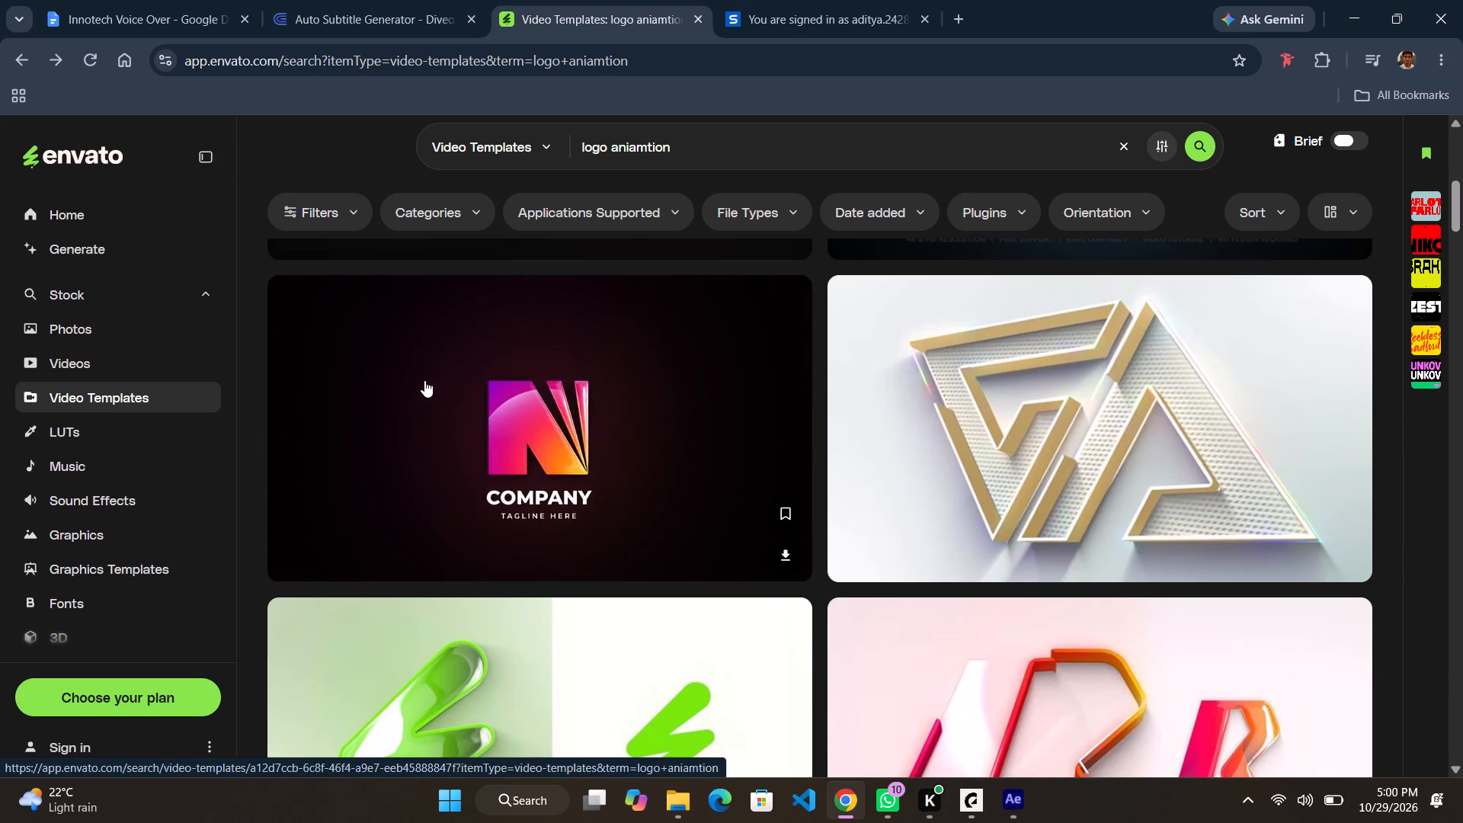
Browse further through the logo animation video templates for a suitable logo reveal.
scroll(424, 380, "down", 1)
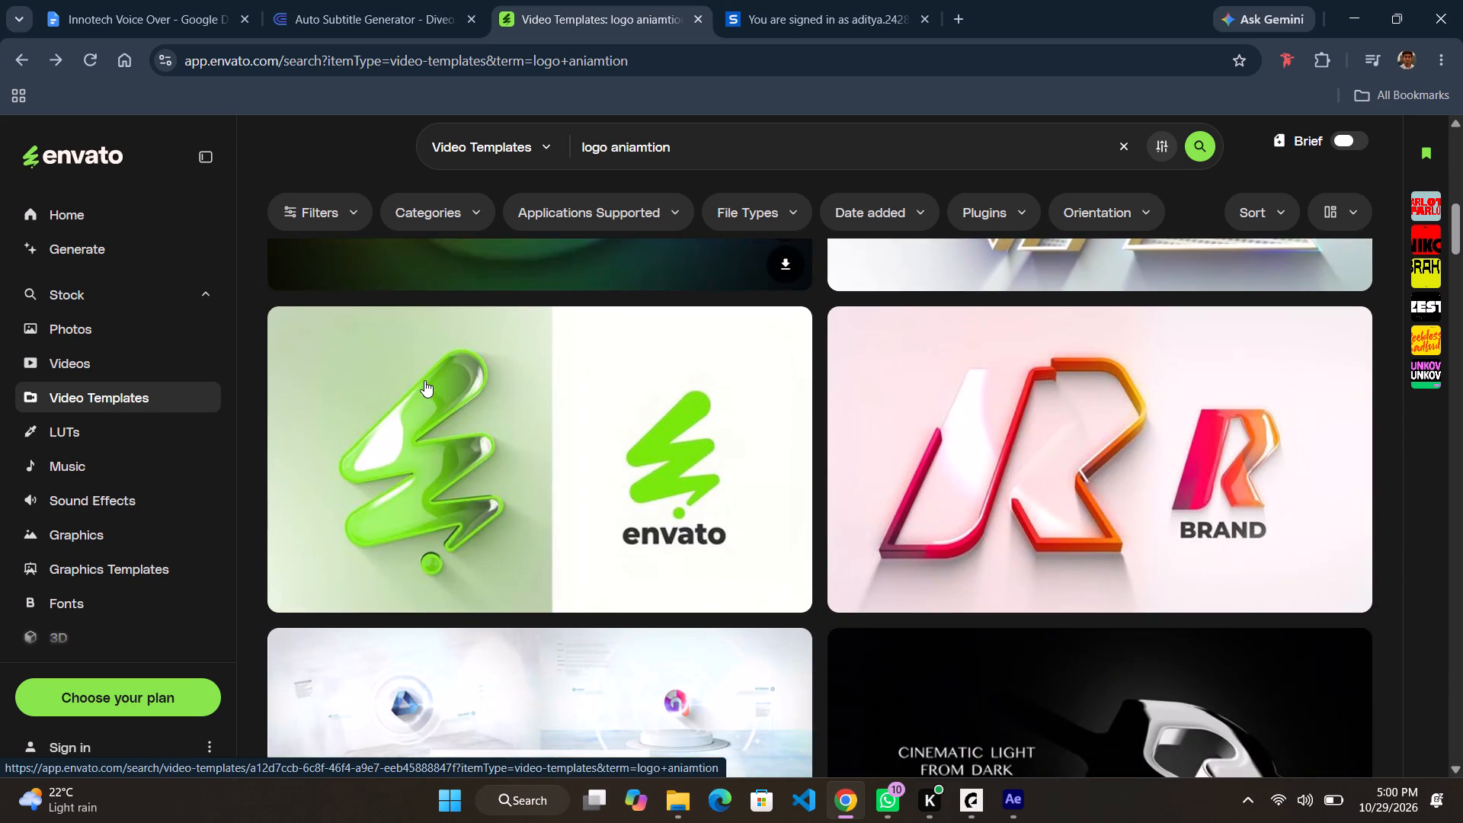
scroll(424, 380, "down", 1)
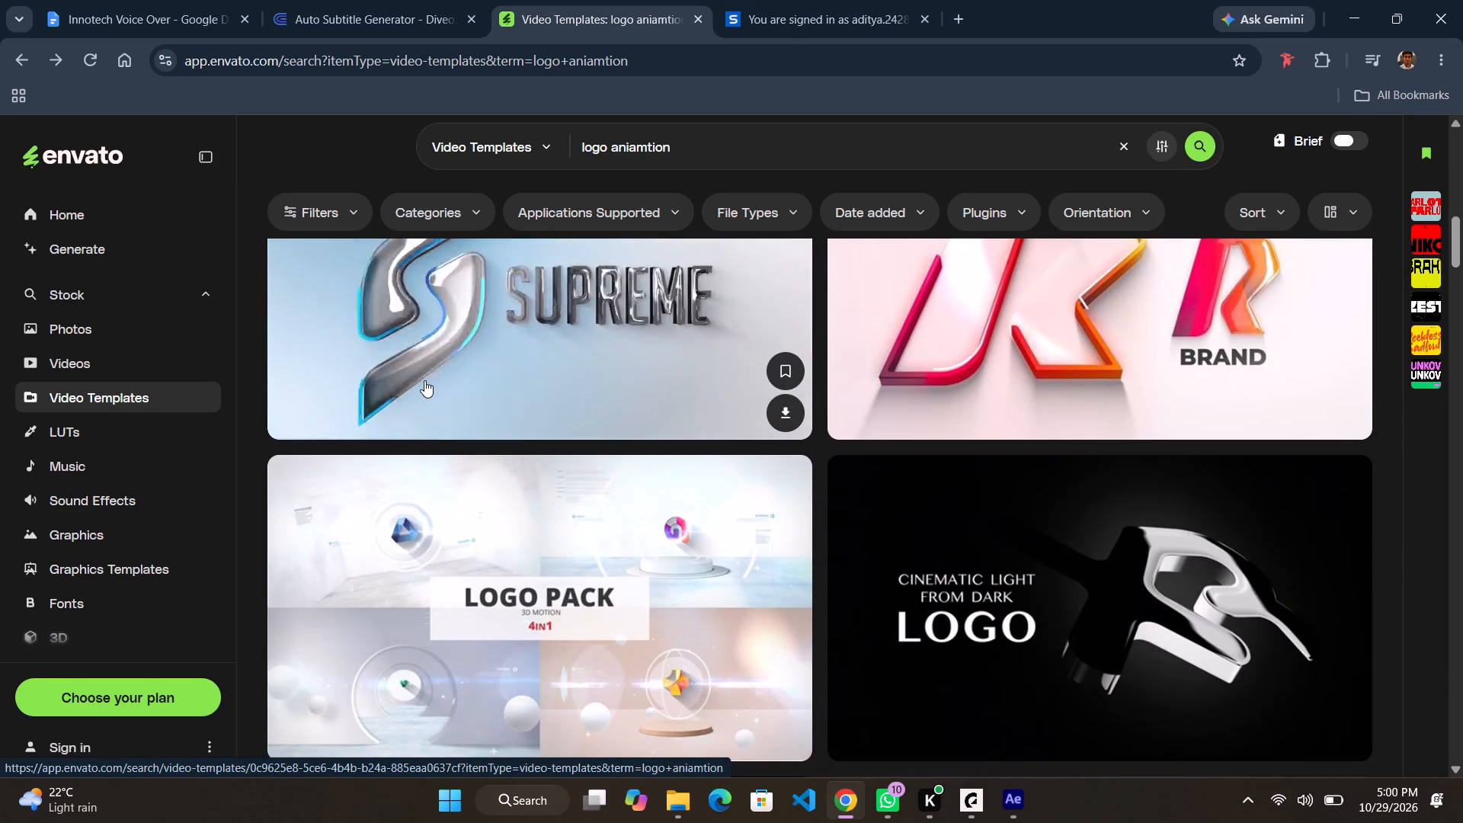
scroll(424, 380, "down", 1)
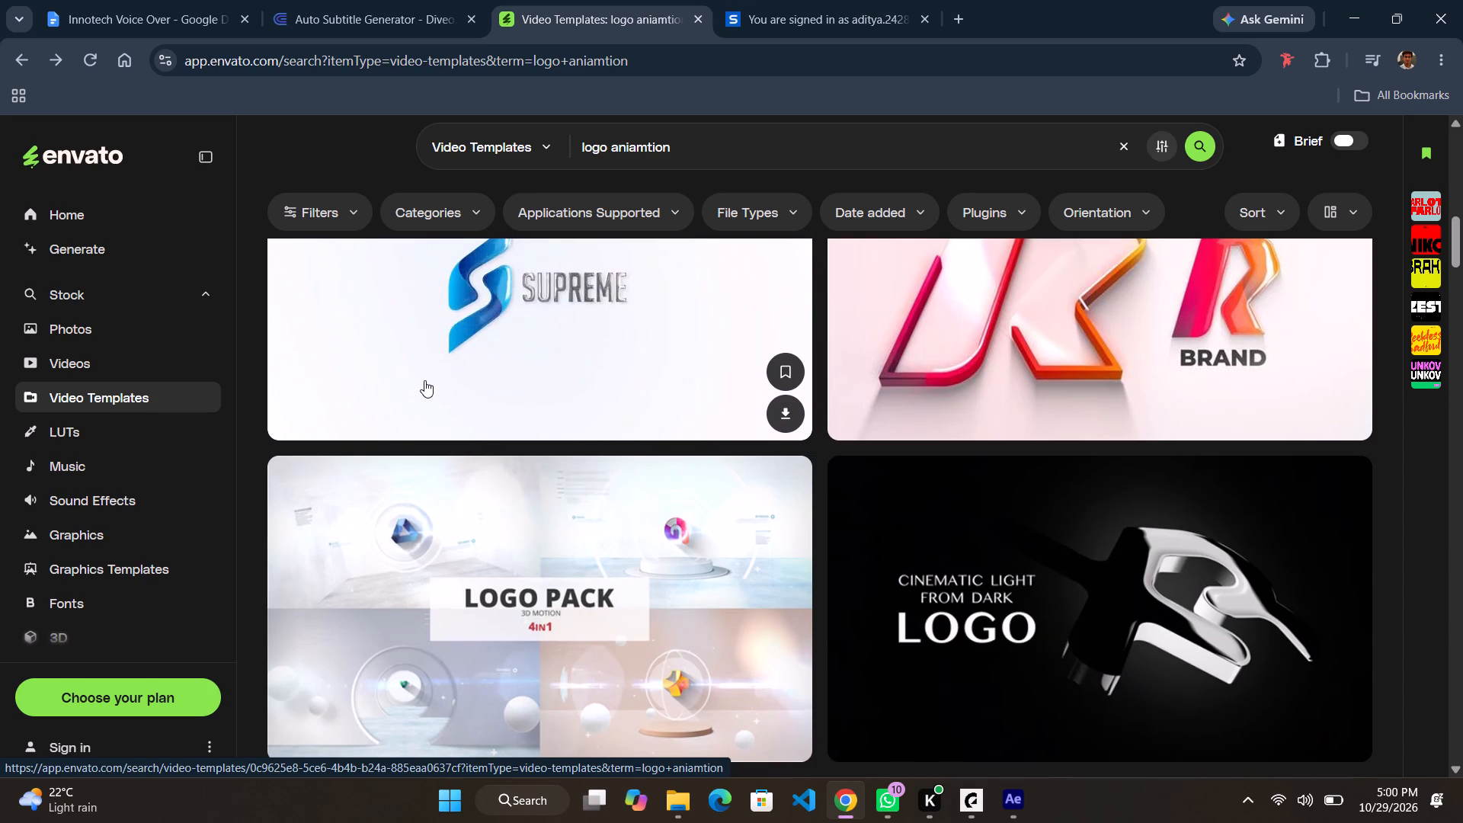
scroll(424, 380, "down", 1)
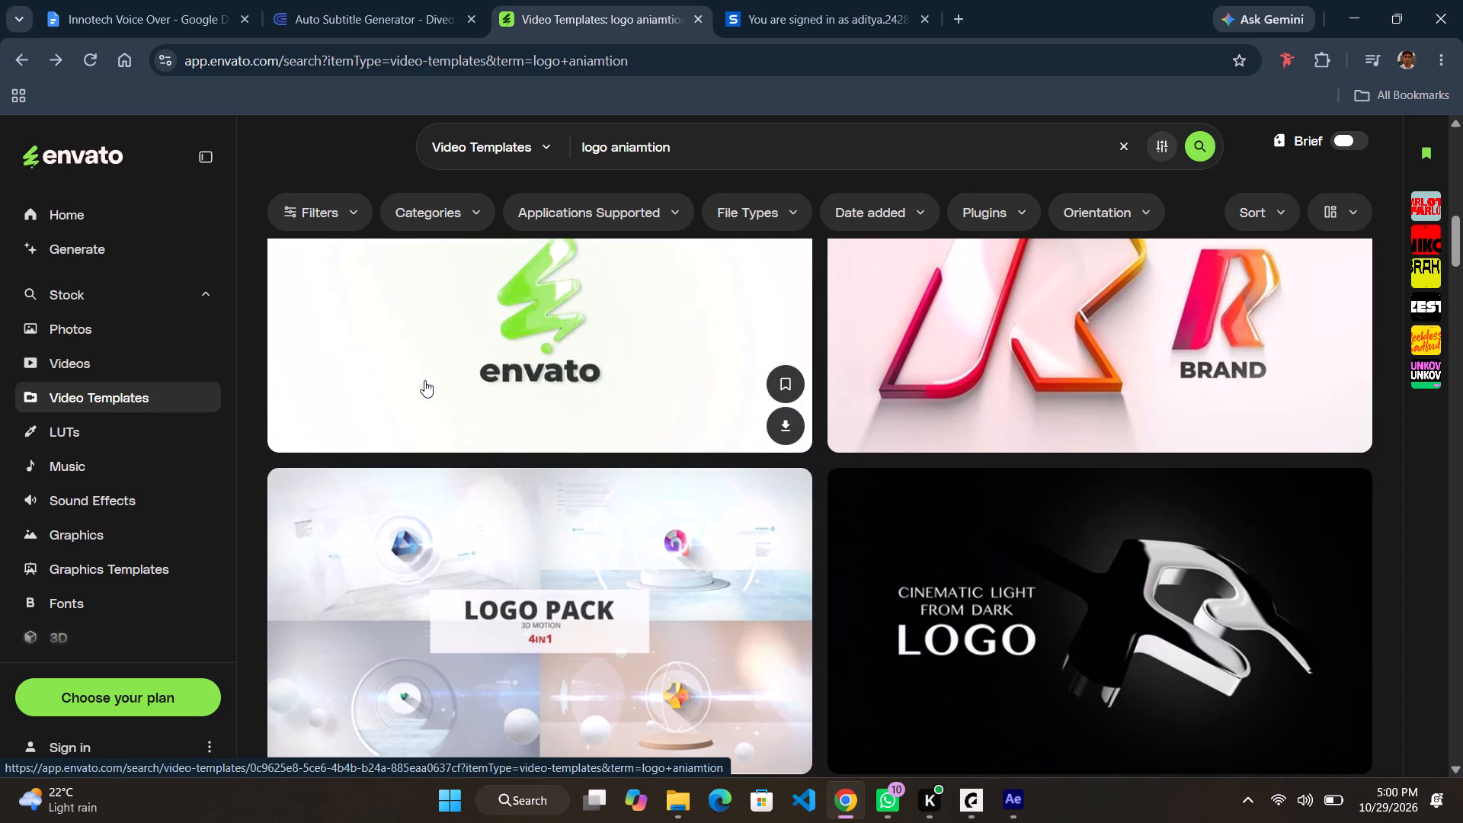
scroll(424, 380, "down", 1)
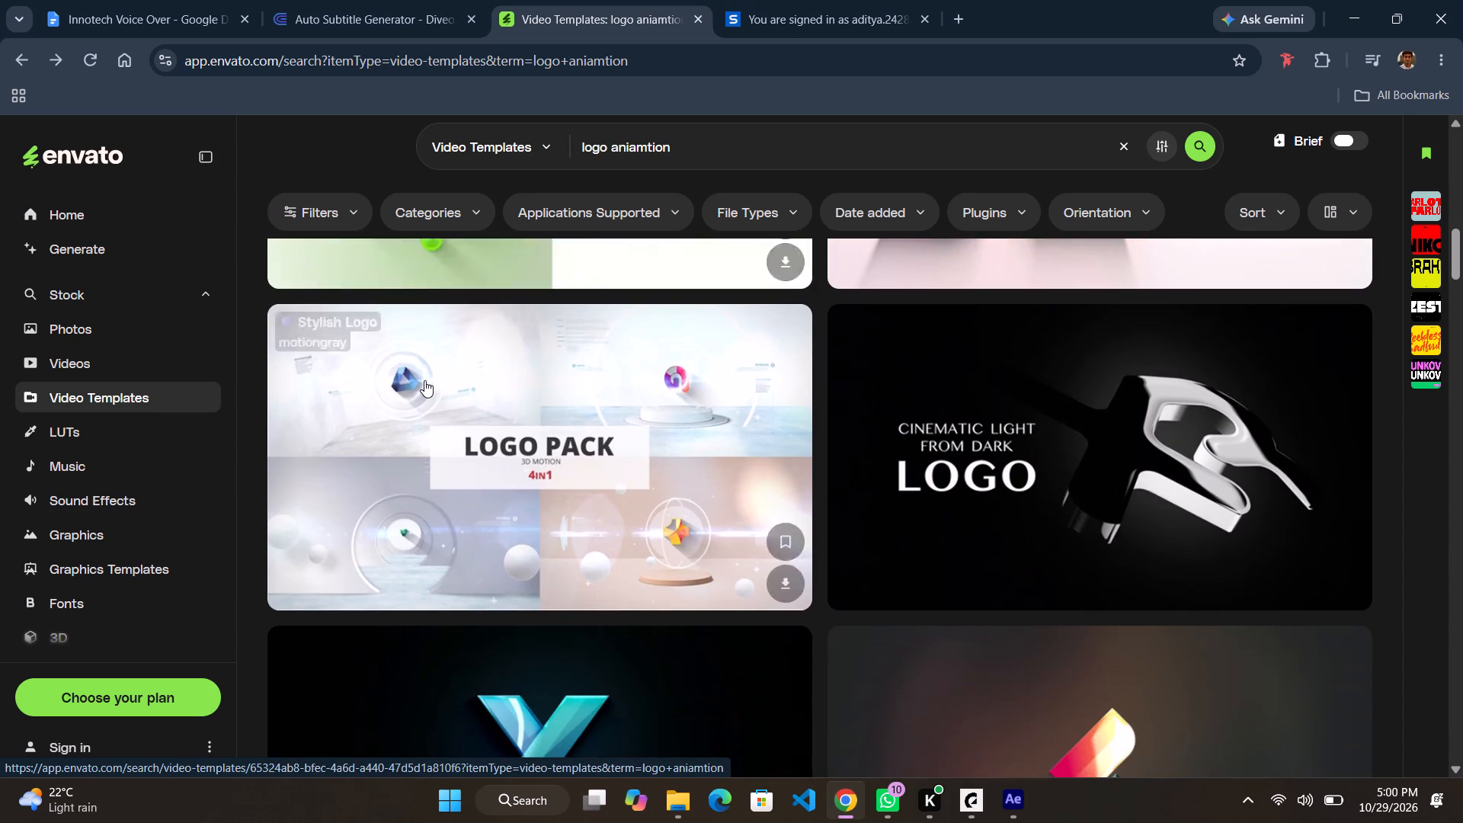
scroll(424, 380, "down", 1)
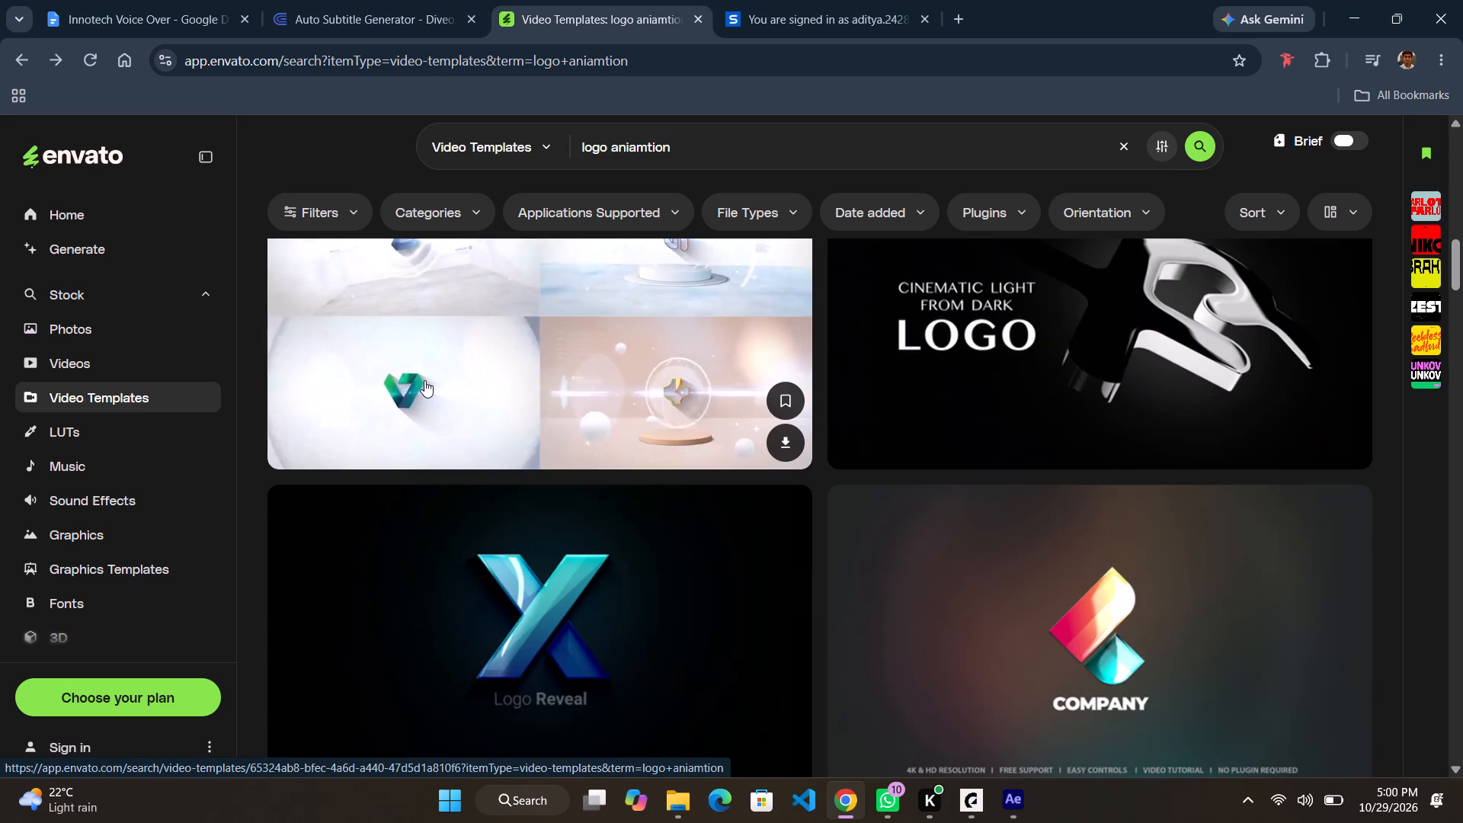
scroll(424, 380, "down", 1)
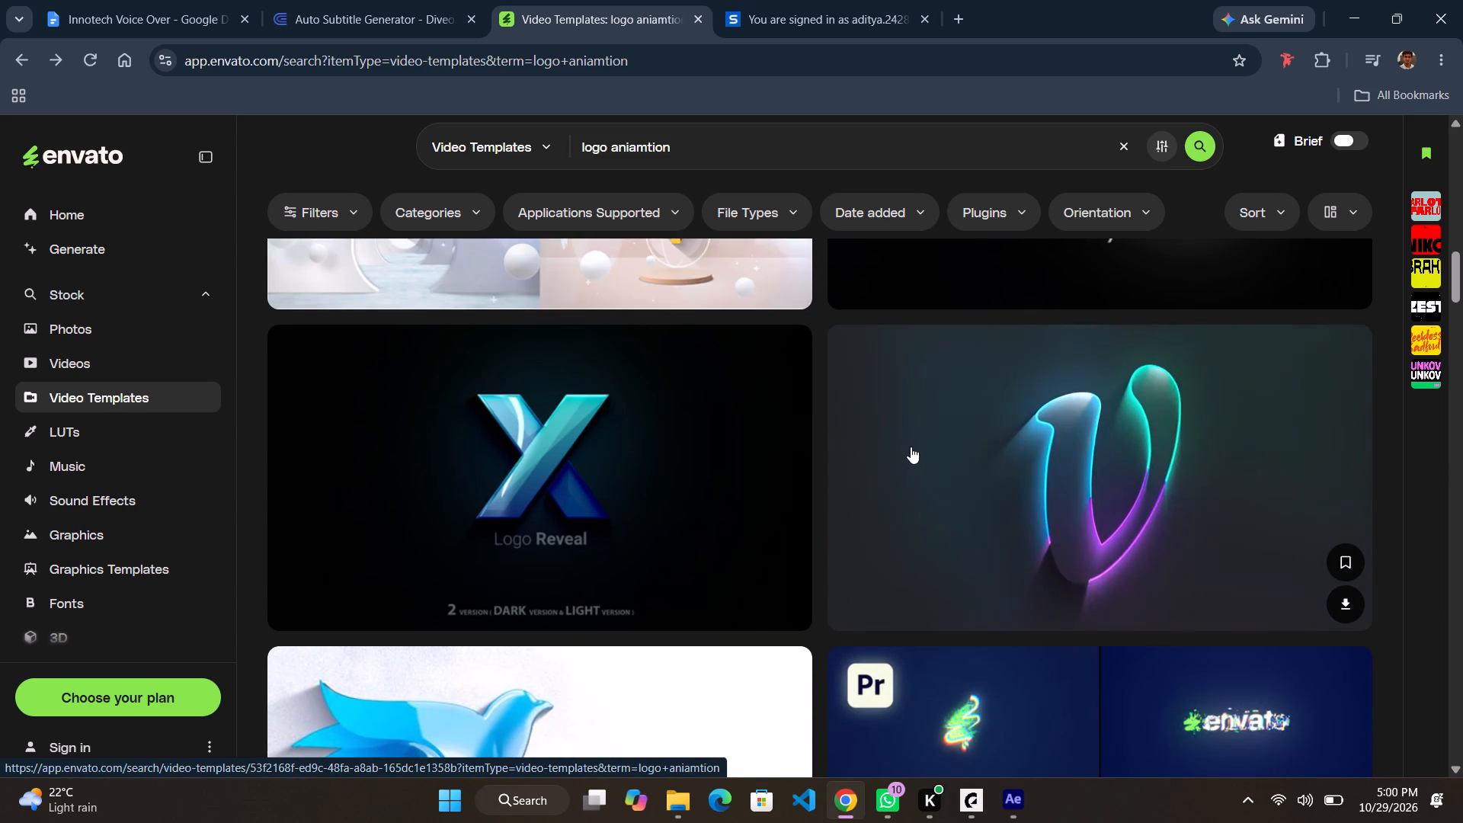
scroll(896, 580, "down", 1)
right_click(896, 580)
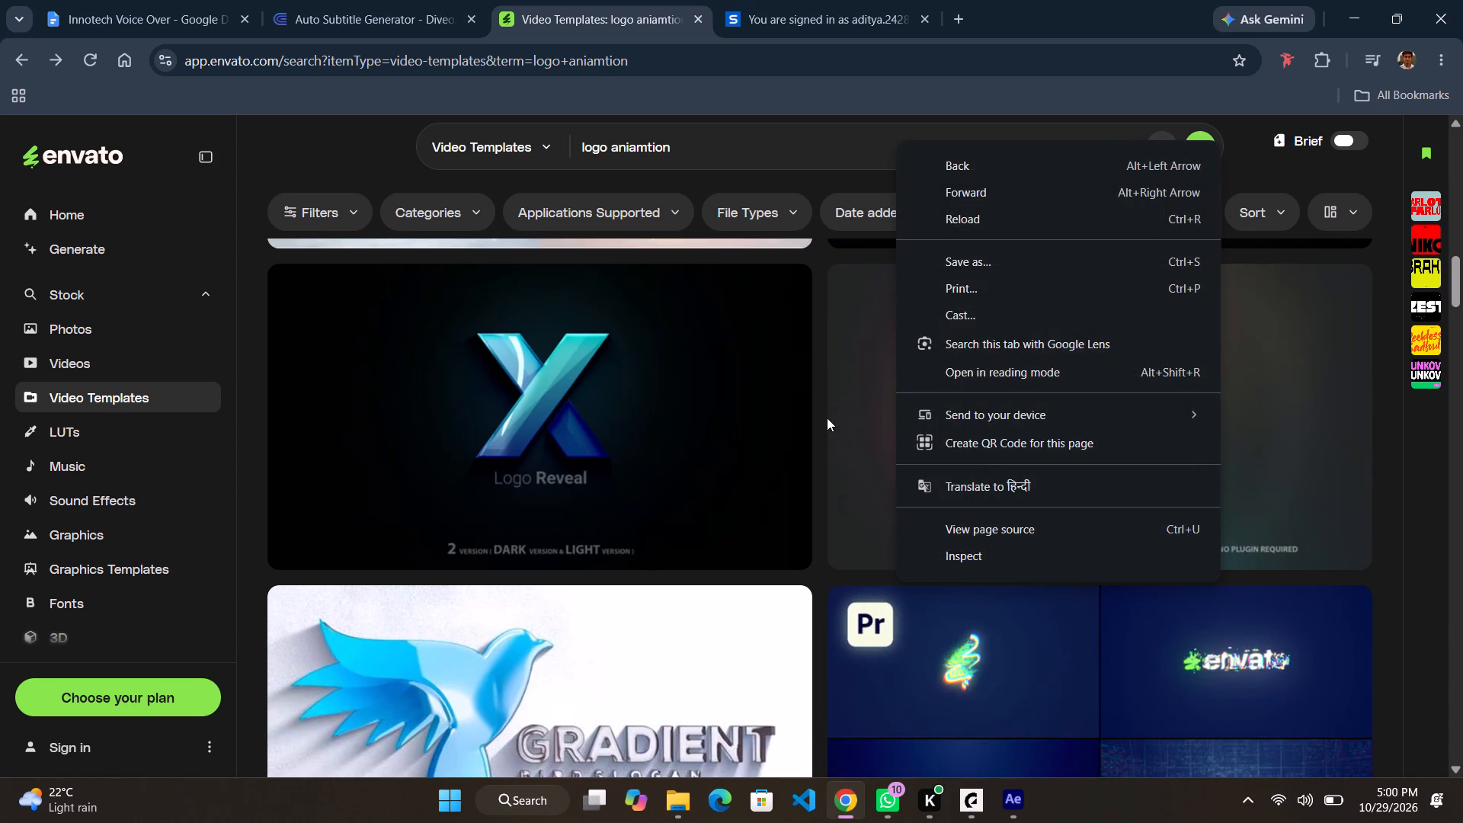
scroll(790, 370, "down", 1)
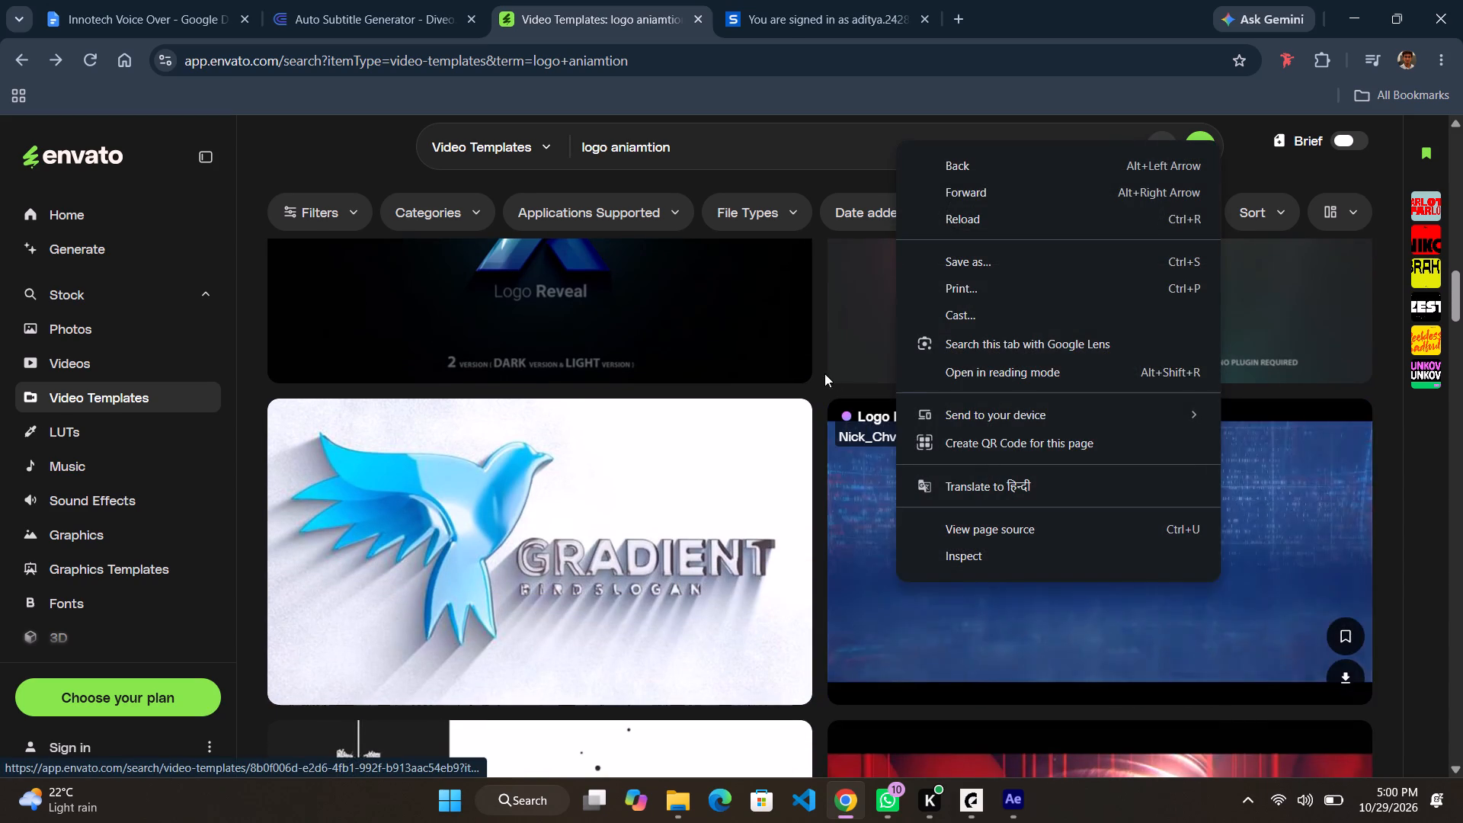
left_click(815, 377)
scroll(815, 377, "up", 2)
scroll(1162, 466, "up", 1)
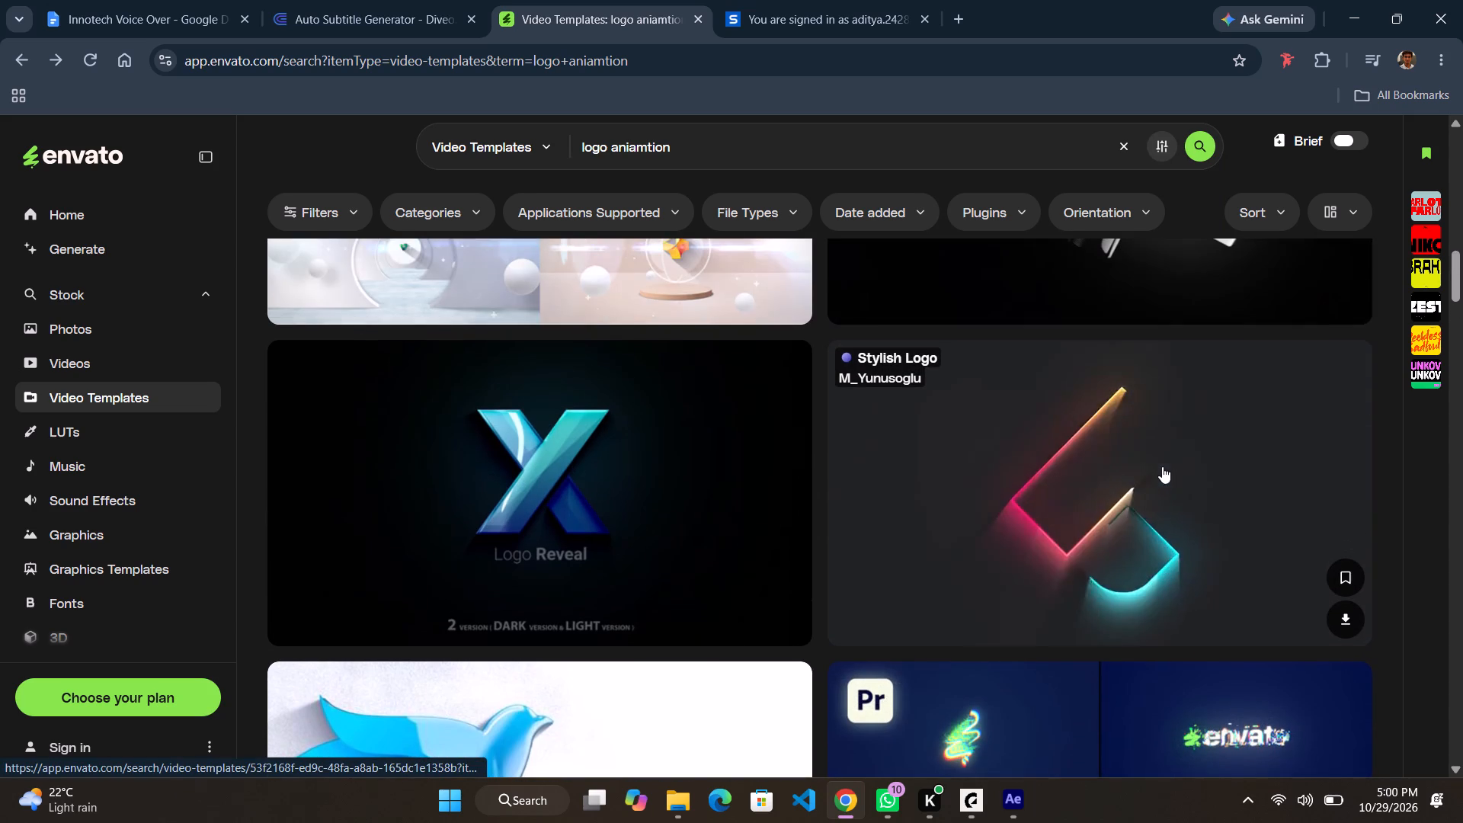
scroll(1058, 506, "up", 1)
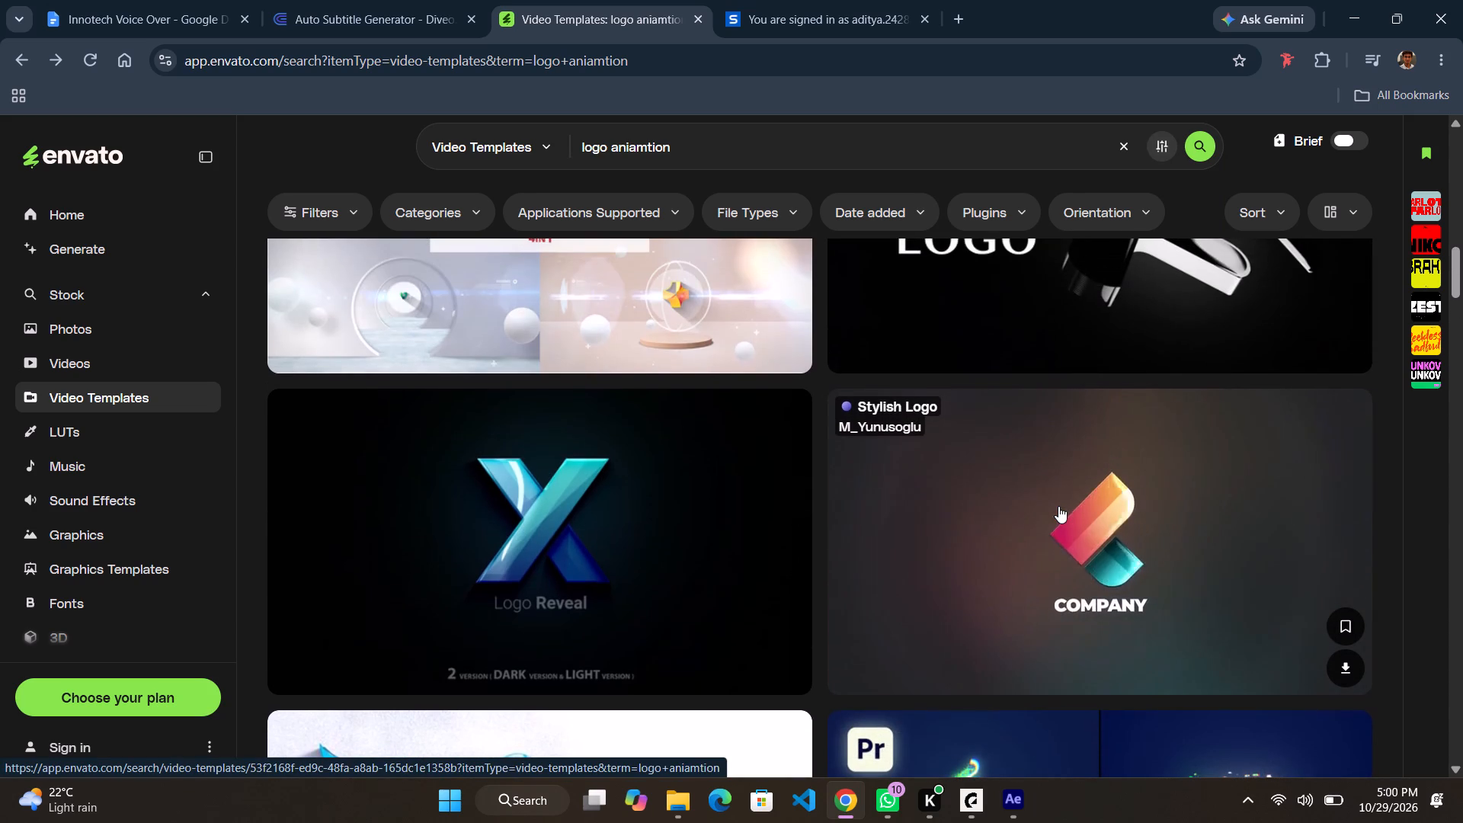
scroll(1058, 506, "up", 1)
Open the neon-glow Stylish Logo template with the COMPANY logo and try to download its 13.5MB file.
left_click(1039, 494)
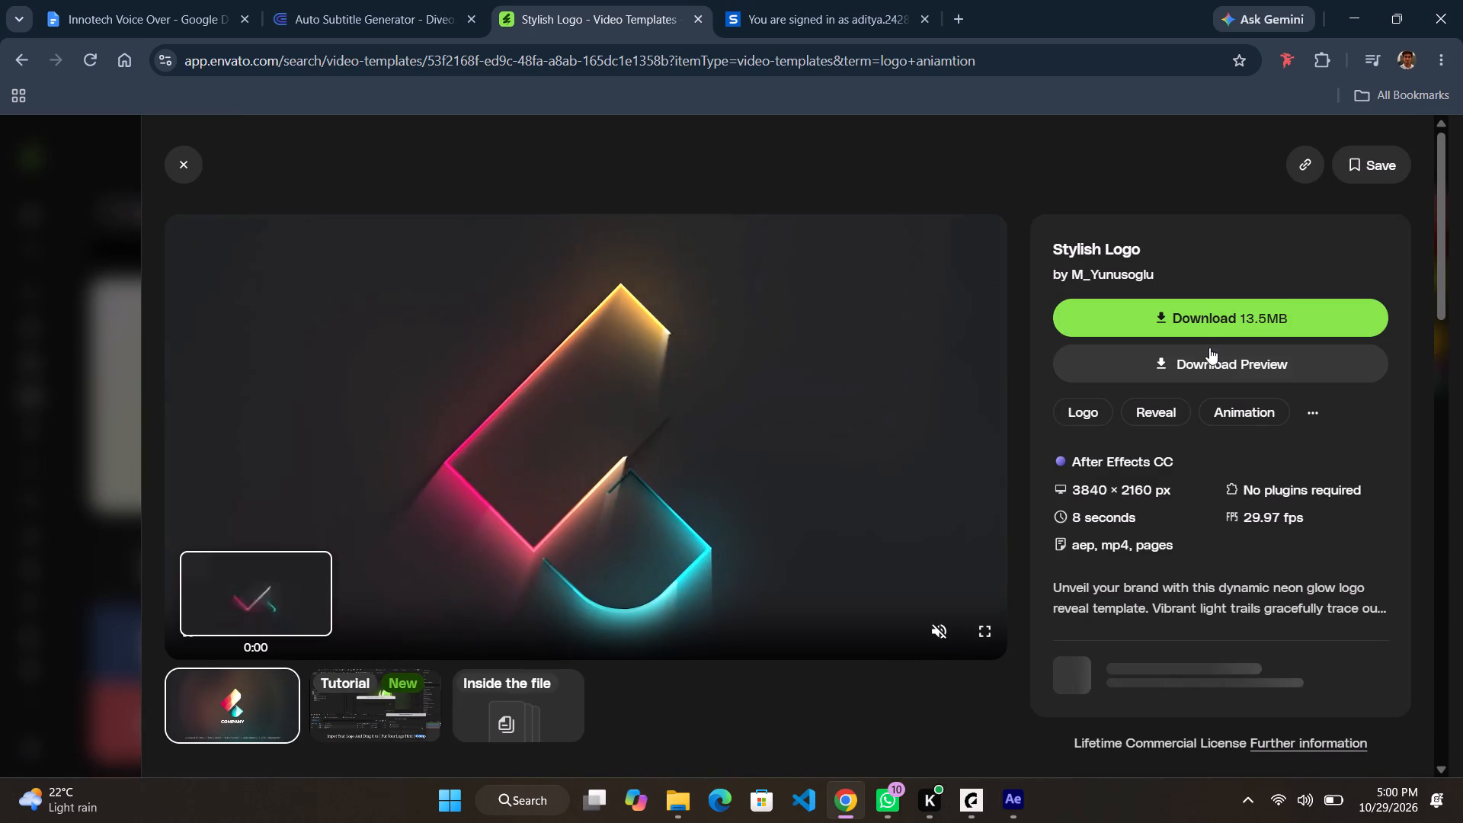
left_click(1164, 306)
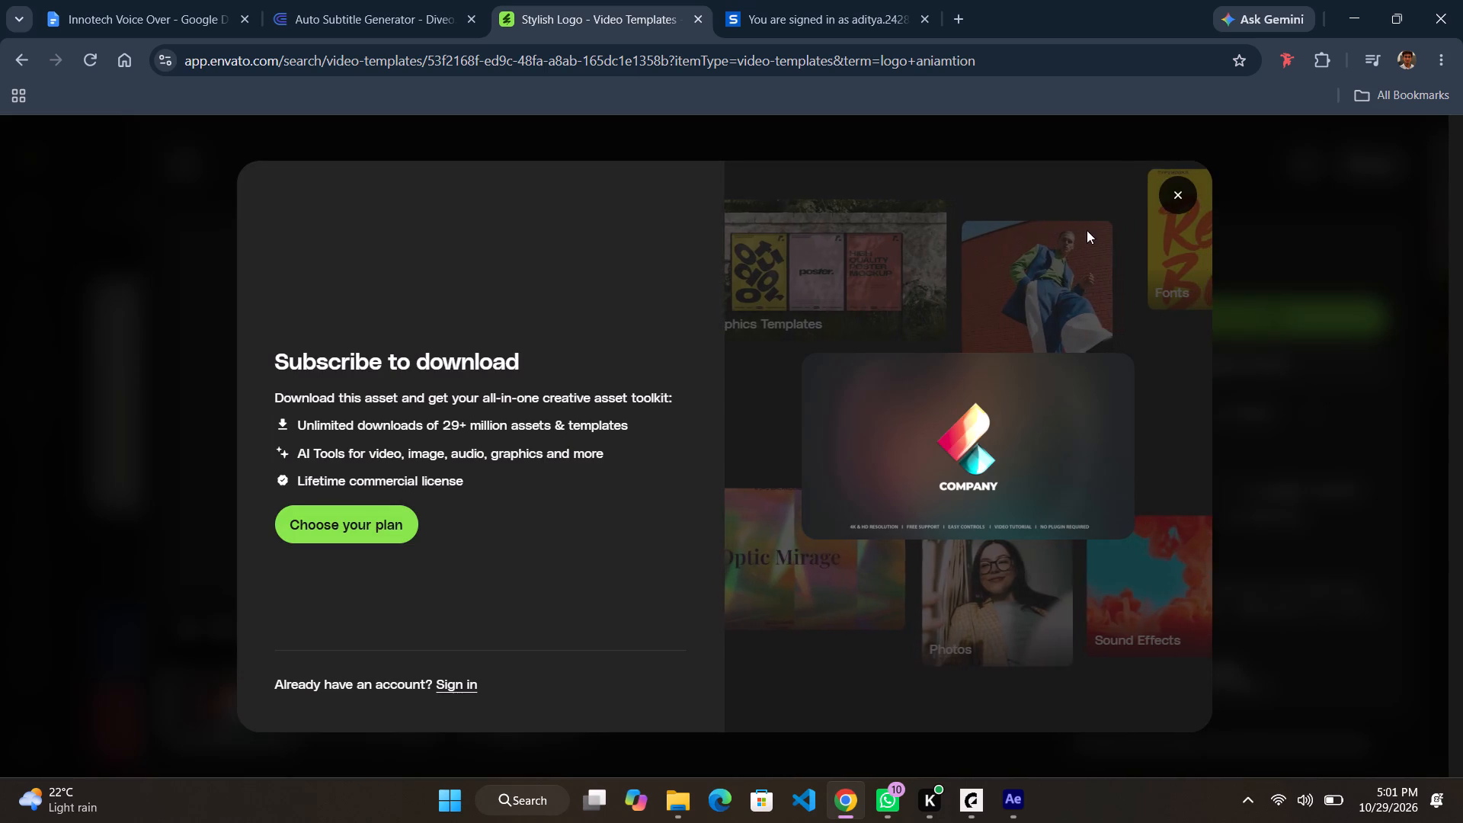
left_click(1176, 193)
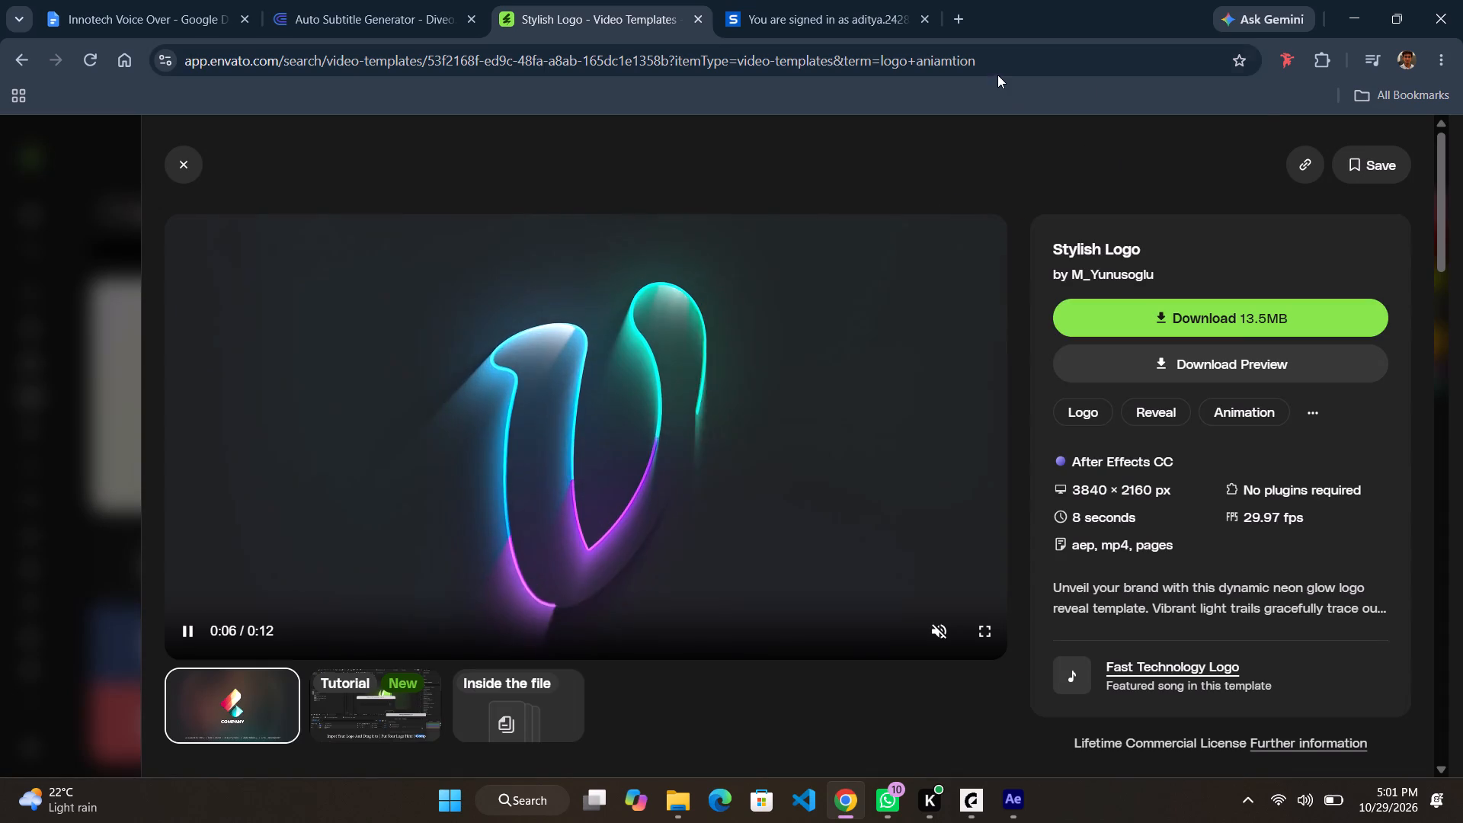
Copy the page address of the Stylish Logo template.
left_click(1002, 61)
key("ctrl+c")
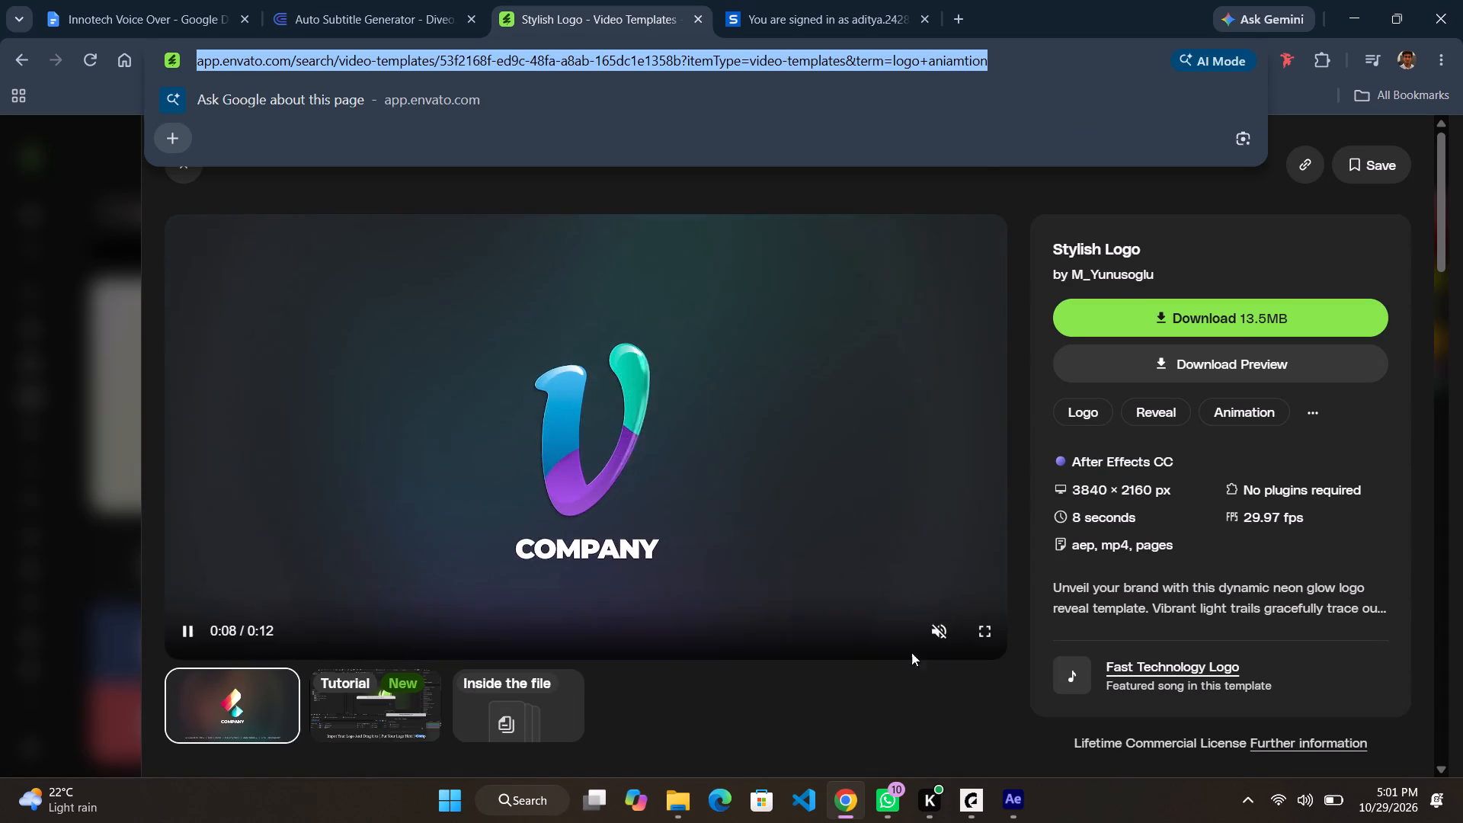
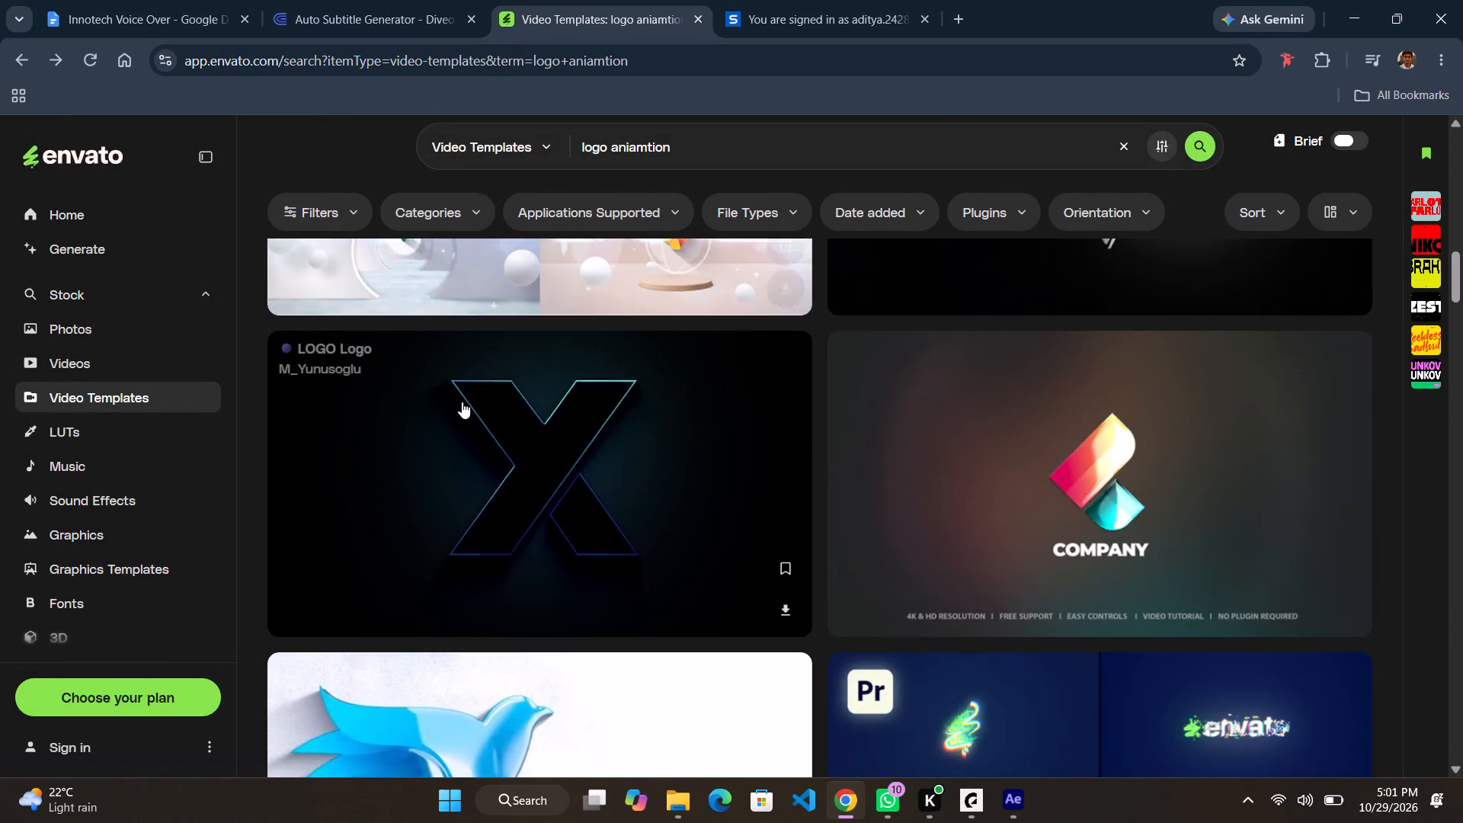
Browse further down the logo animation video templates and compare the logo reveal previews.
scroll(462, 402, "down", 7)
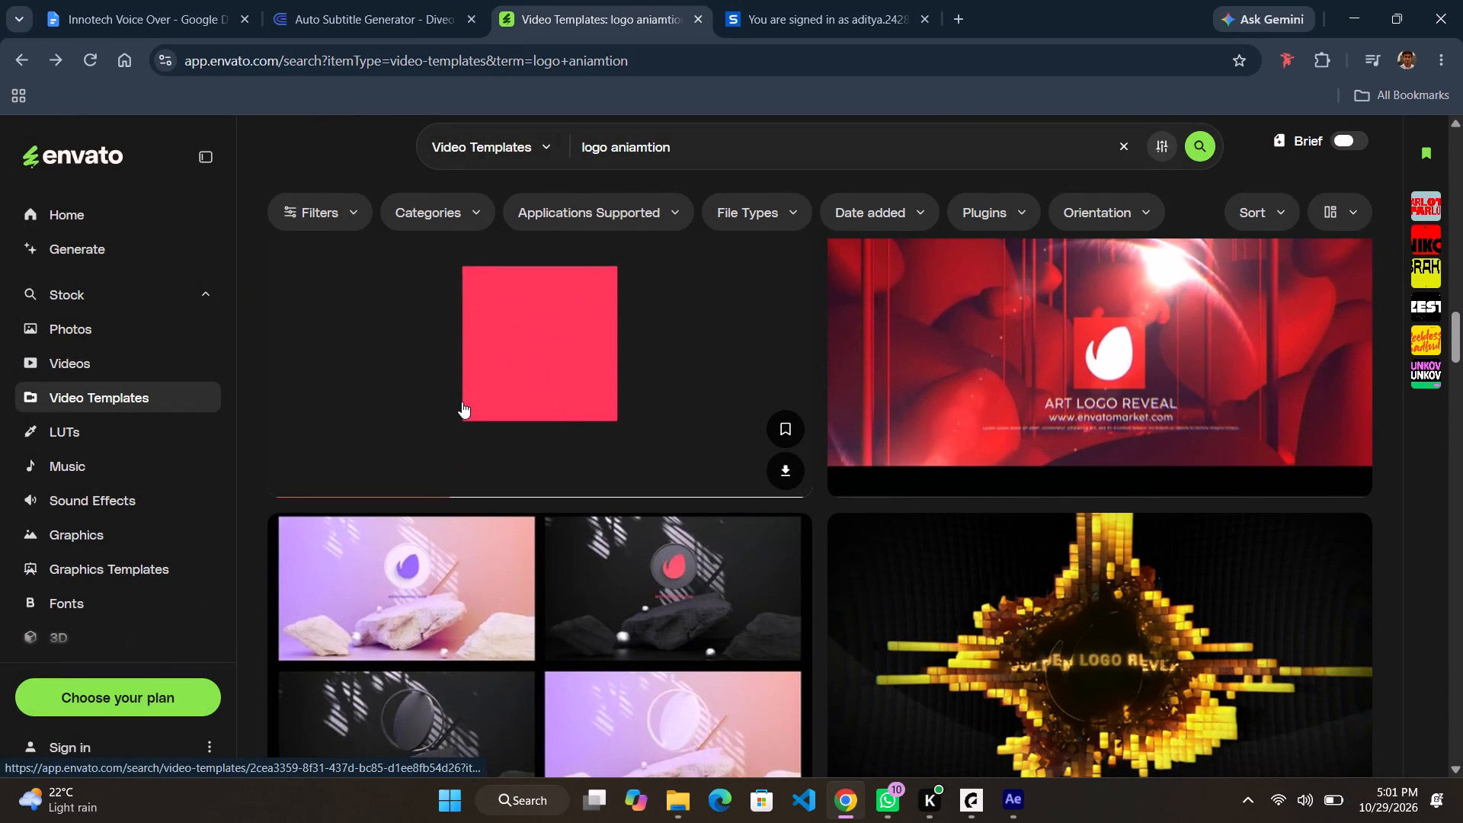
scroll(549, 404, "down", 3)
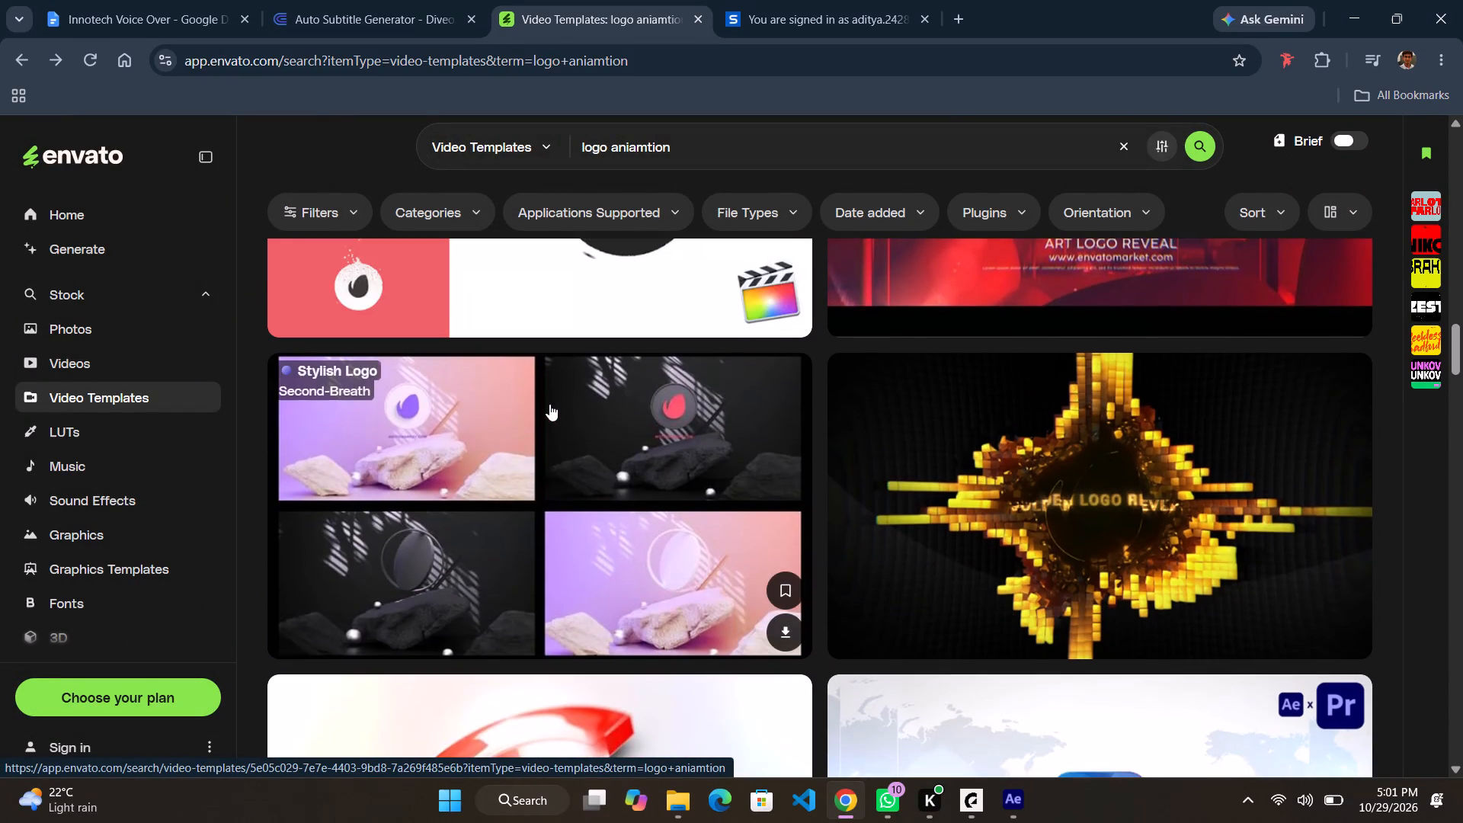
scroll(549, 404, "down", 3)
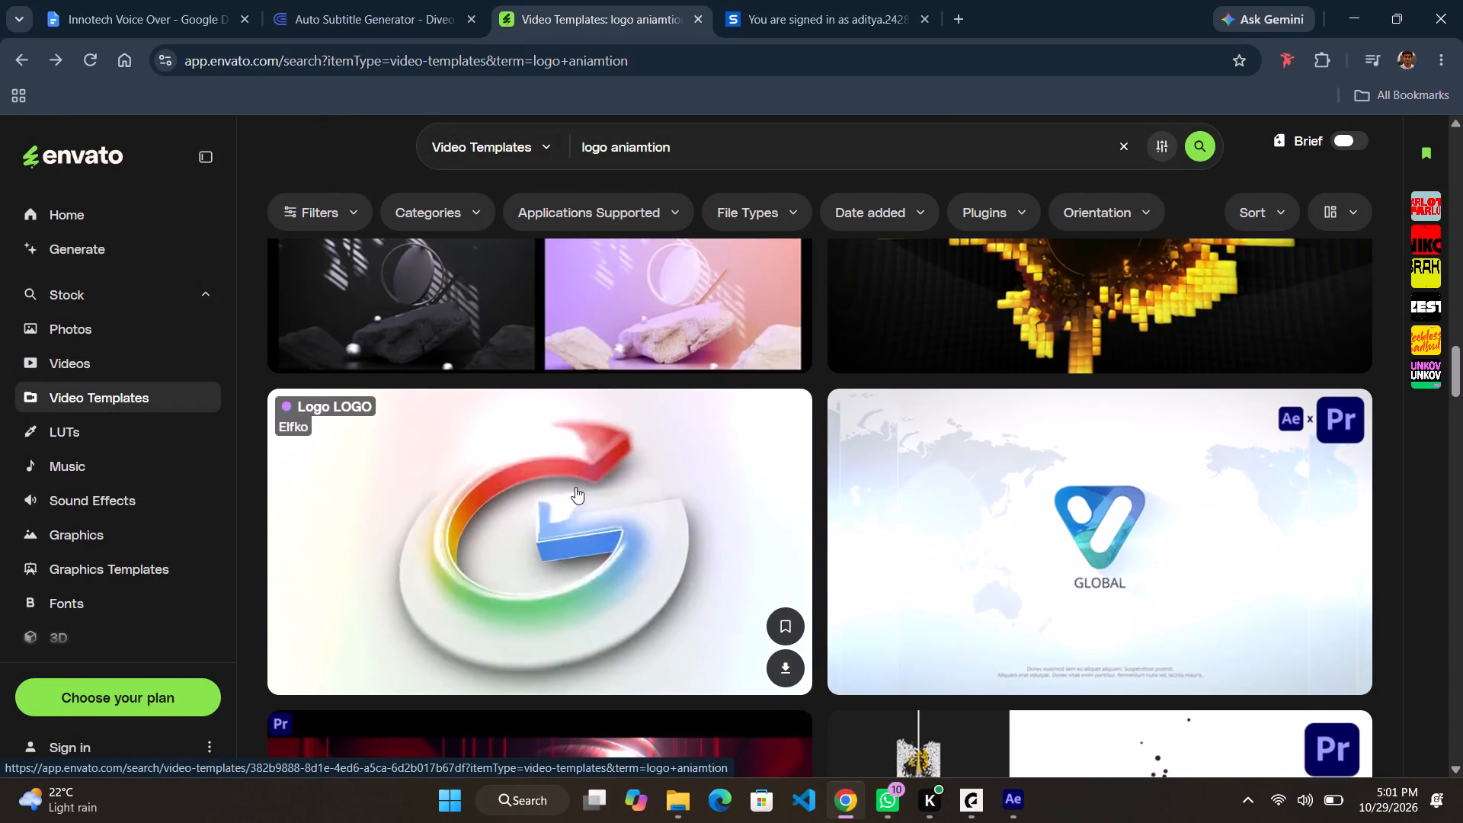
scroll(575, 487, "down", 5)
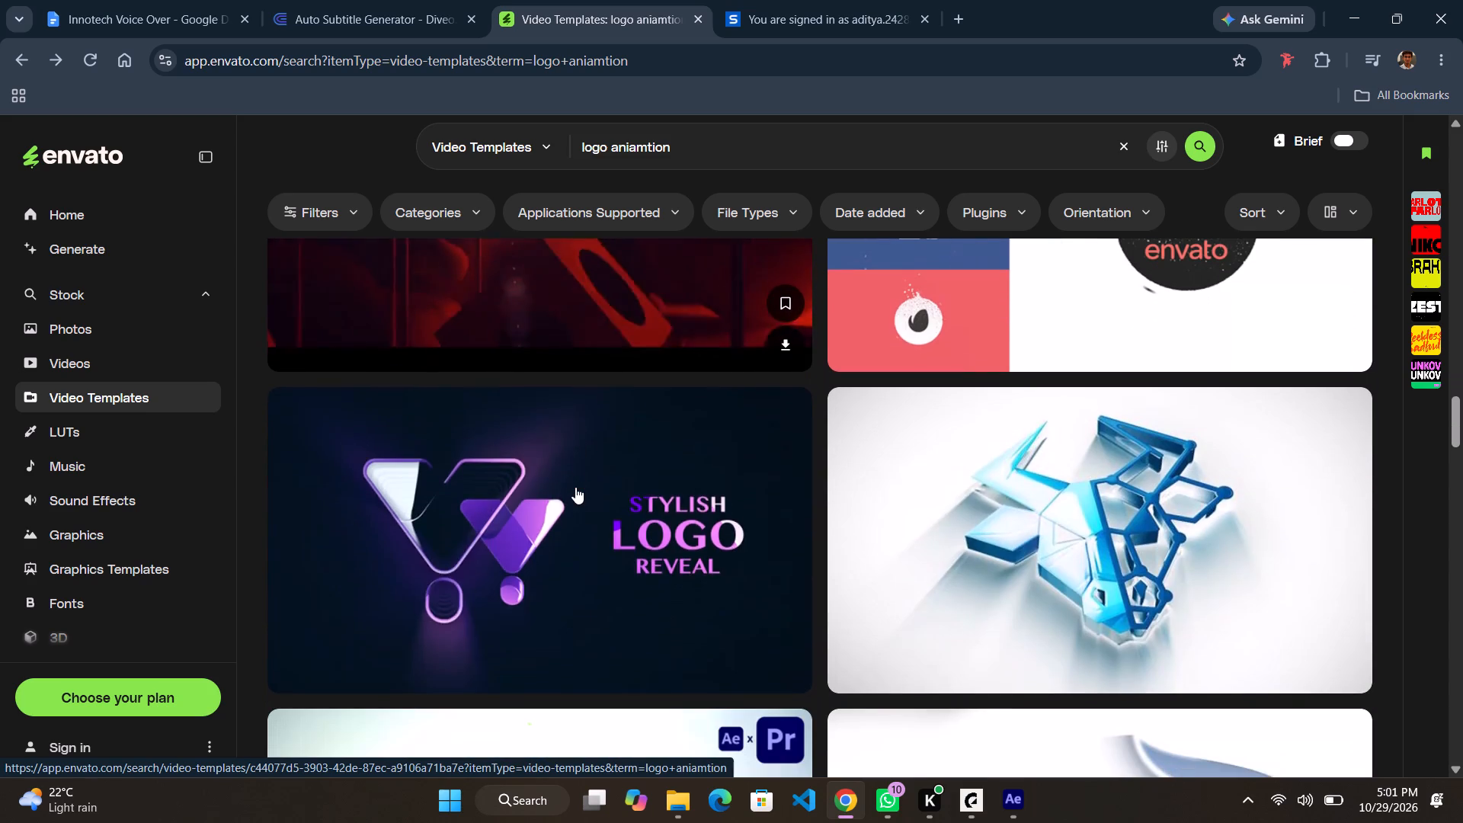
scroll(575, 487, "down", 1)
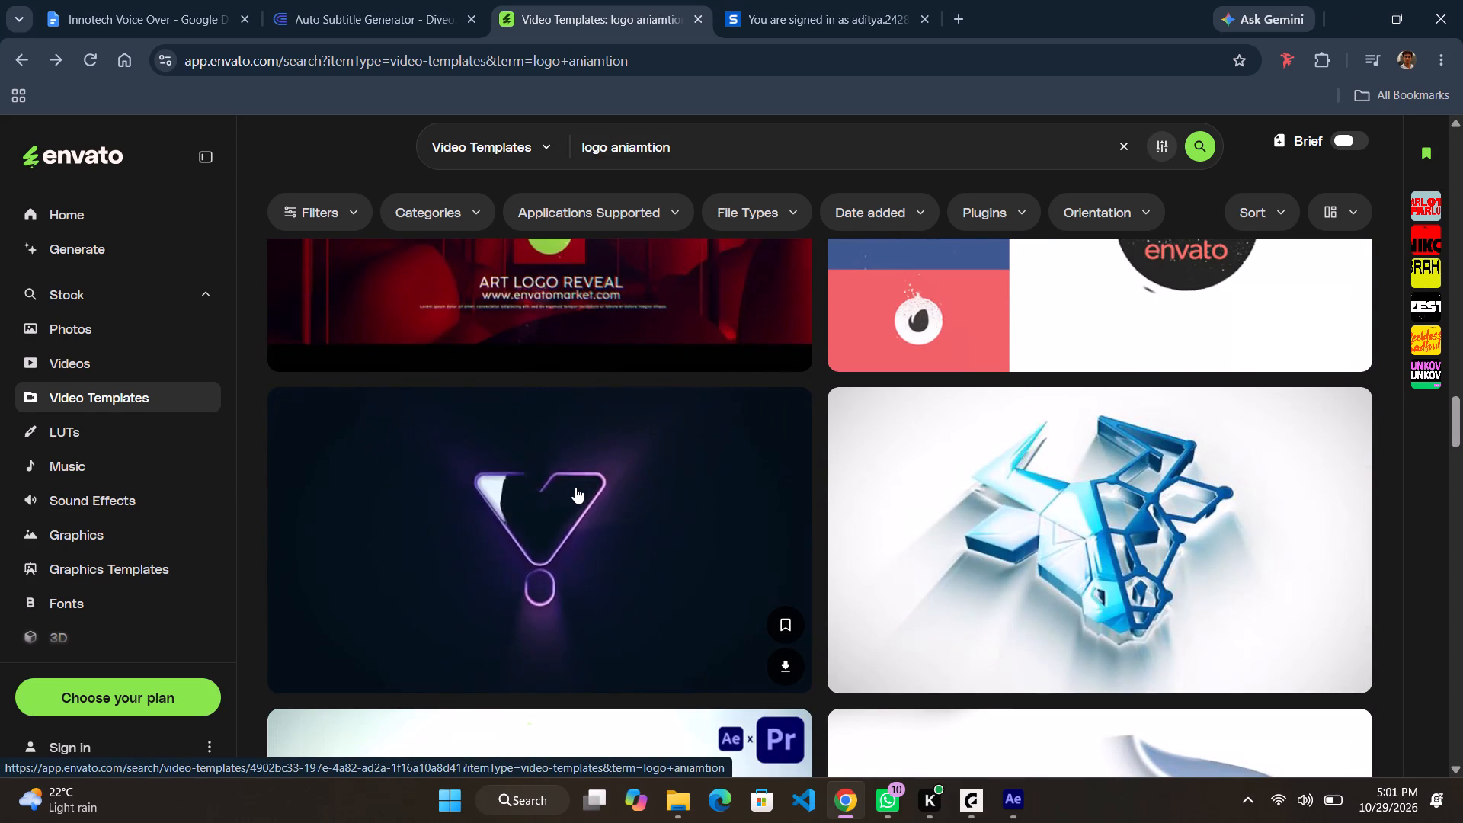
scroll(575, 487, "down", 1)
Switch to the Diveo project and export the captioned video at 30 FPS in the original resolution.
left_click(406, 22)
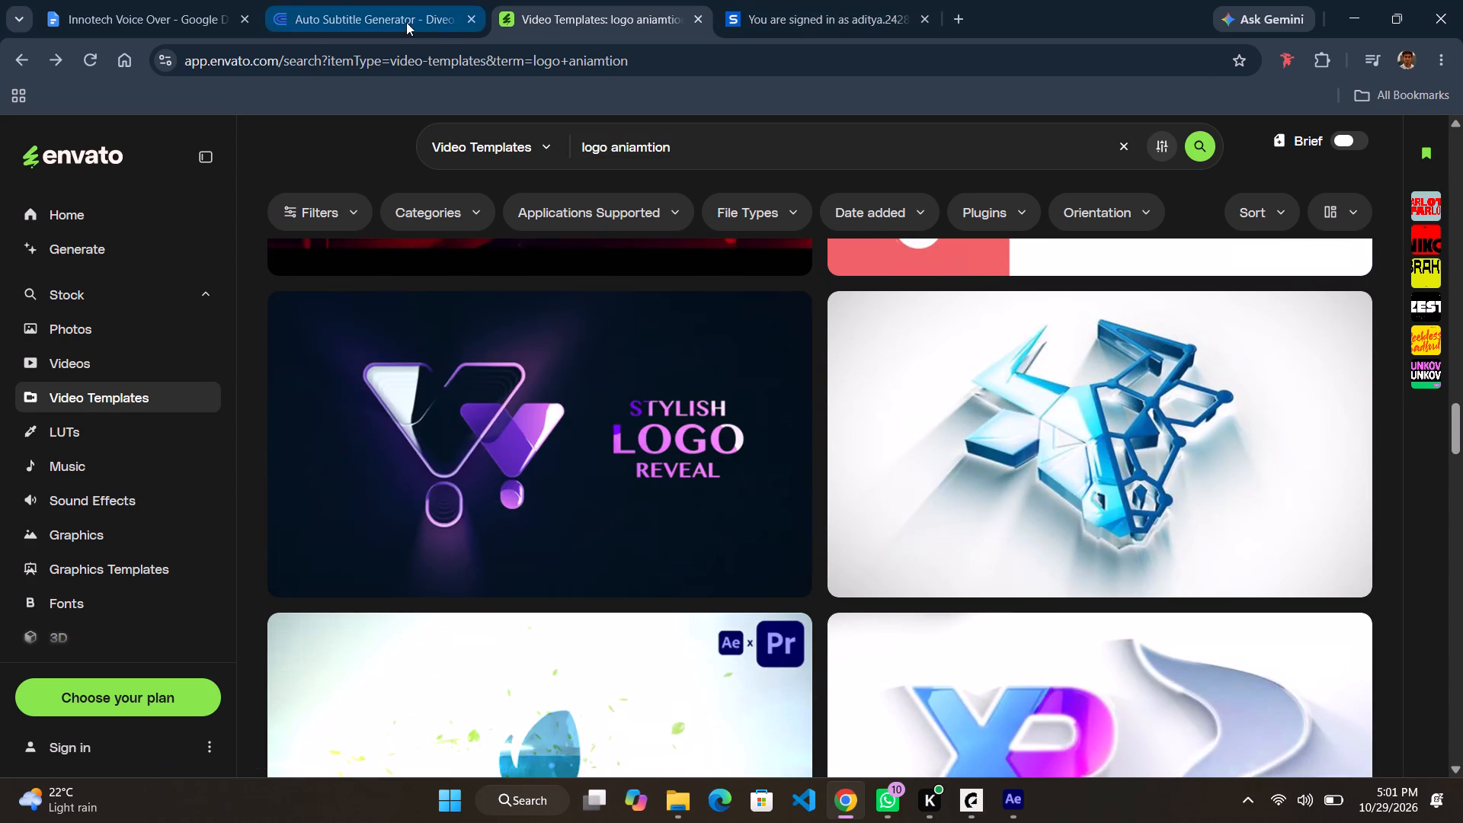
left_click(1398, 146)
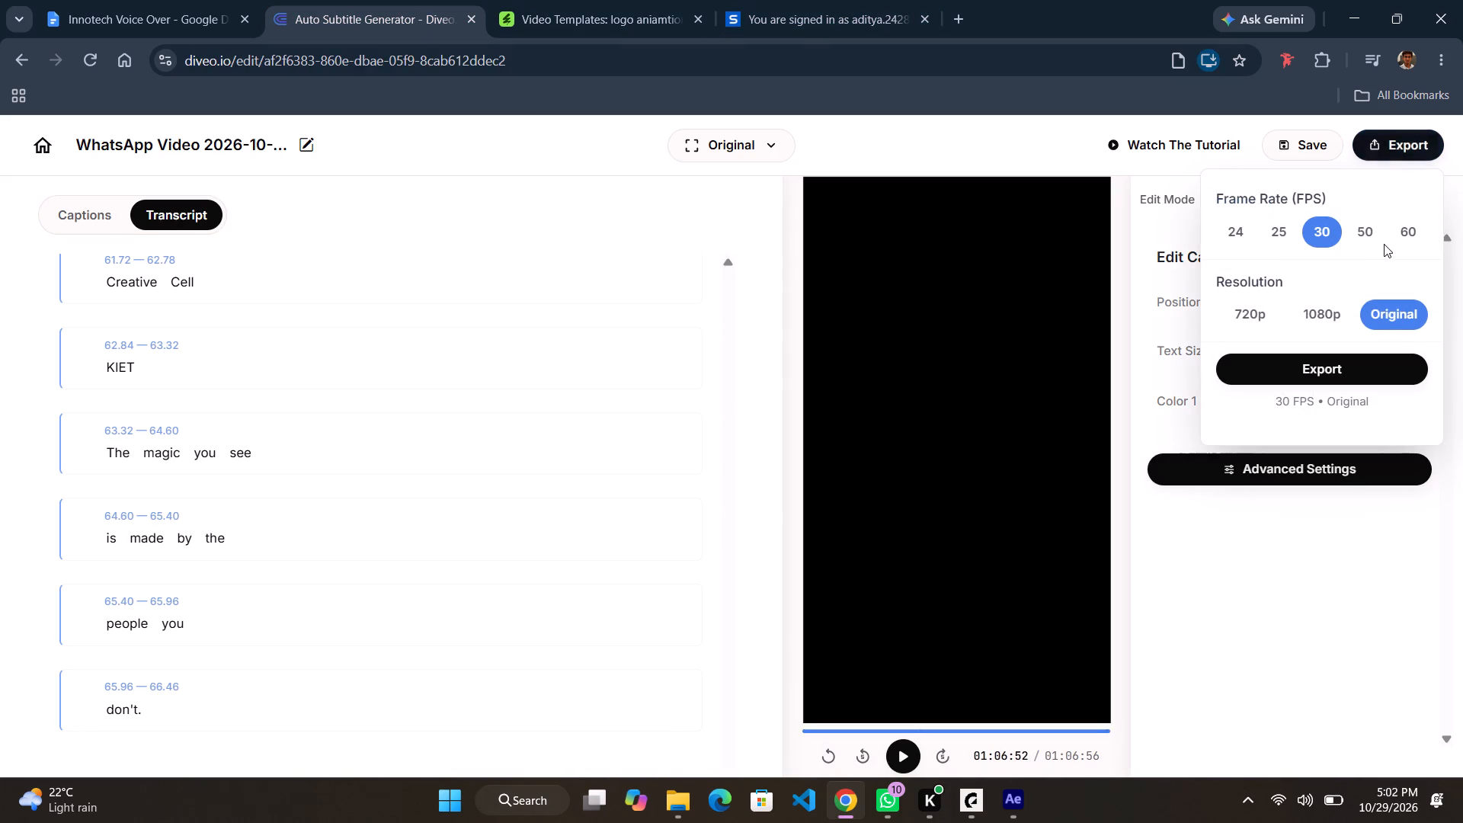
left_click(1353, 369)
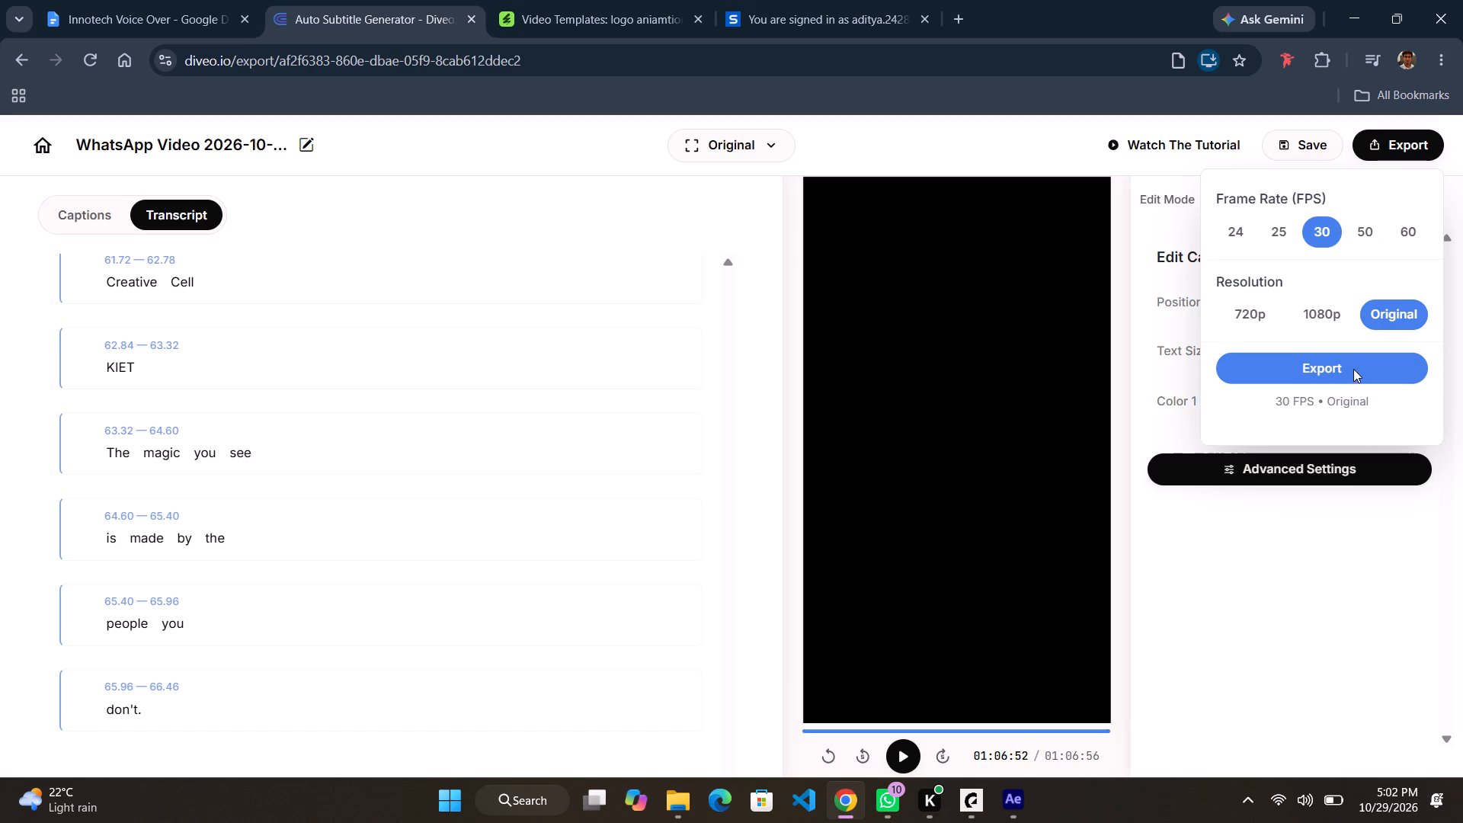